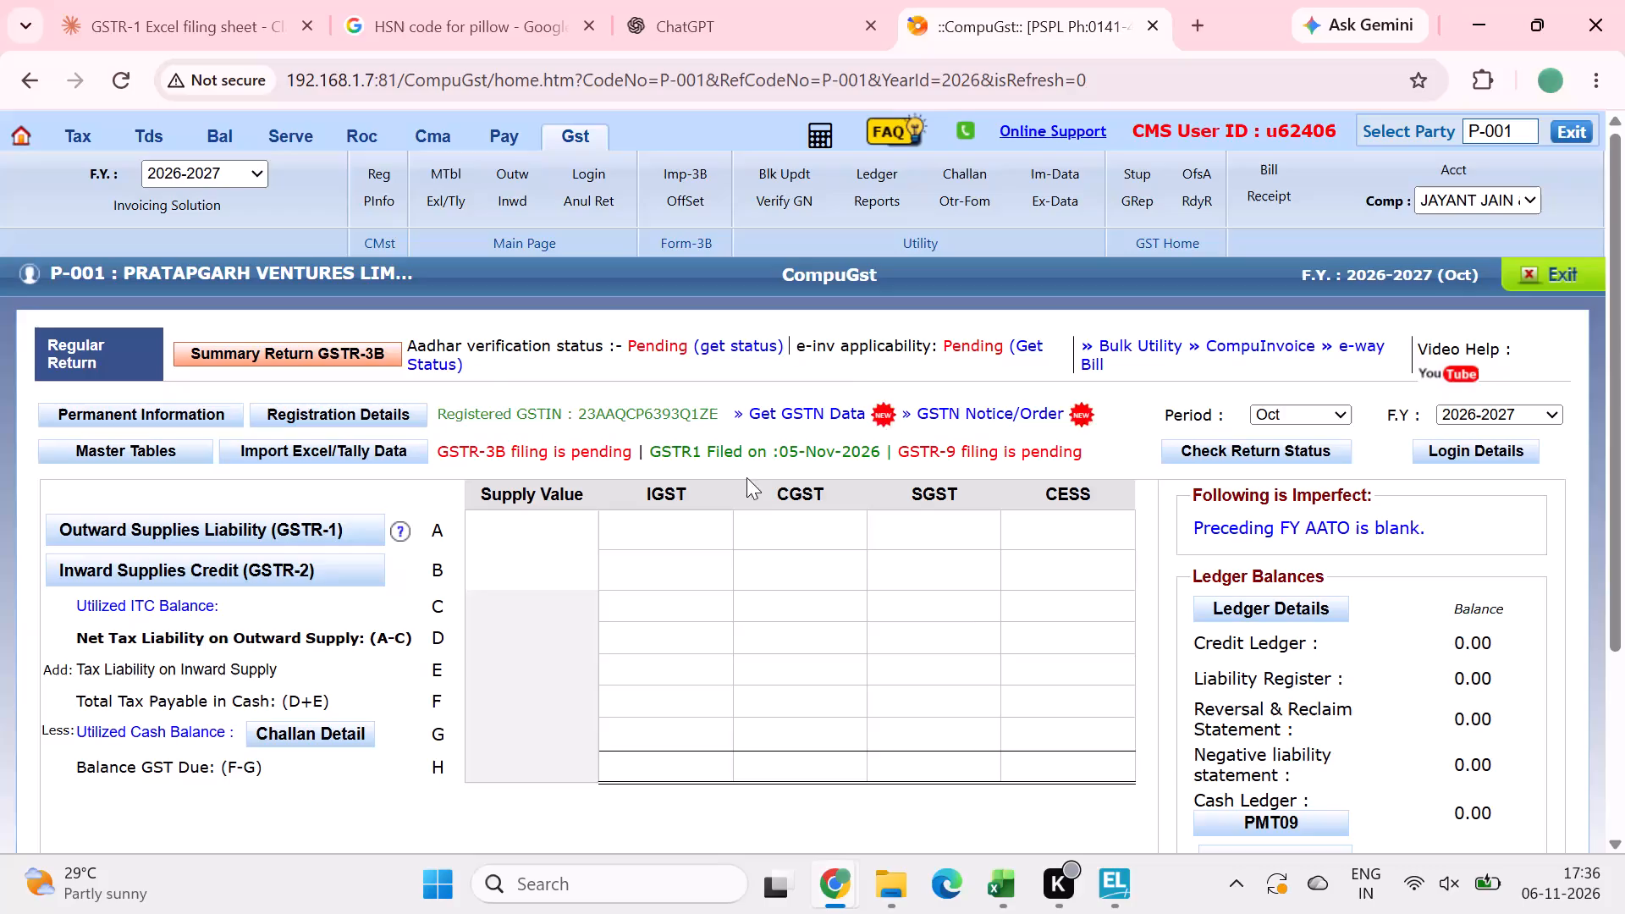
Switch to TallyPrime and back out of the Devshree Uniforms ledger and voucher screens to the Gateway of Tally.
click(1116, 865)
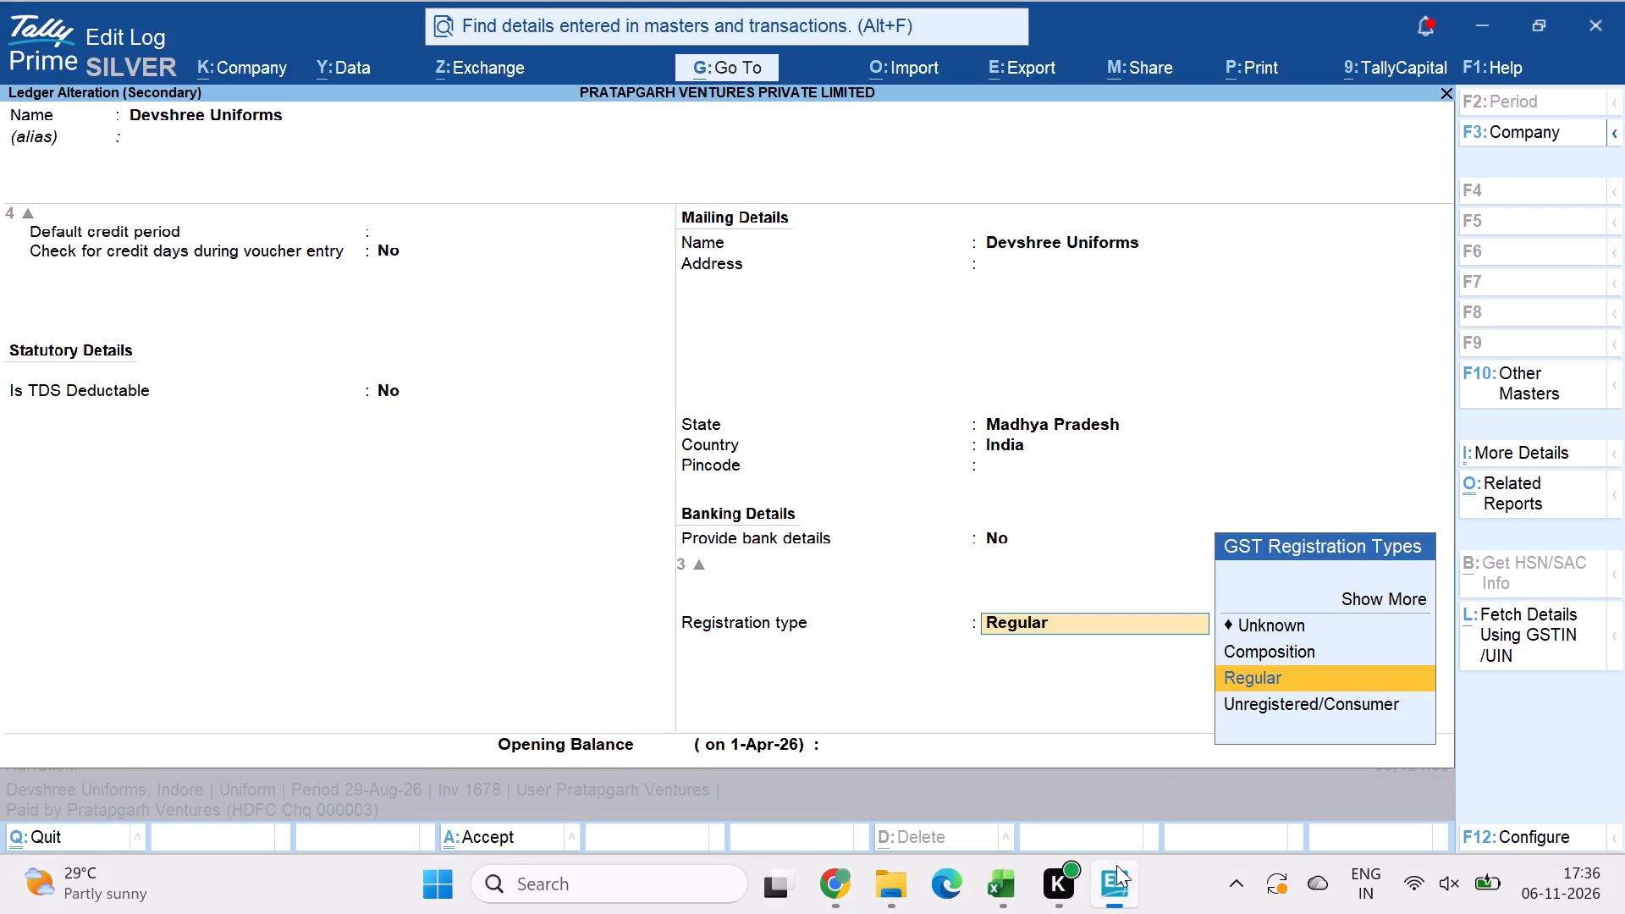
key(Escape)
key(Escape)
key(Escape)
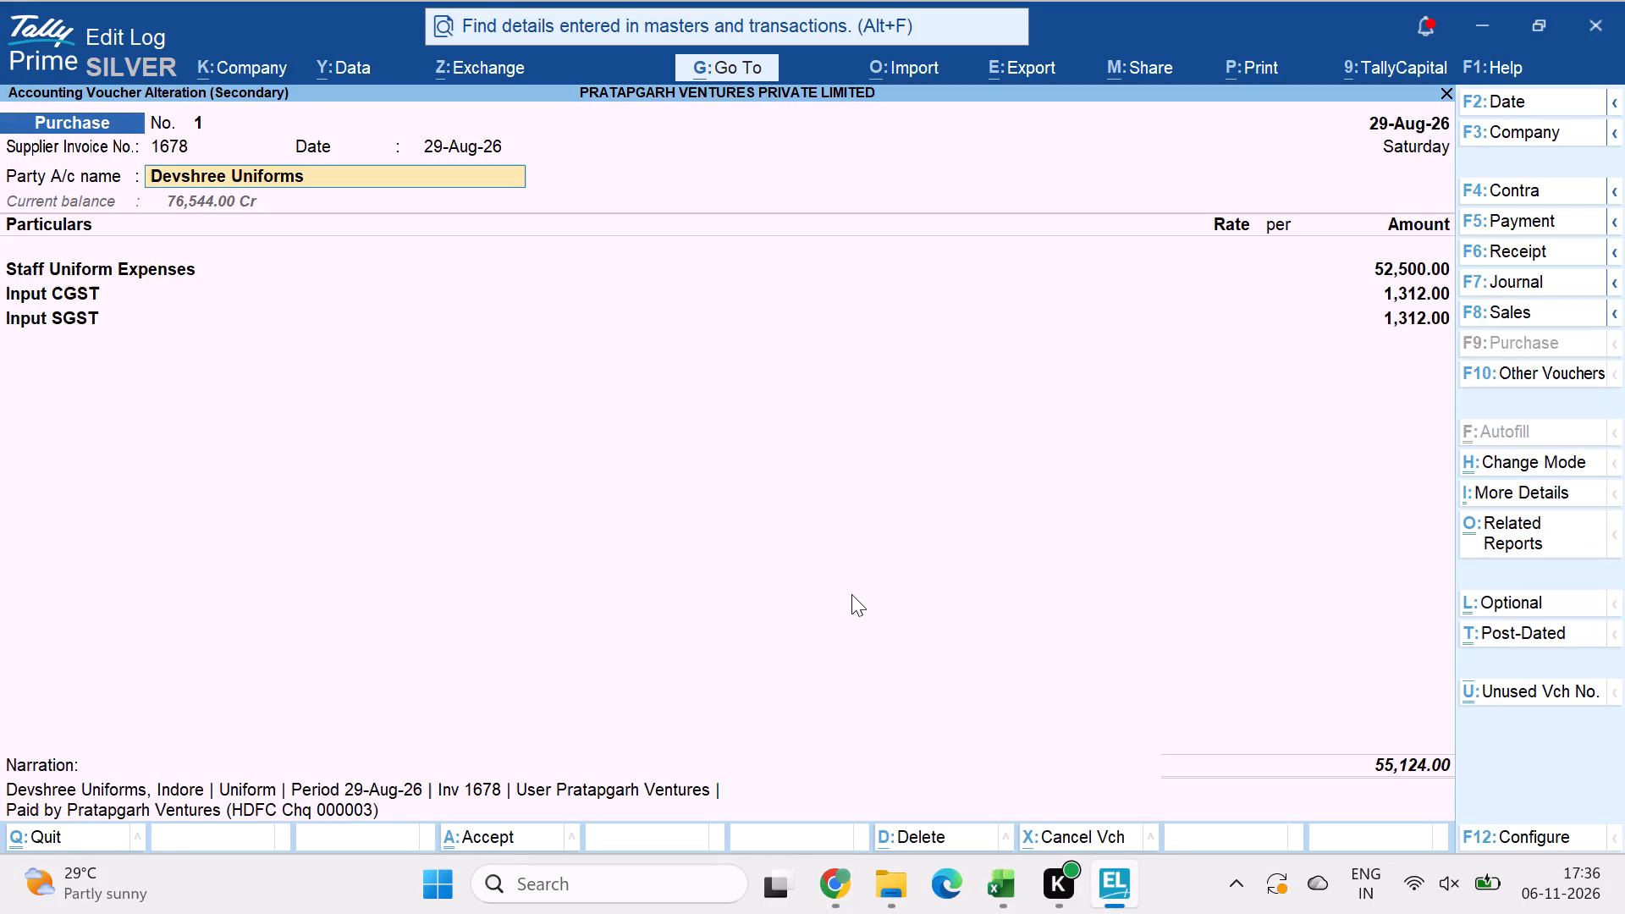
key(Escape)
key(Escape)
key(Escape)
key(Escape)
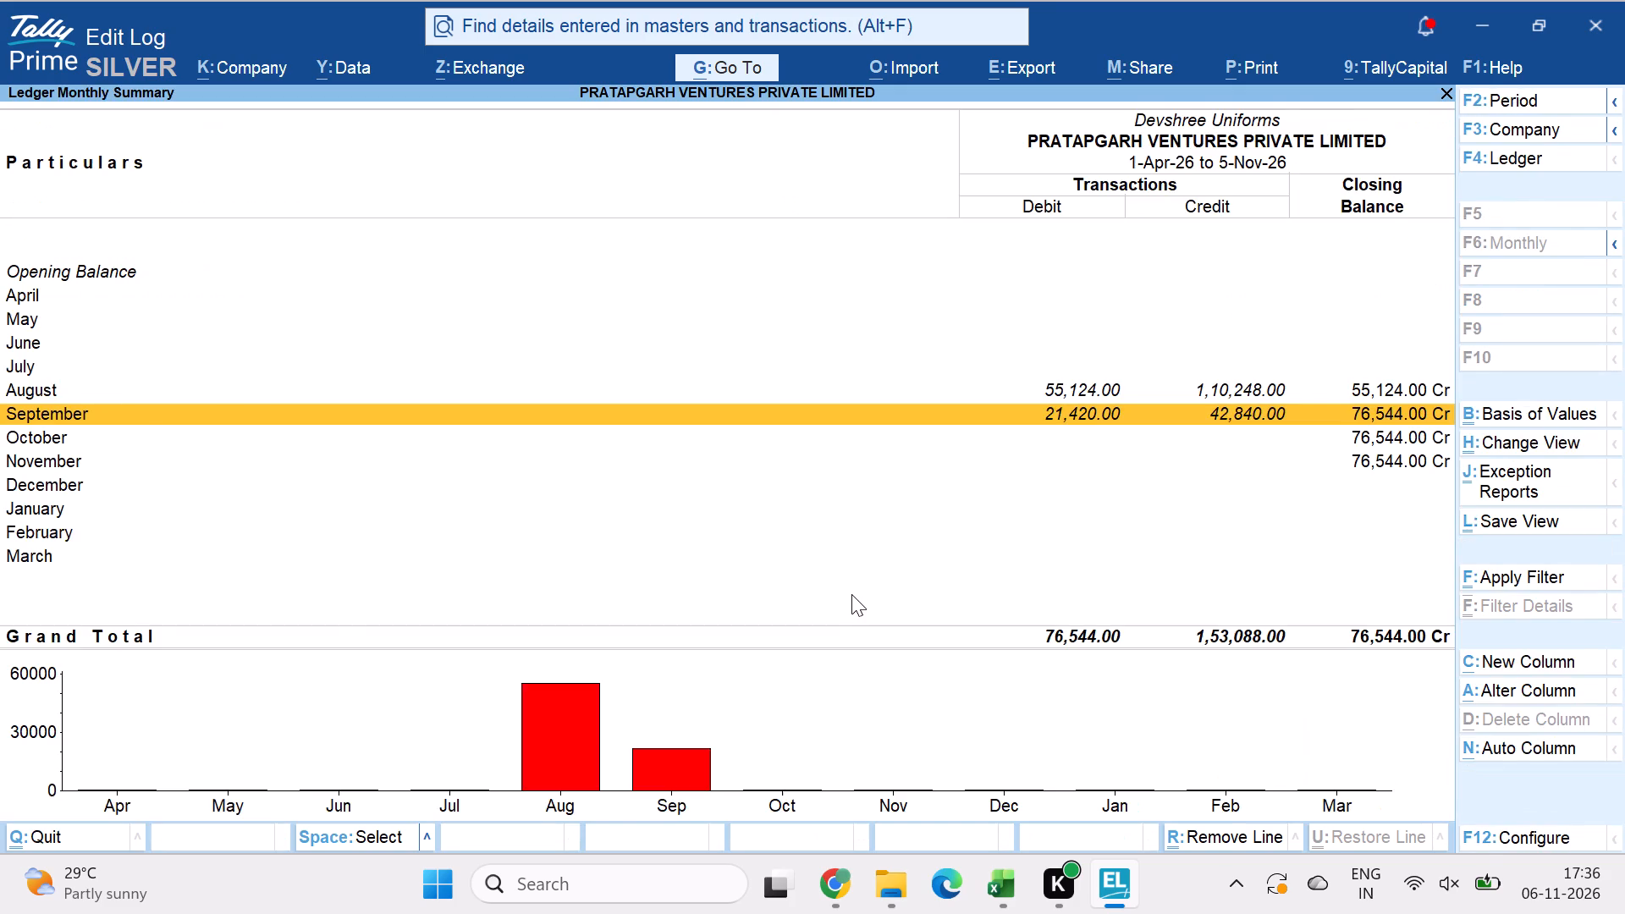
key(Escape)
key(Escape)
key(Escape)
key(Escape)
key(Escape)
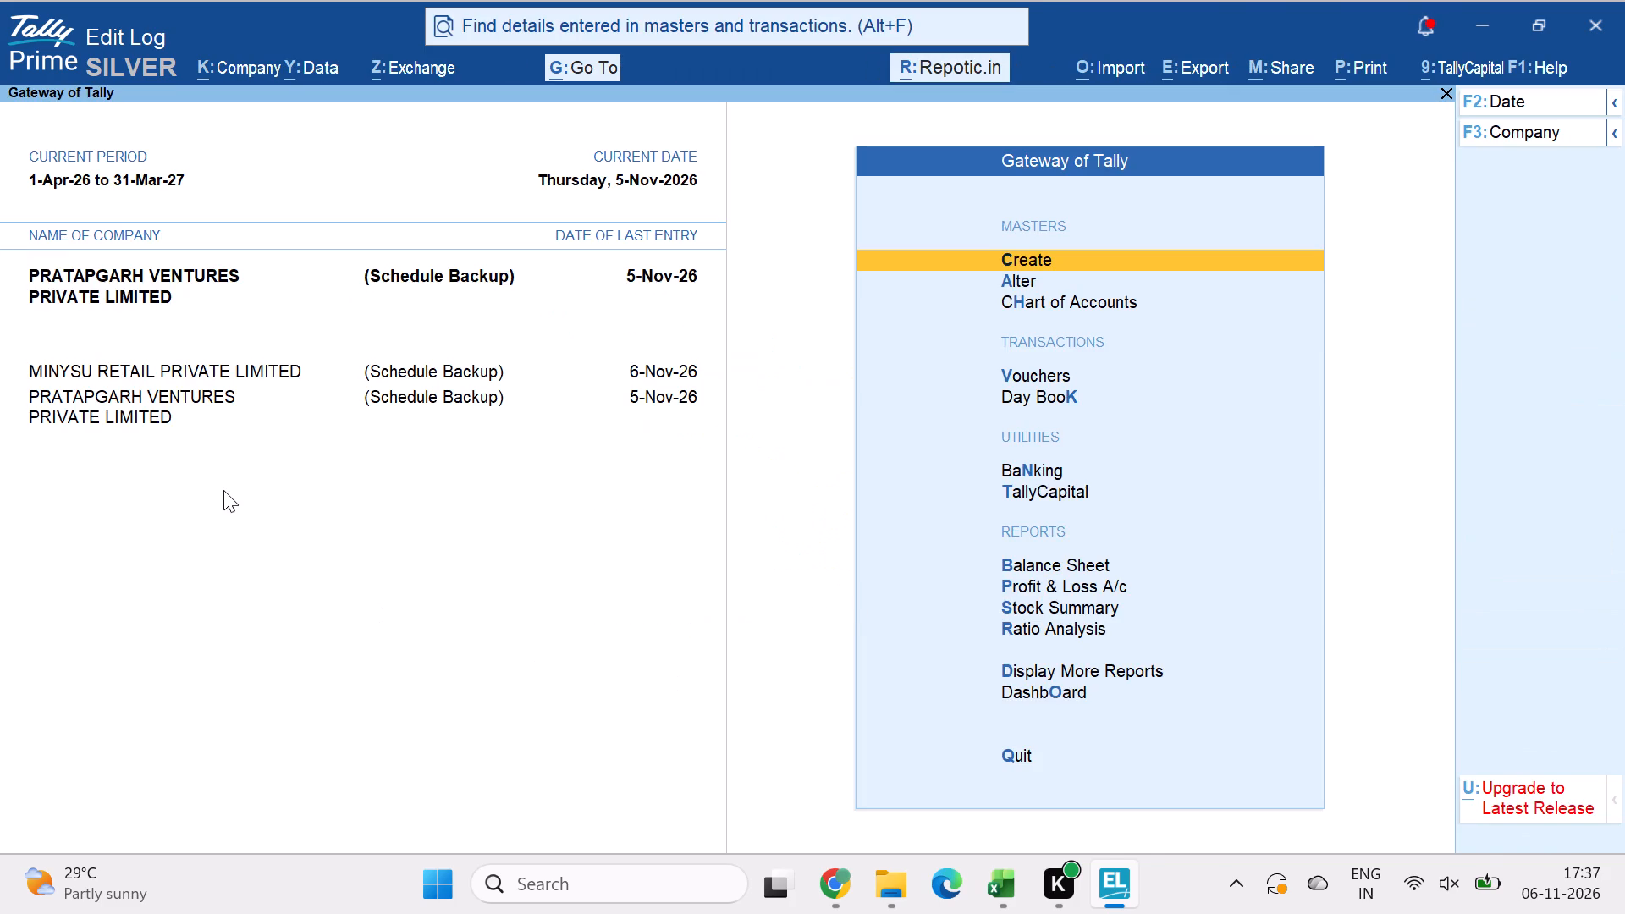
Look through the November sales vouchers of PRATAPGARH VENTURES PRIVATE LIMITED in the Sales Register, and return to Account Books.
click(167, 400)
text(das)
key(Return)
key(Down)
key(Down)
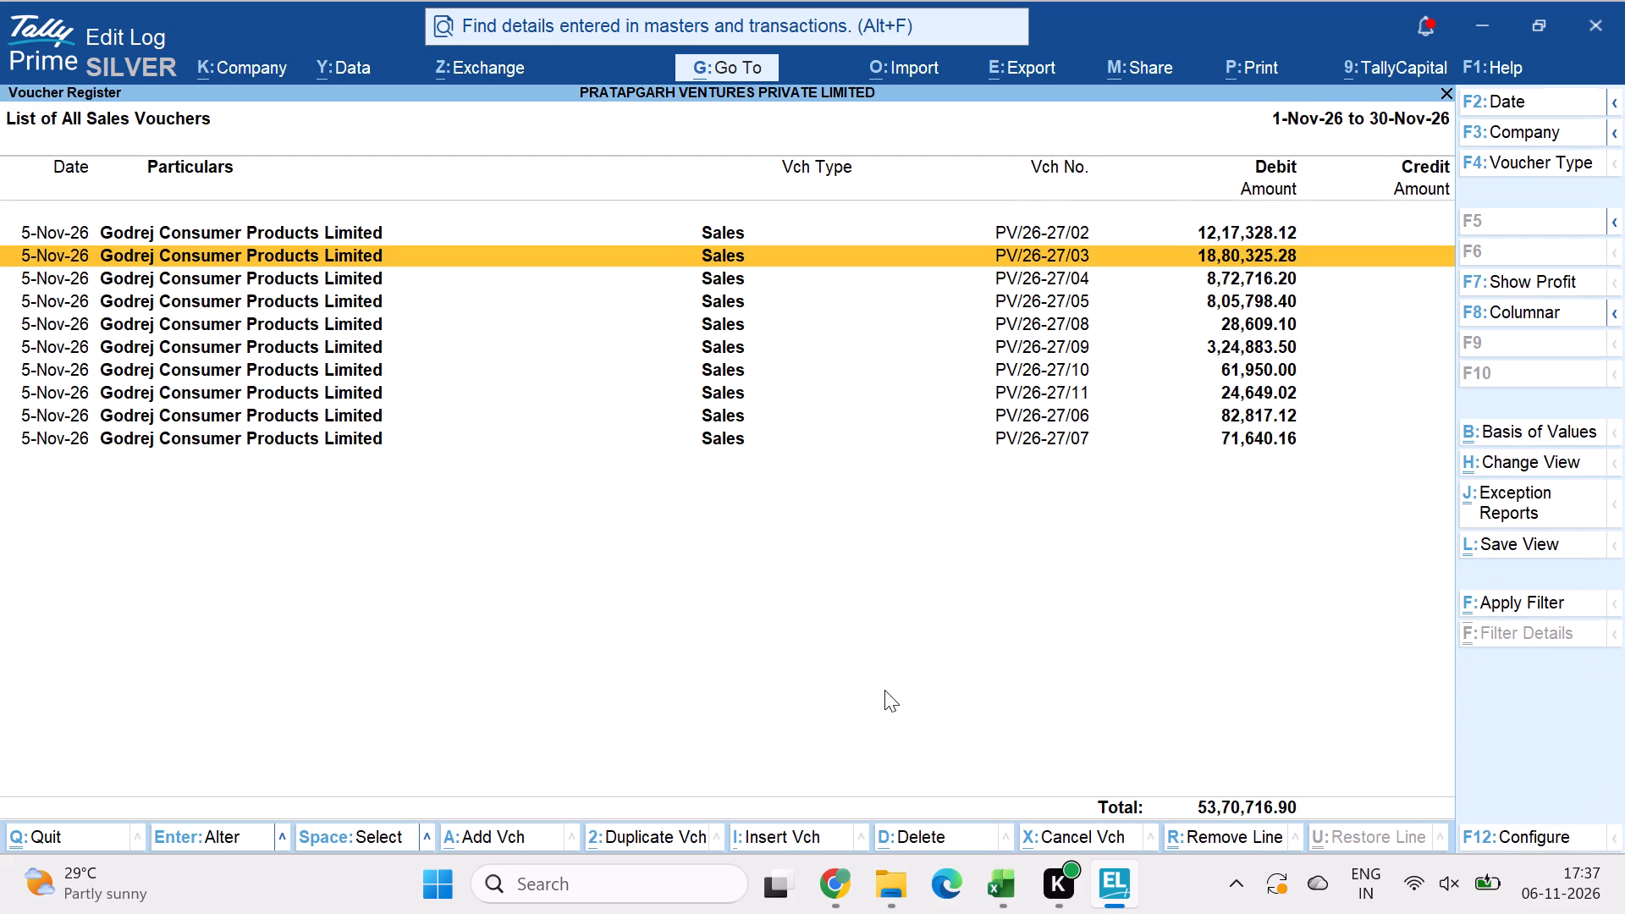
key(Escape)
key(Escape)
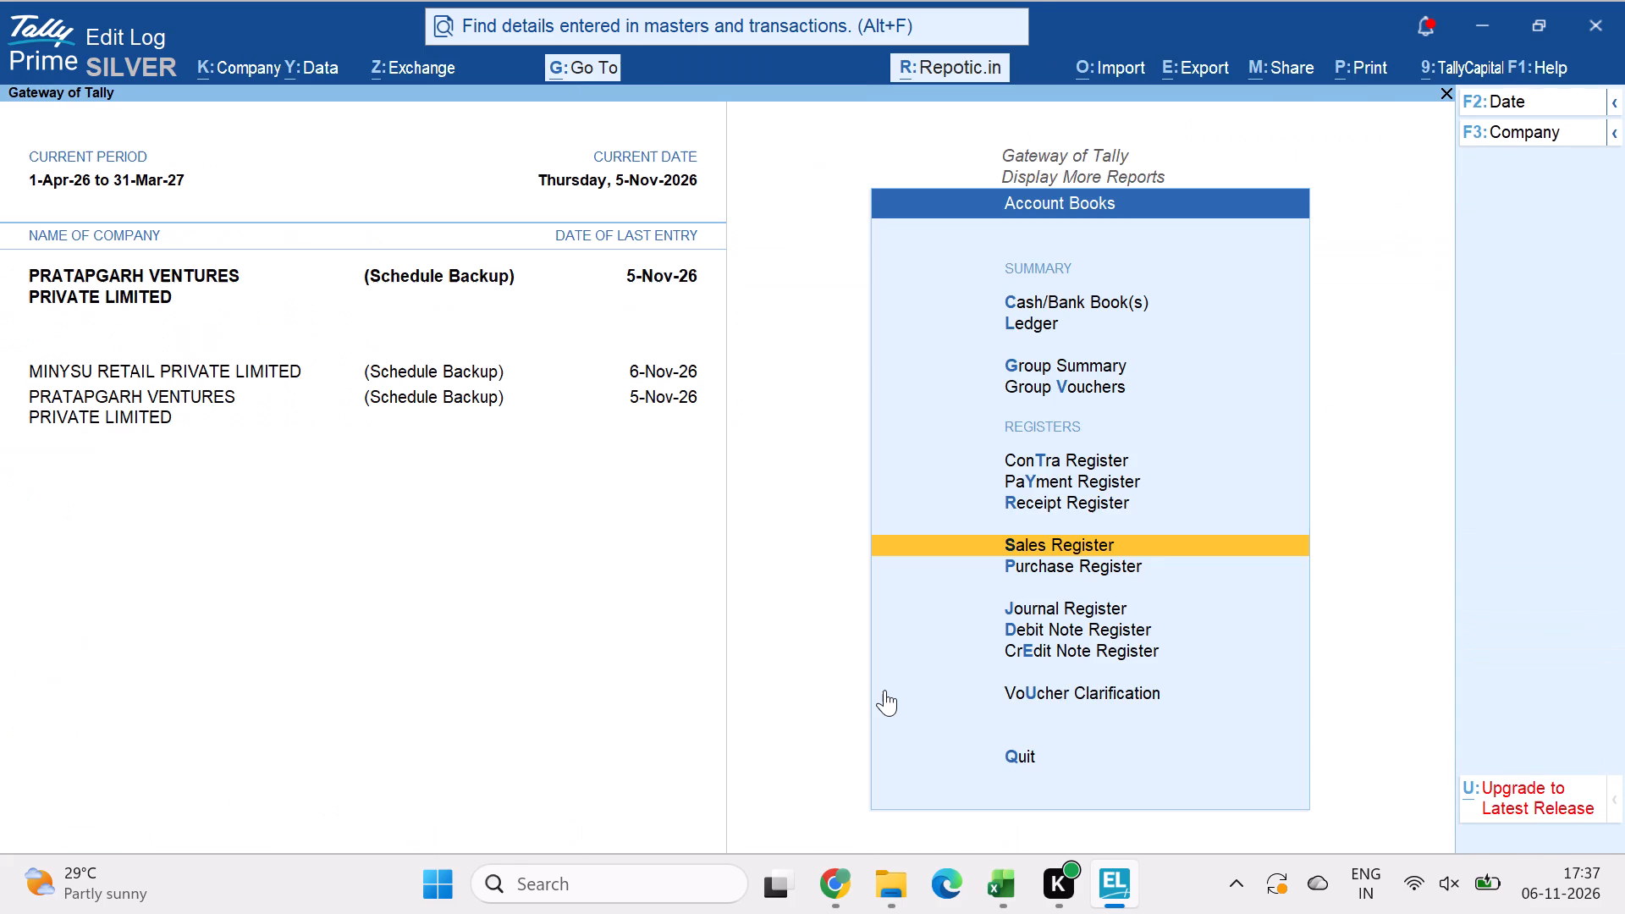
Make MINYSU RETAIL PRIVATE LIMITED the active company and open its November sales voucher FY26-27/06 for Garima Enterprises from the Sales Register.
click(129, 370)
key(Return)
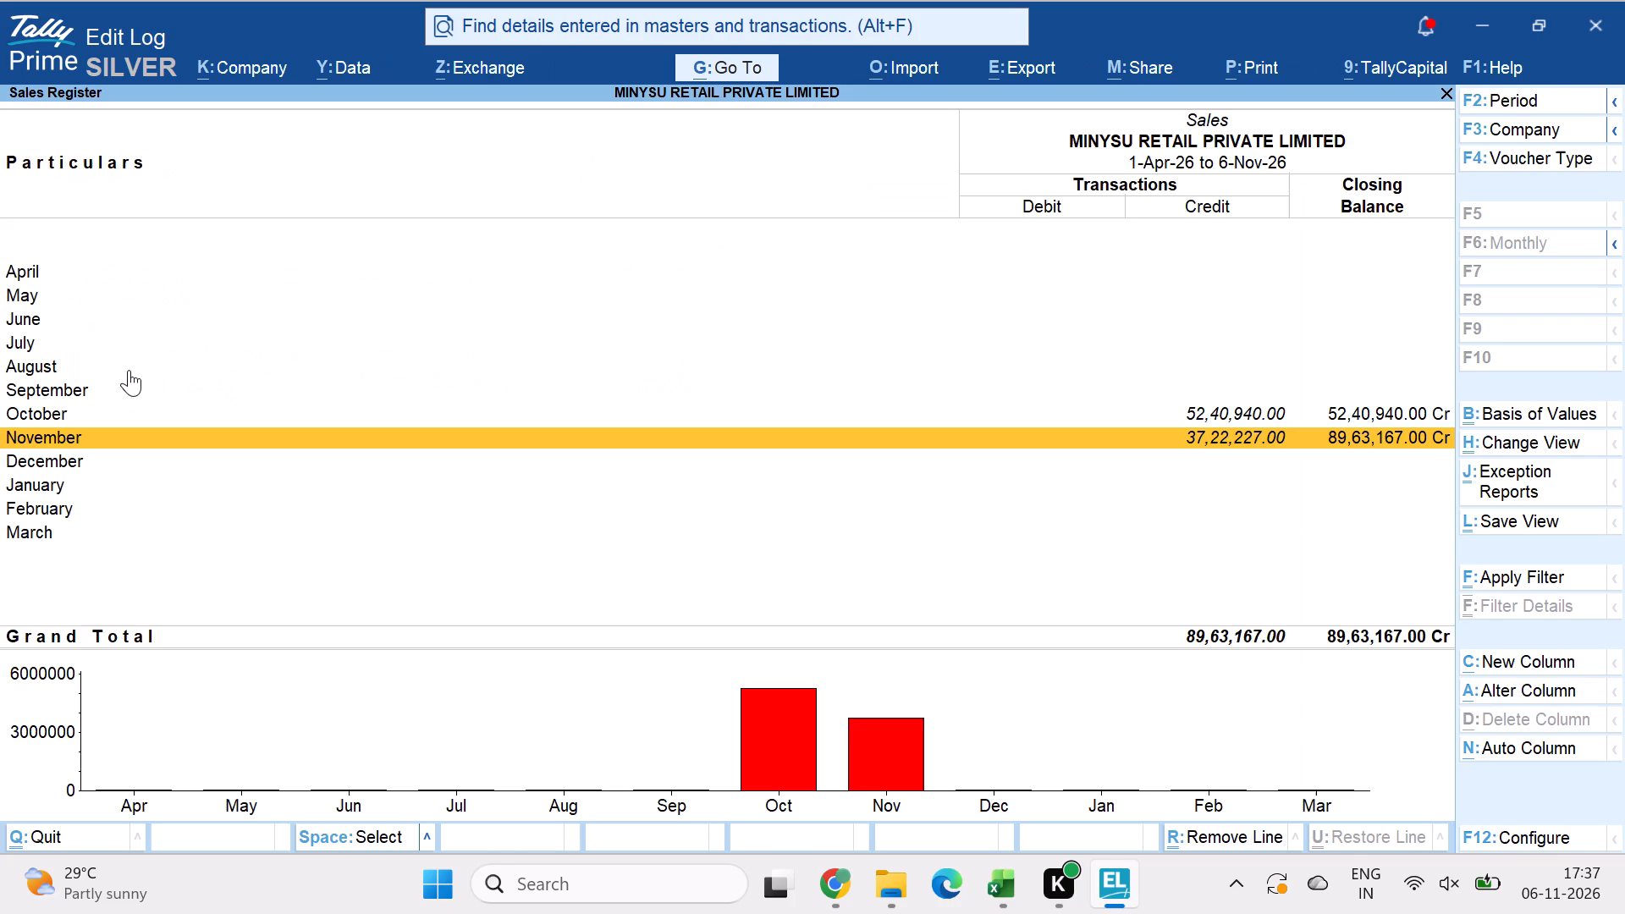
key(Return)
key(Down)
key(Down)
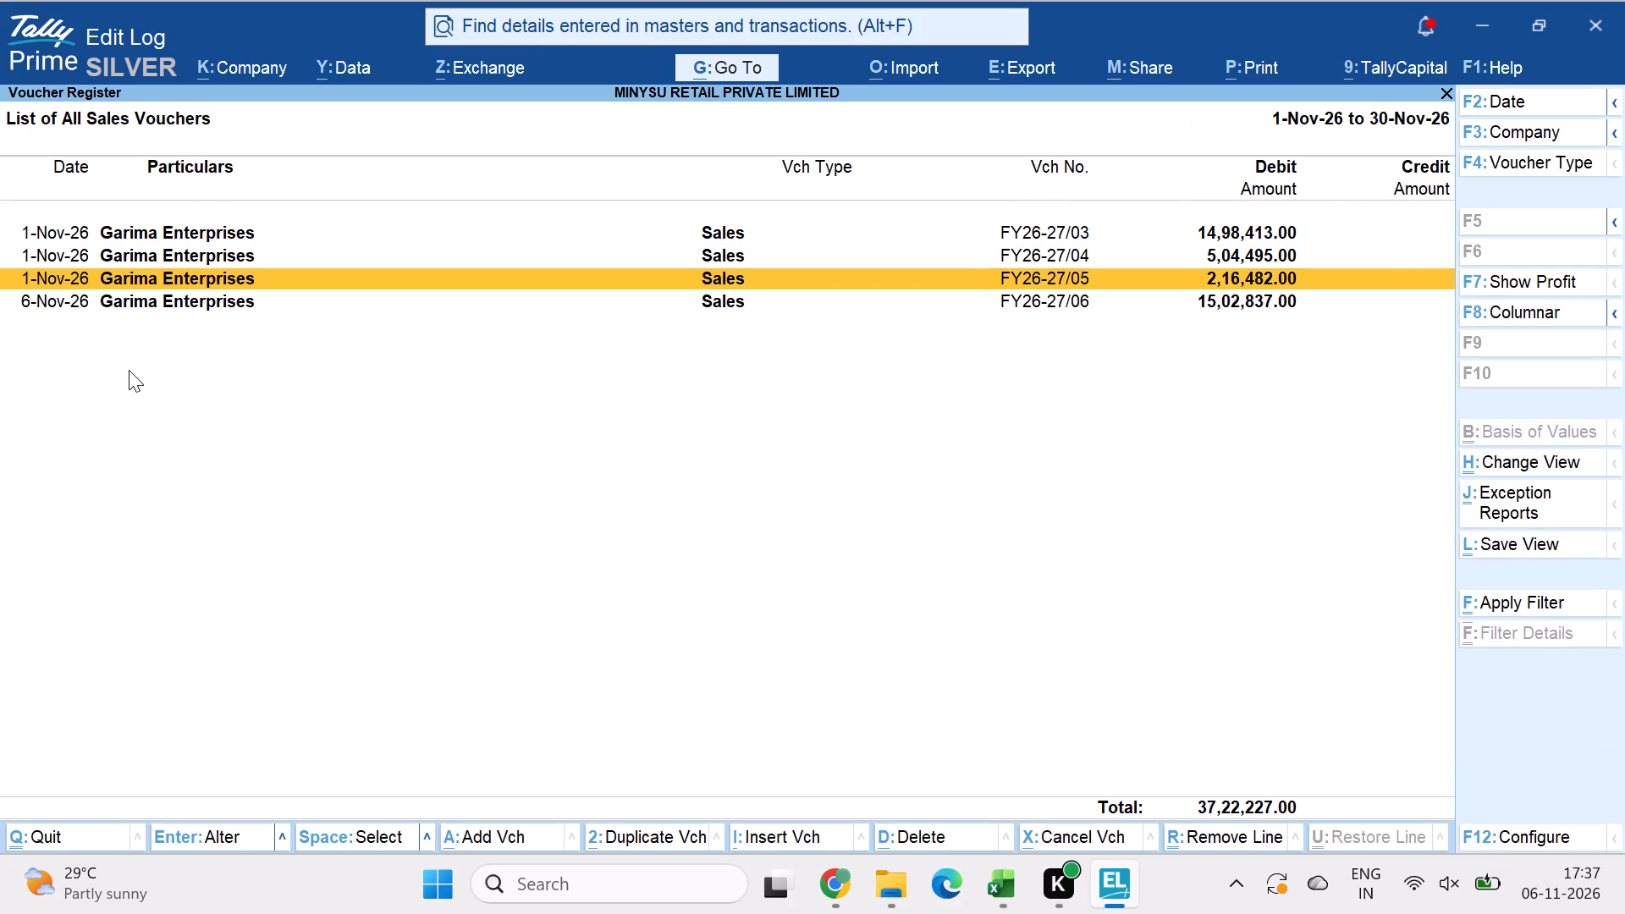
key(Down)
key(Down)
key(Return)
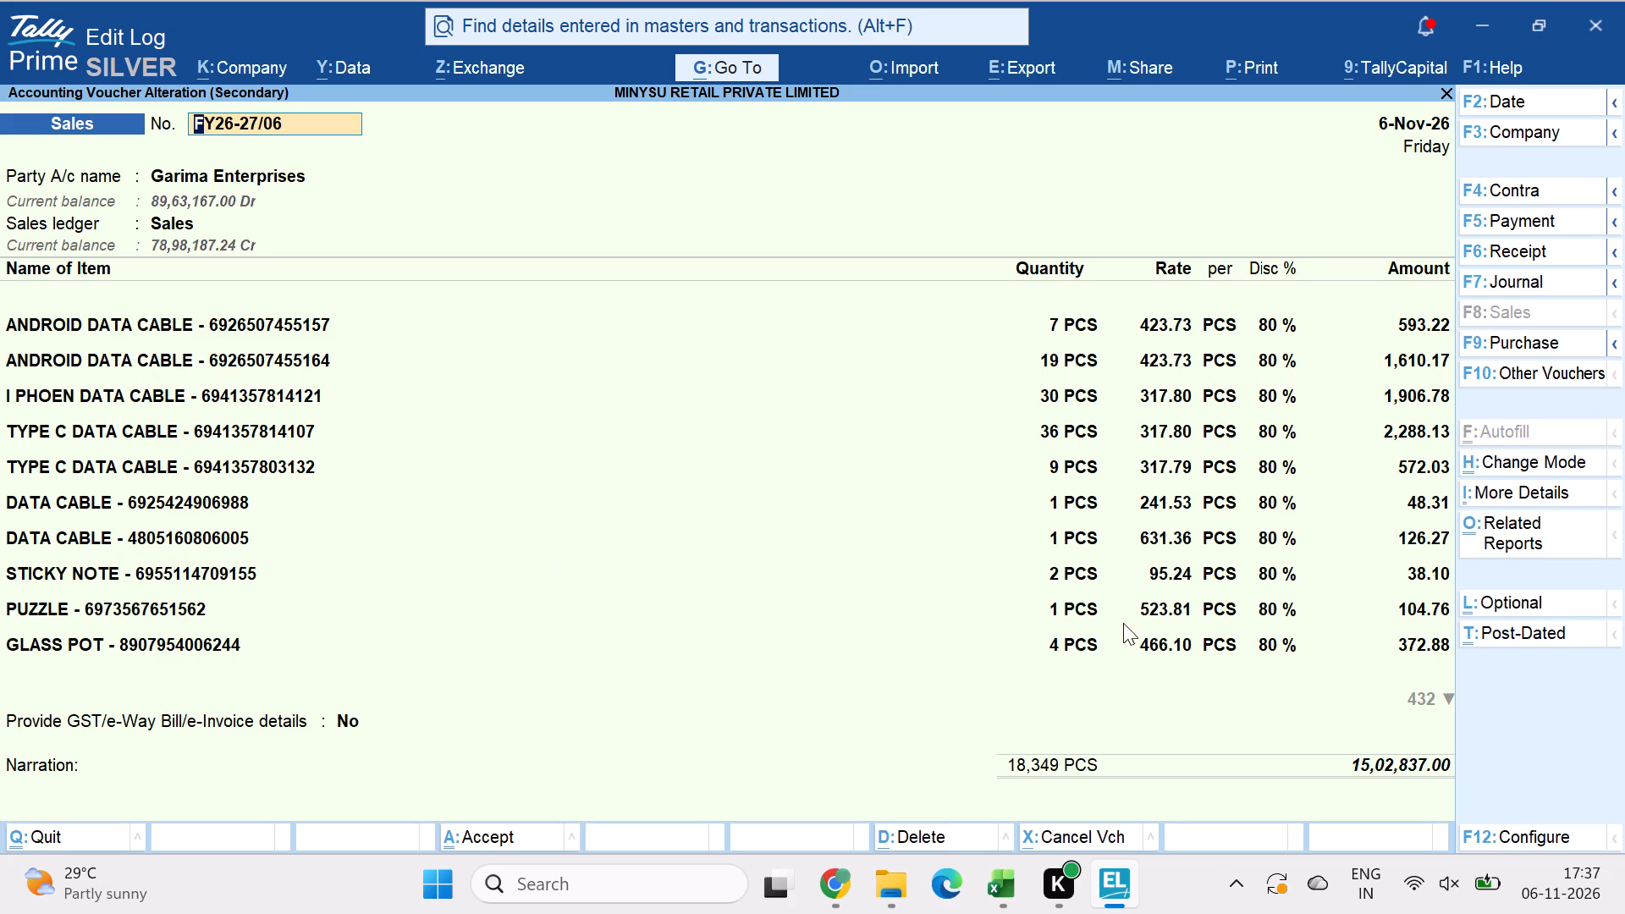
Examine the item lines of sales voucher FY26-27/06, down to the Output IGST and Round Off entries.
click(1435, 640)
key(Down)
key(Down)
key(Down)
key(Down)
key(Down)
key(Down)
key(Down)
key(Down)
key(Down)
key(Down)
key(Down)
key(Down)
key(Down)
key(Down)
key(Down)
key(Down)
key(Down)
key(Down)
key(Down)
key(Down)
key(Down)
key(Down)
key(Down)
key(Down)
key(Down)
key(Down)
key(Down)
key(Down)
key(Down)
key(Down)
key(Down)
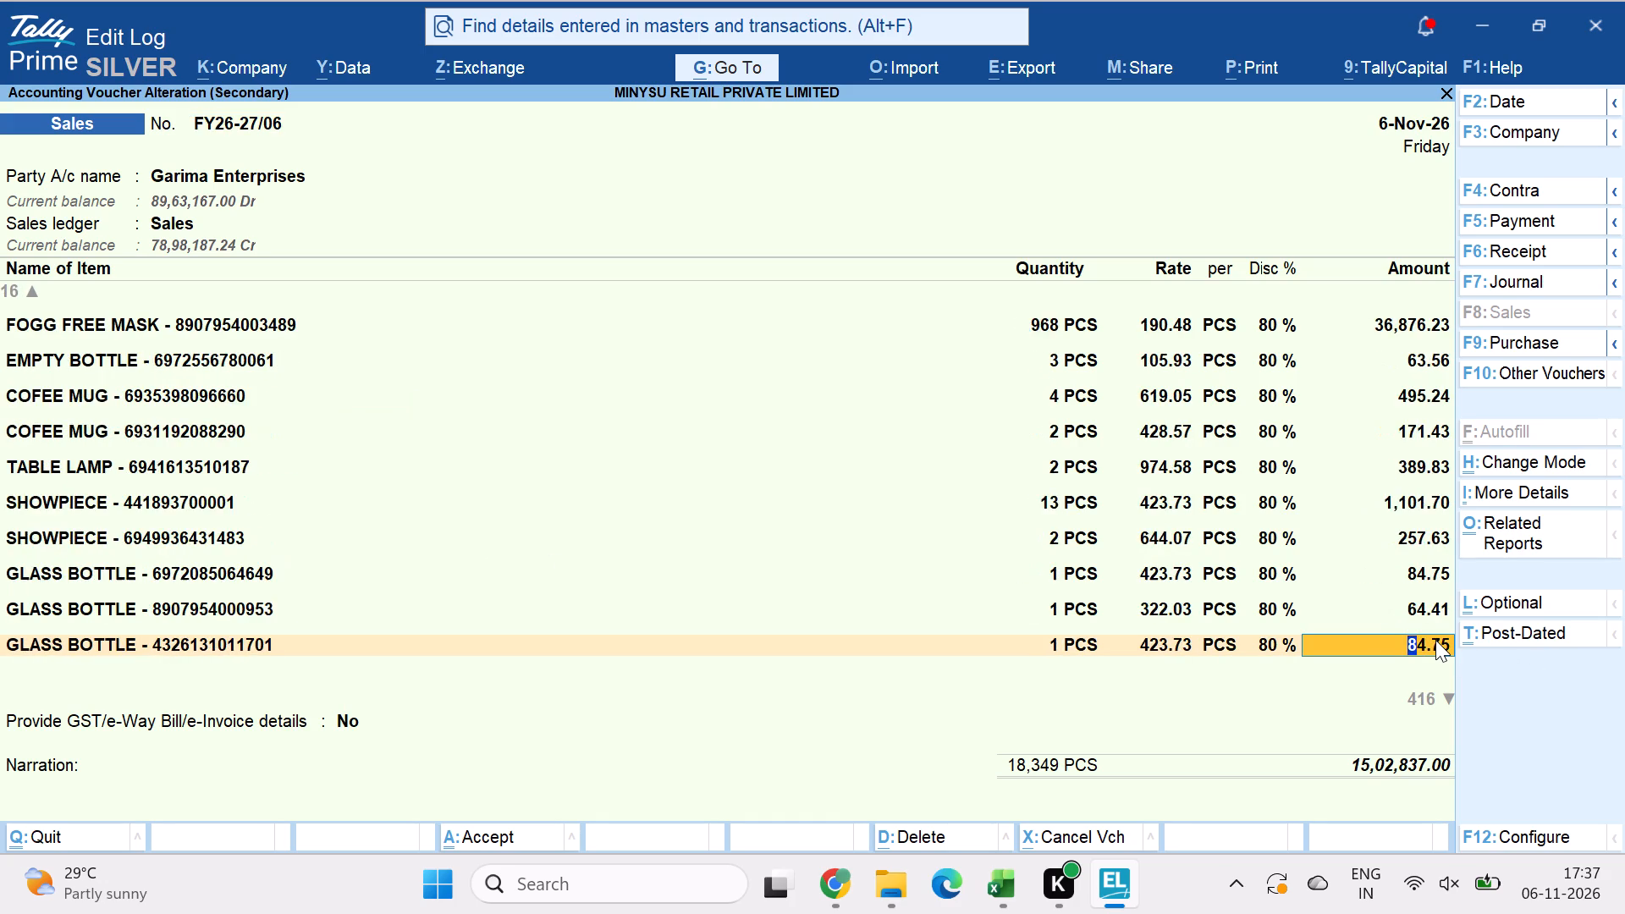
key(Down)
key(Down)
key(Down)
key(Down)
key(Down)
key(Down)
key(Down)
key(Down)
key(Down)
key(Down)
key(Down)
key(Down)
key(Down)
key(Down)
key(Down)
key(Down)
key(Down)
key(Down)
key(Down)
key(Down)
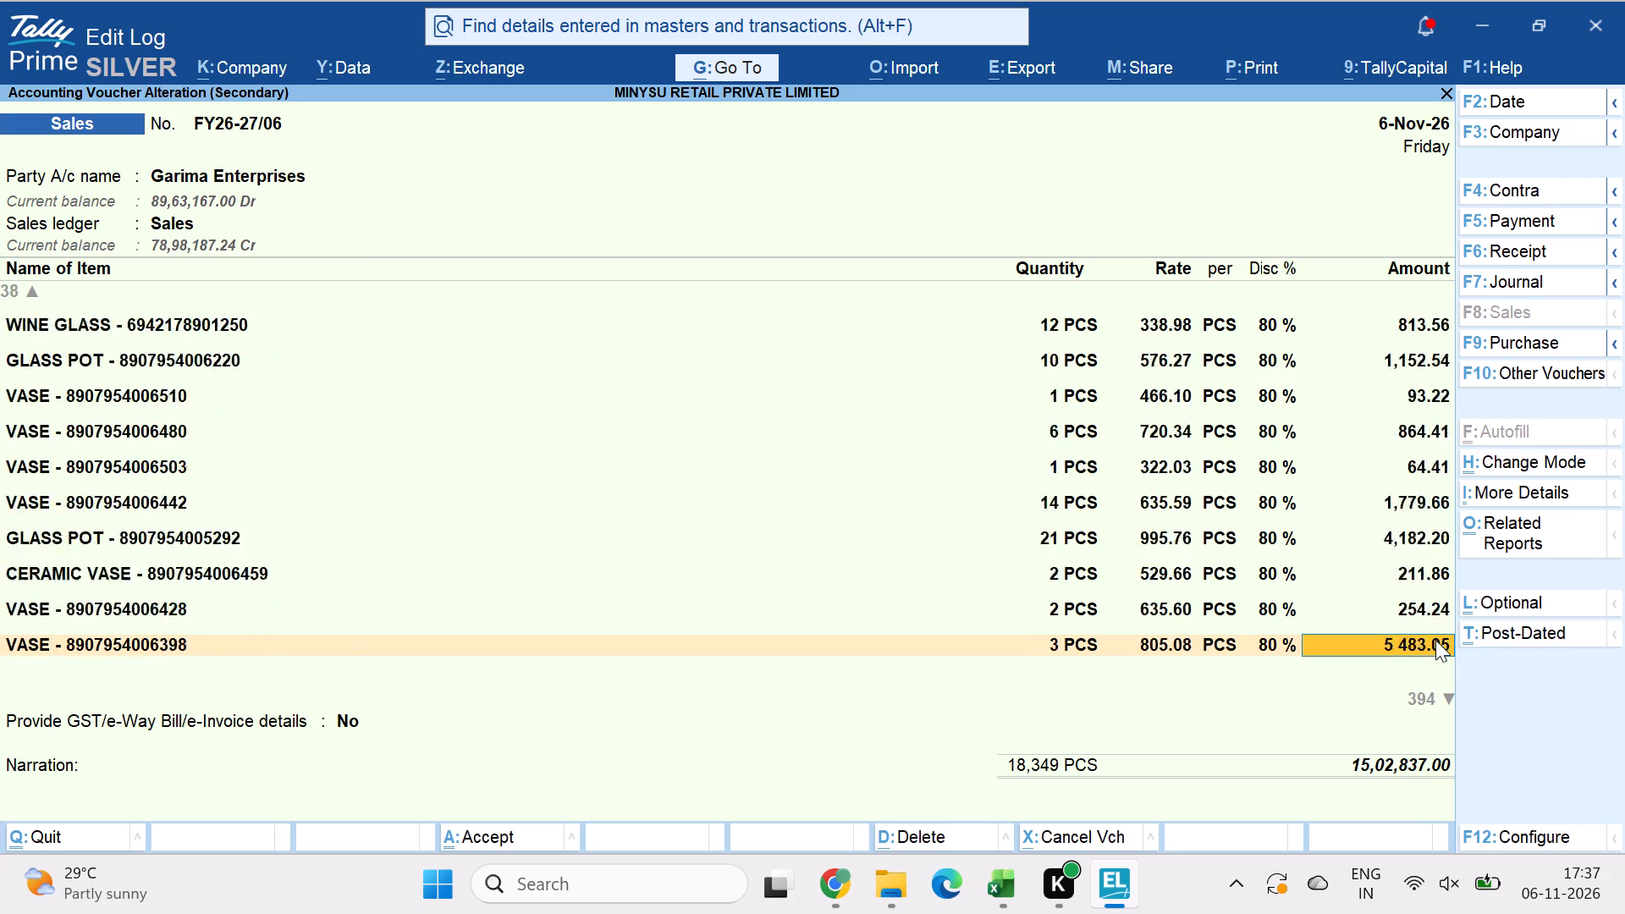
key(Down)
key(Down)
key(Down)
key(Down)
key(Down)
key(Down)
key(Down)
key(Down)
key(Down)
key(Down)
key(Down)
key(Down)
key(Down)
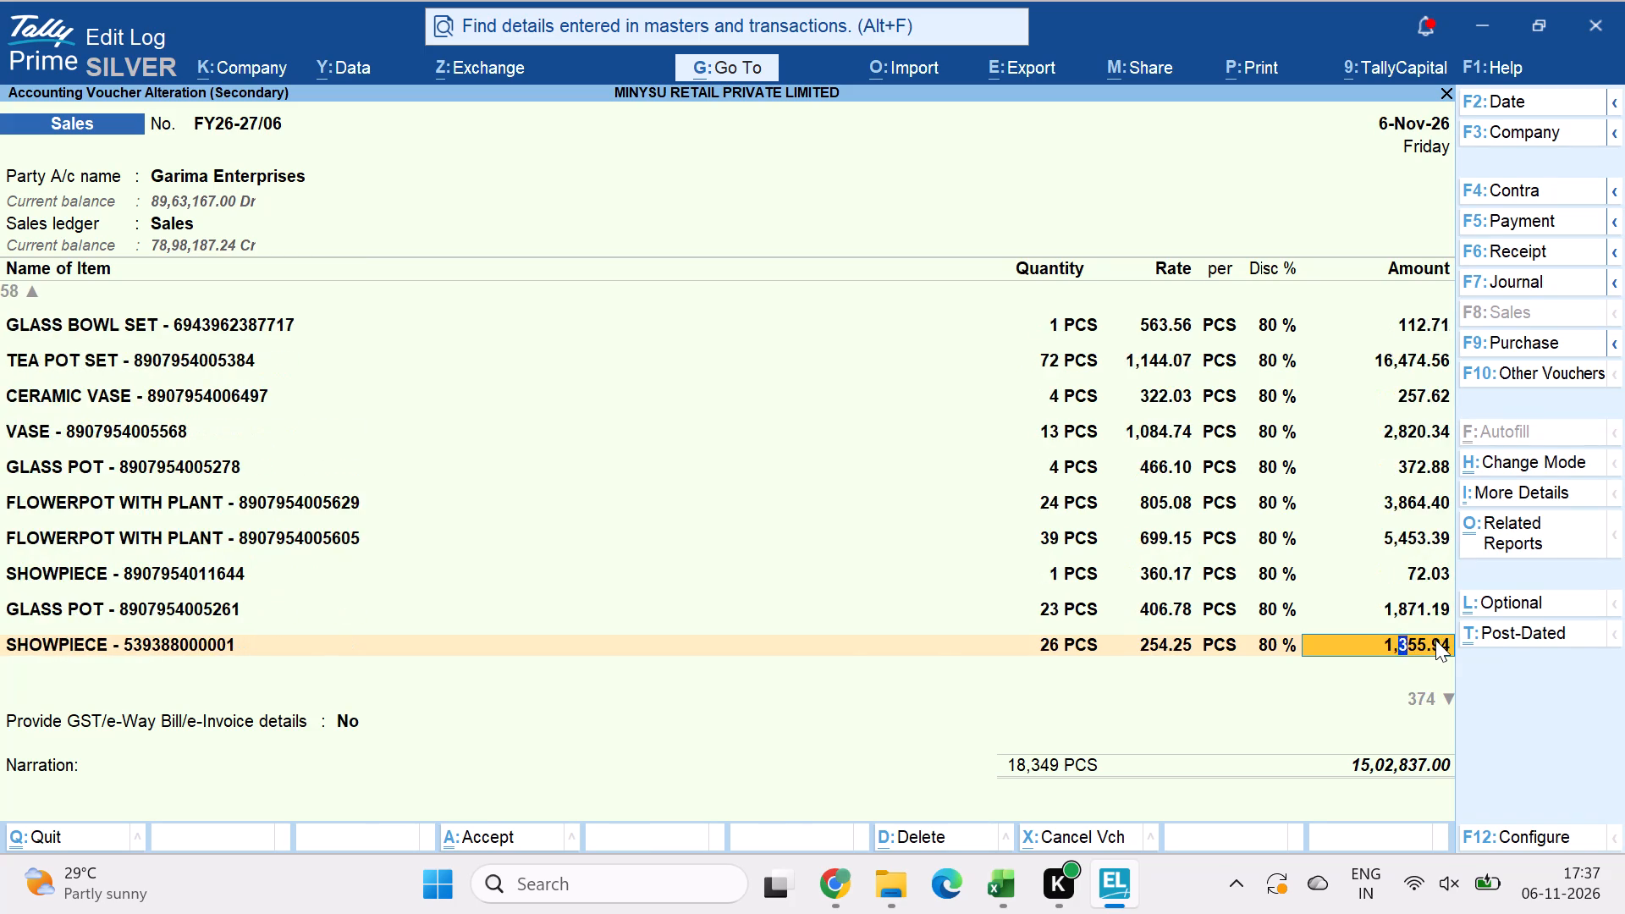
key(Down)
key(Down)
key(Down)
key(Down)
key(Down)
key(Down)
key(Down)
key(Down)
key(Down)
key(Down)
key(Down)
key(Down)
key(Down)
key(Down)
key(Down)
key(Down)
key(Down)
key(Down)
key(Down)
key(Down)
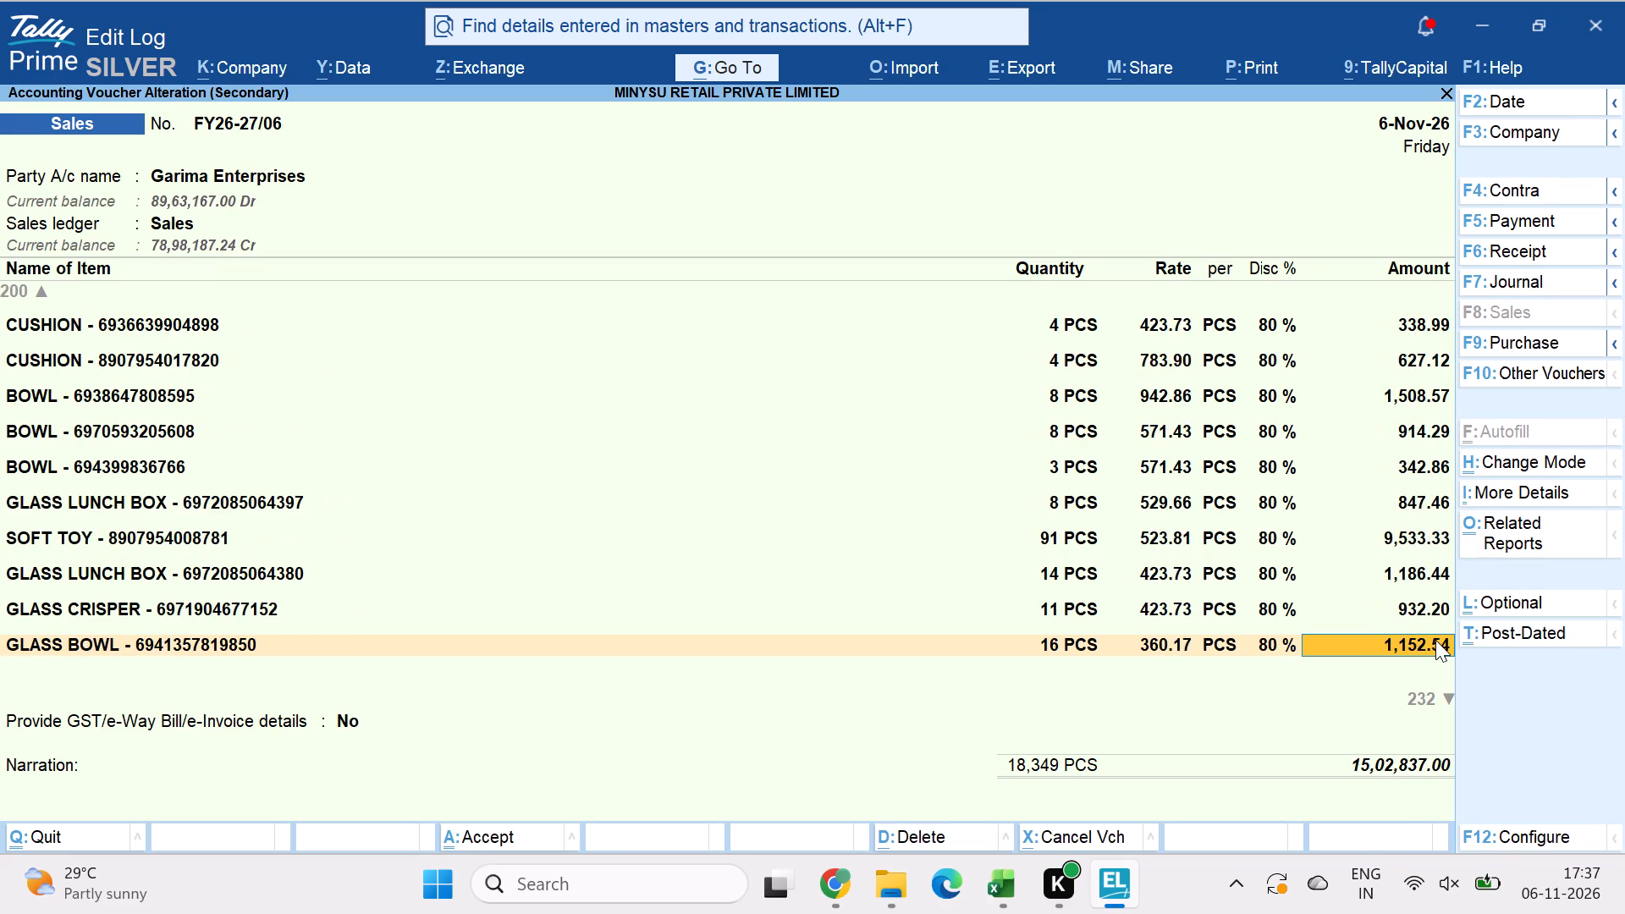
key(Down)
key(Down)
key(Down)
key(Down)
key(Down)
key(Down)
key(Down)
key(Down)
key(Down)
key(Down)
key(Down)
key(Down)
key(Down)
key(Down)
key(Down)
key(Down)
key(Down)
key(Down)
key(Down)
key(Down)
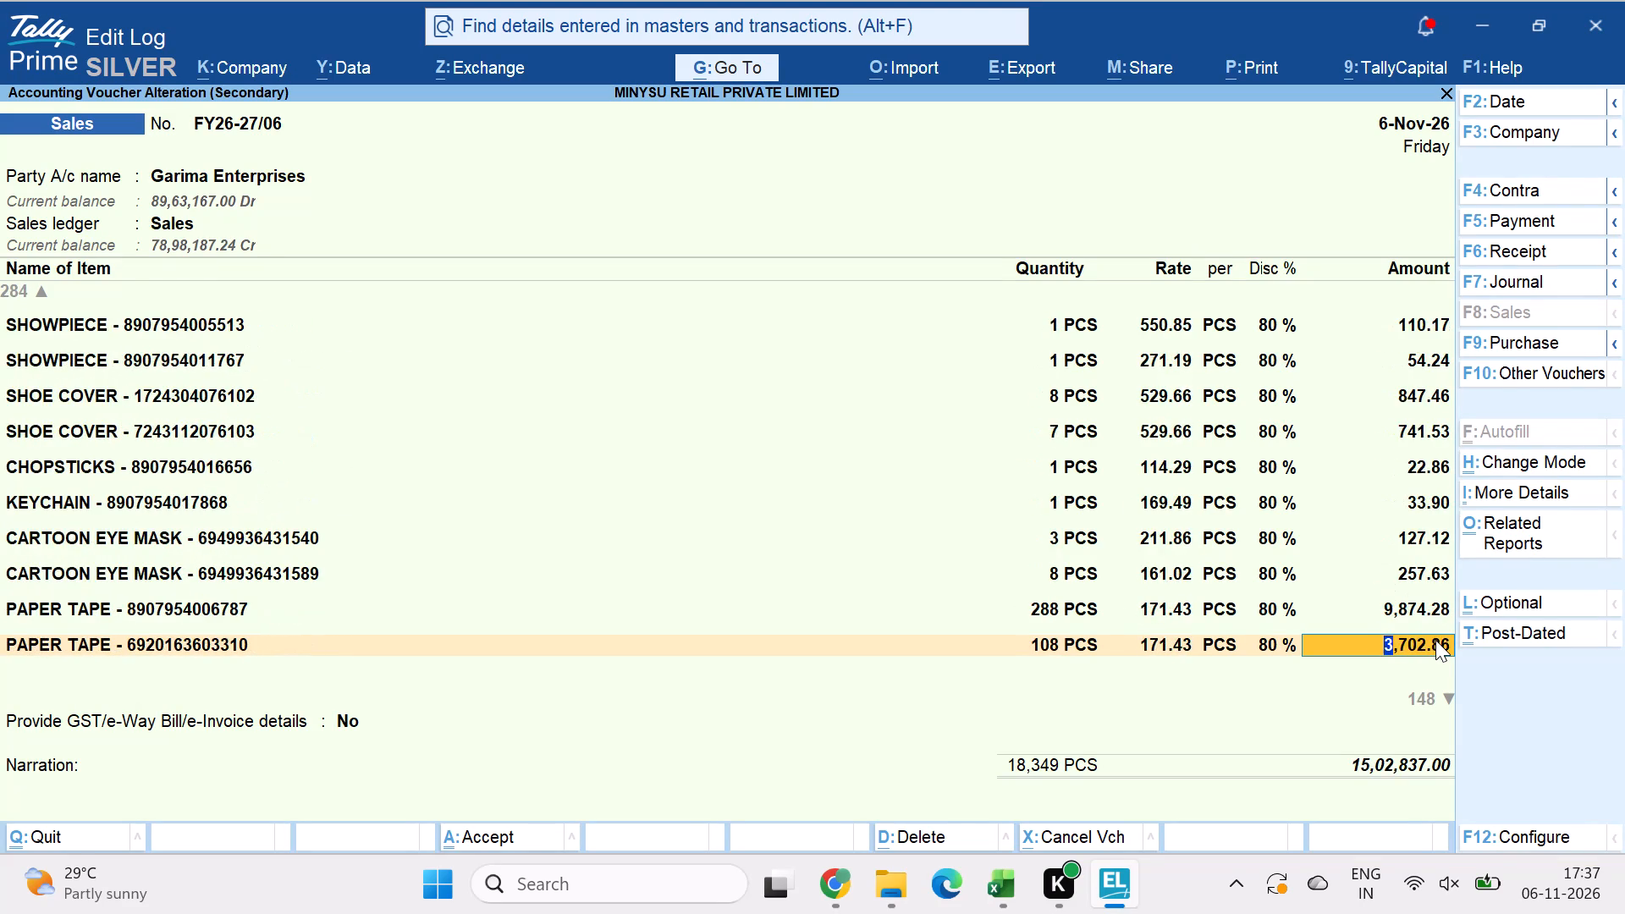
key(Down)
key(Down)
key(Down)
key(Down)
key(Down)
key(Down)
key(Down)
key(Down)
key(Down)
key(Down)
key(Down)
key(Down)
key(Down)
key(Down)
key(Down)
key(Down)
key(Down)
key(Down)
key(Down)
key(Down)
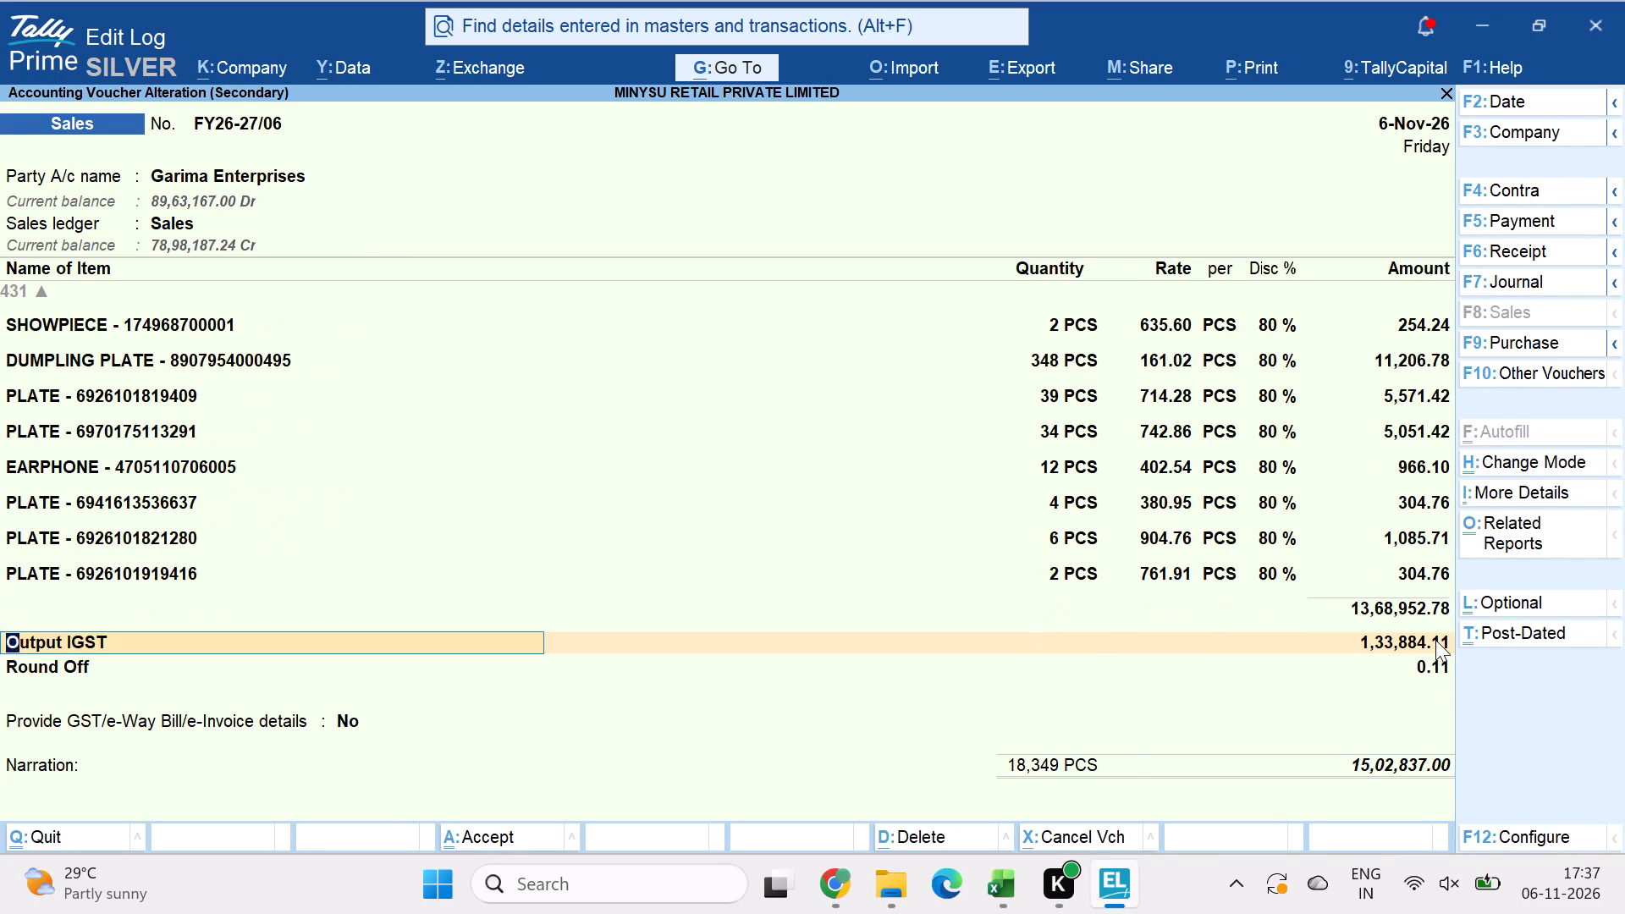
Enable GST/e-Way Bill/e-Invoice details for voucher FY26-27/06 and go through its e-Way Bill, consignor, consignee and transport fields, keeping their values.
key(Down)
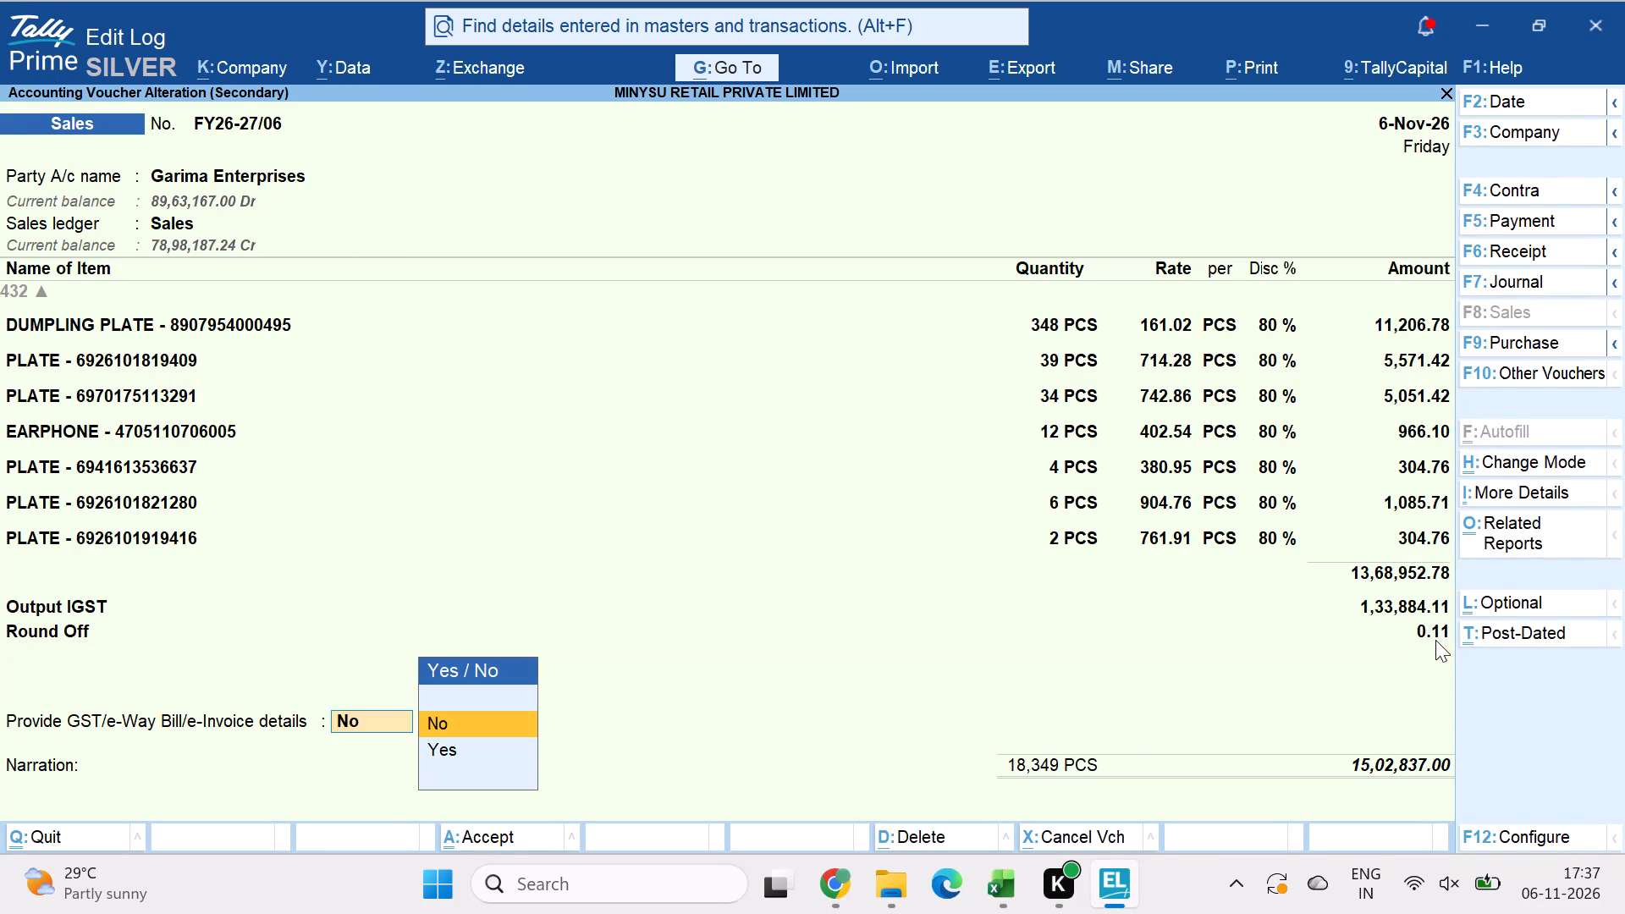
key(Return)
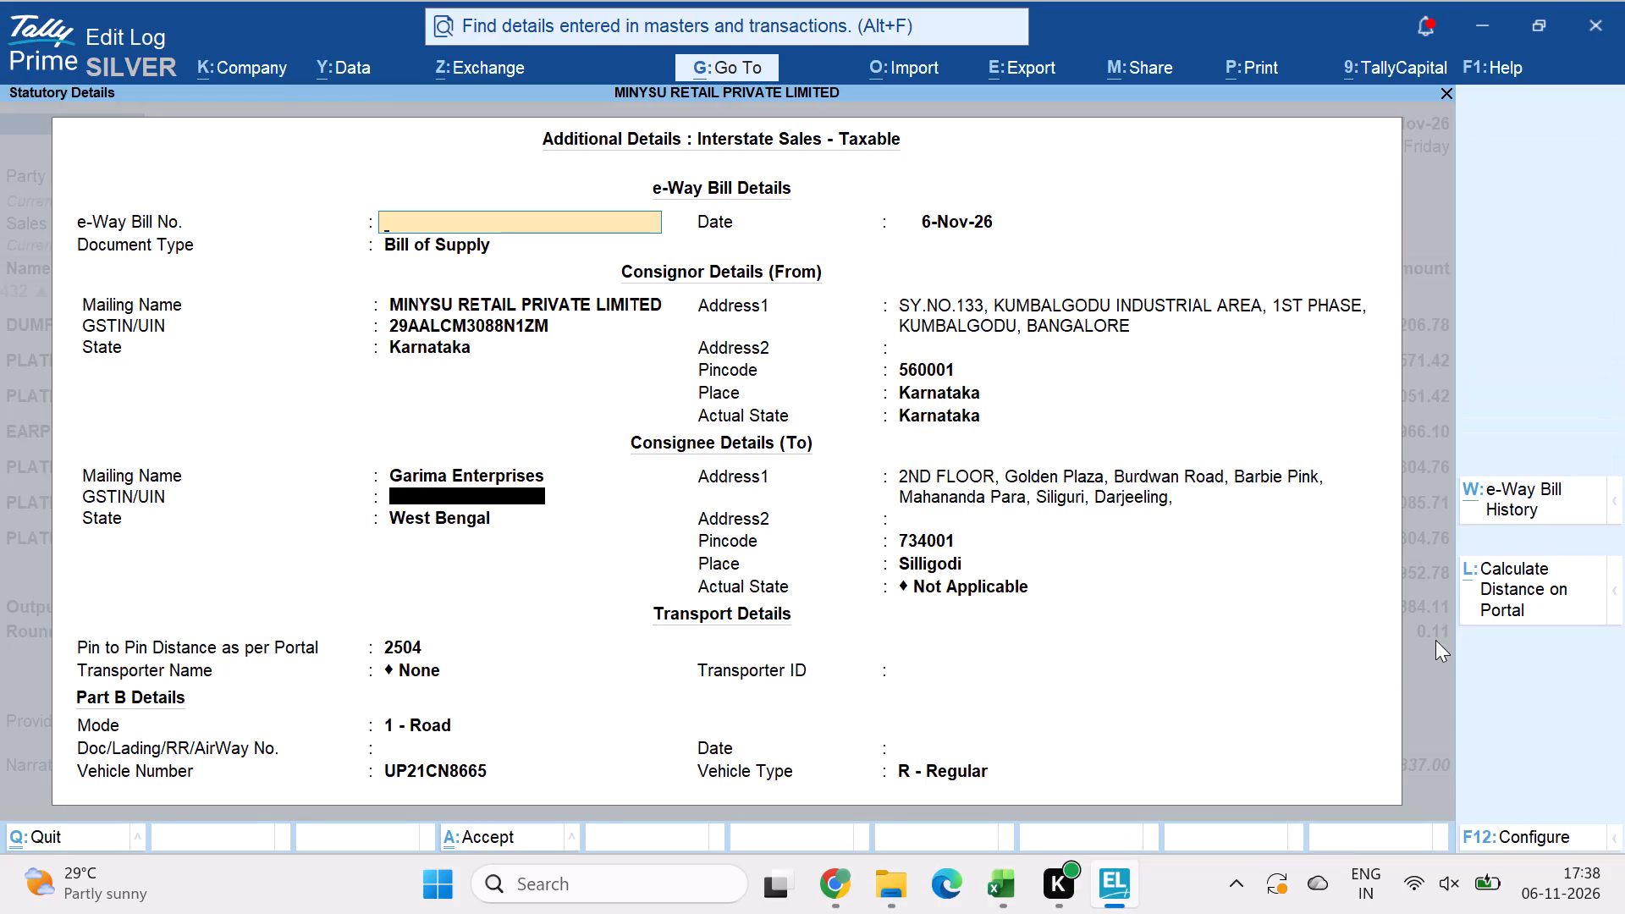
key(Return)
key(Return)
key(Return)
key(Return)
key(Return)
key(Return)
key(Return)
key(Return)
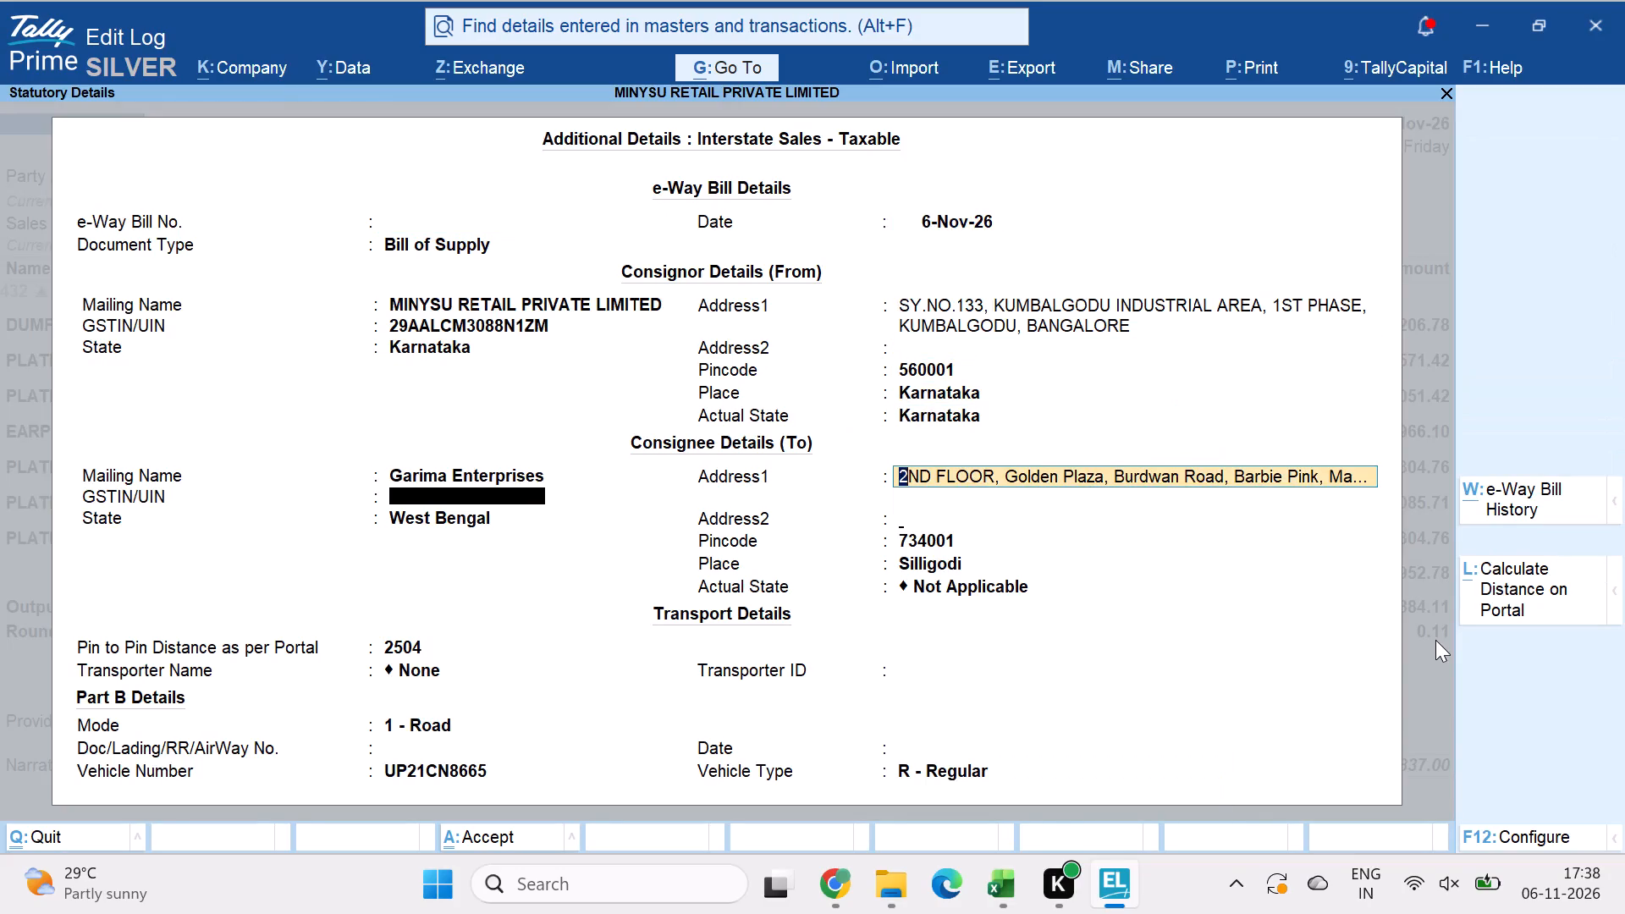
key(Return)
key(Return)
key(Return)
key(Return)
key(Return)
key(Return)
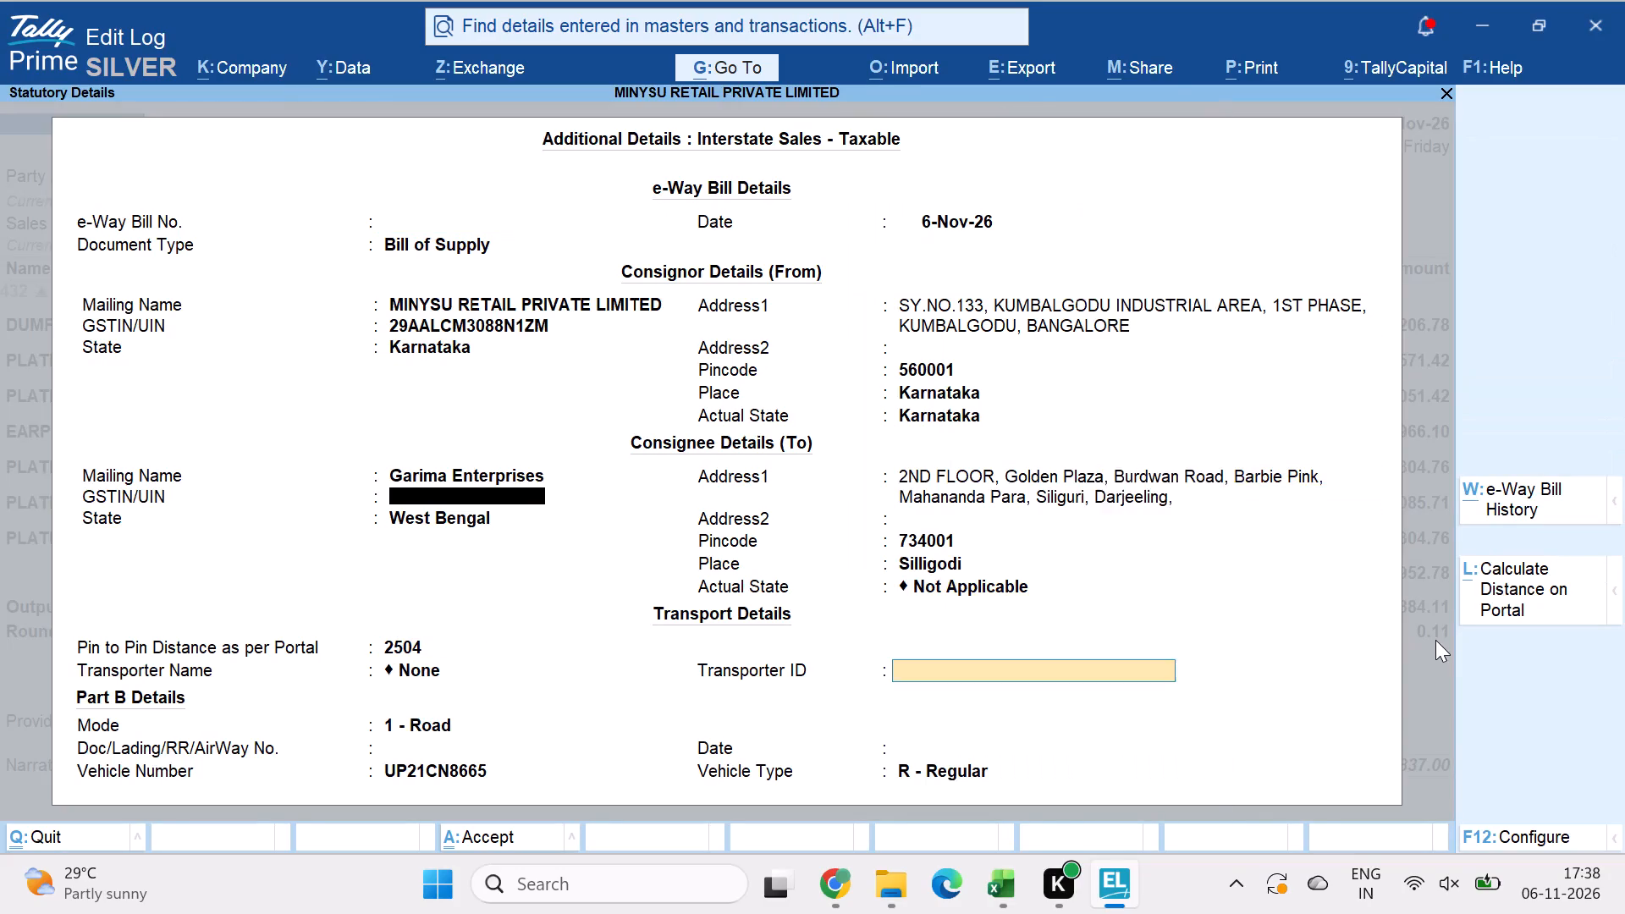
key(Return)
key(Return)
key(Return)
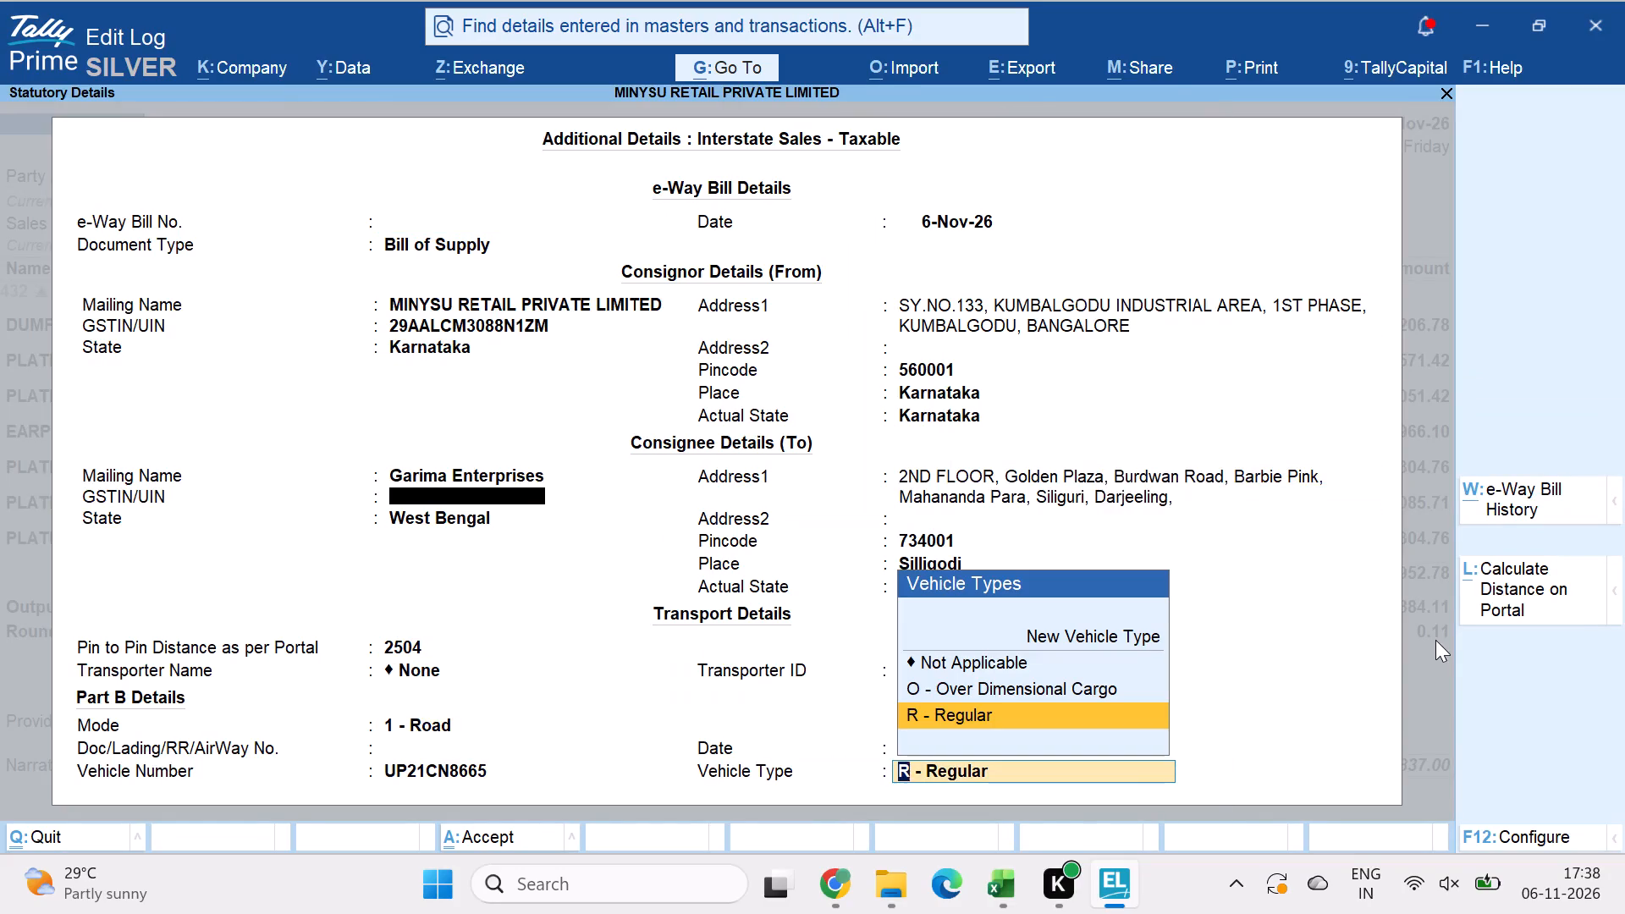
key(Return)
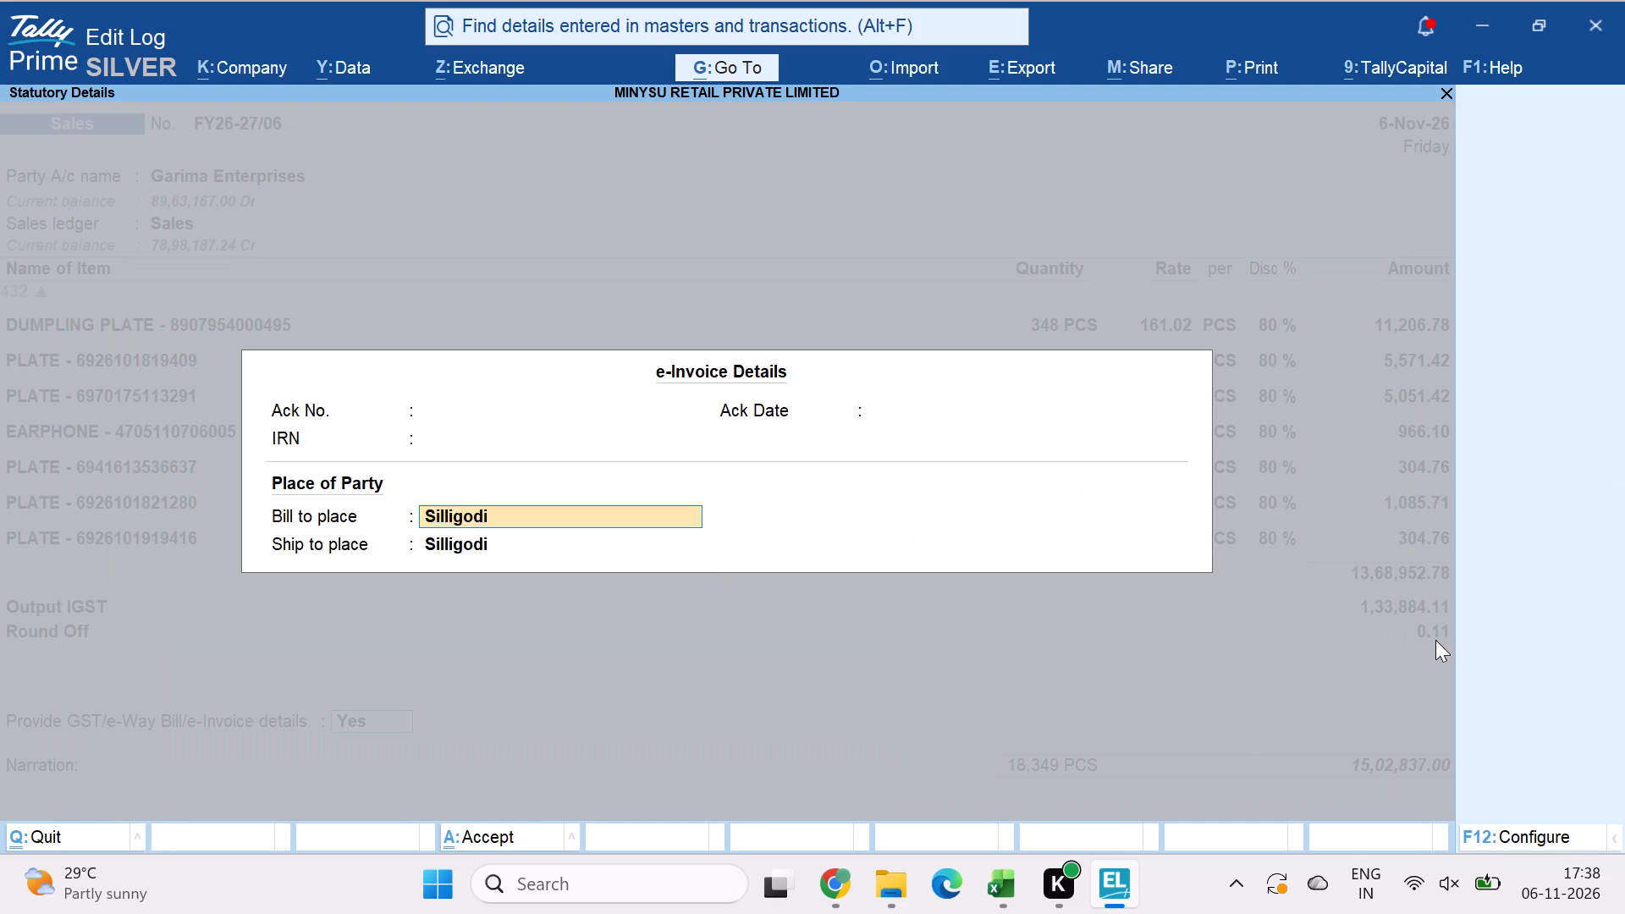
Save the voucher, accepting the modified GST/HSN details as is for later resolution, and submit it for e-Invoice and e-Way Bill generation.
key(ctrl+a)
key(ctrl+a)
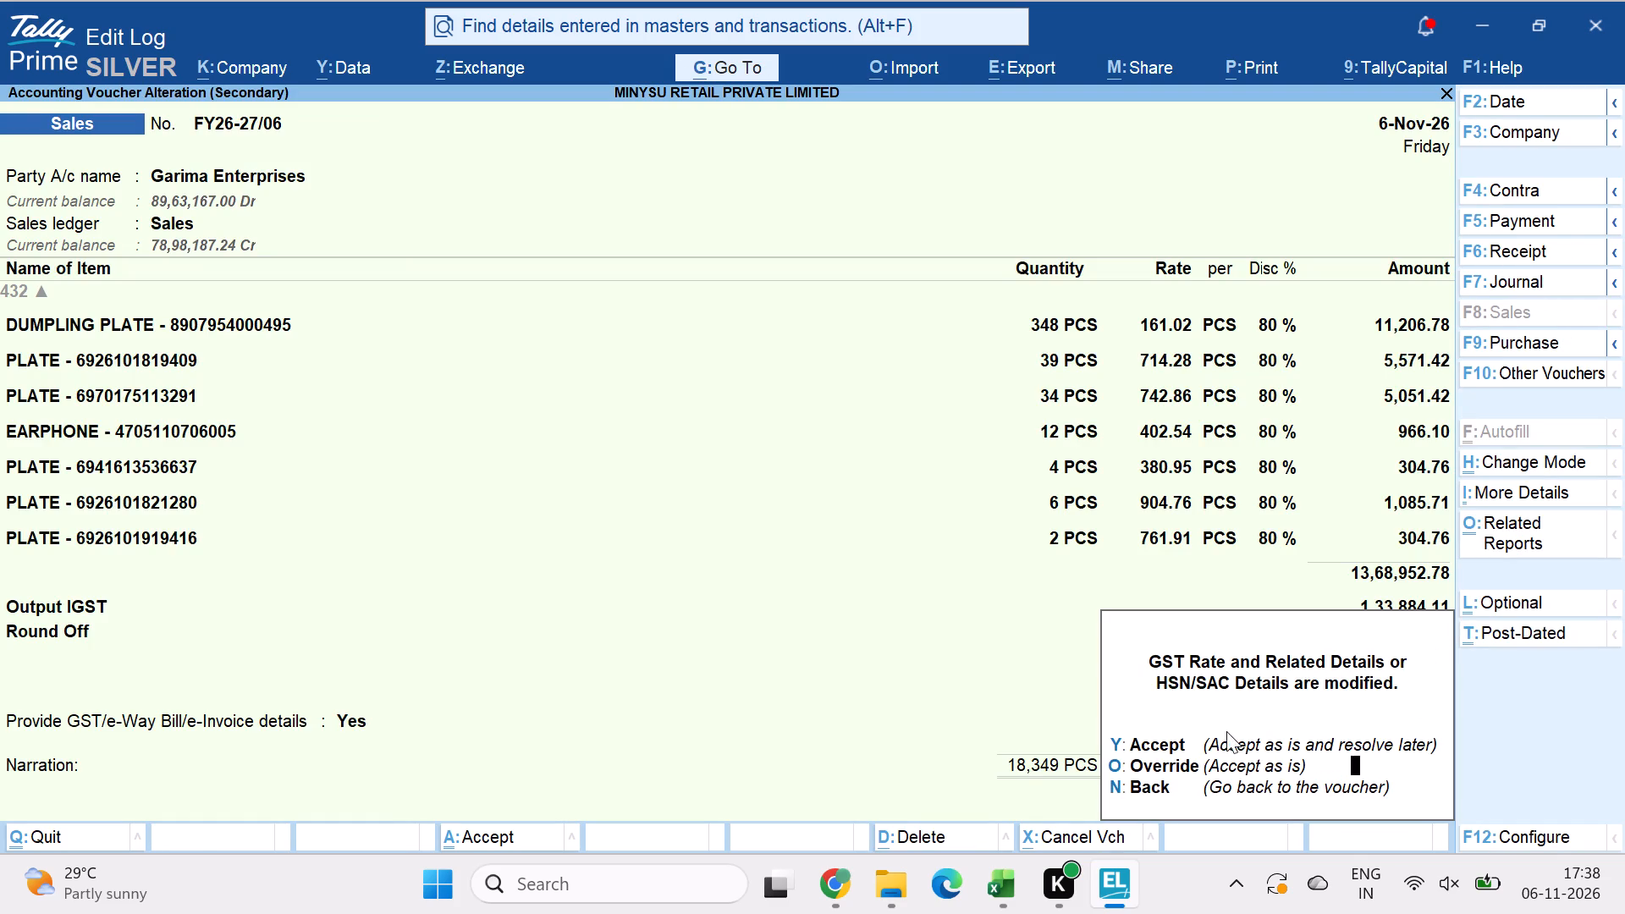
click(1233, 745)
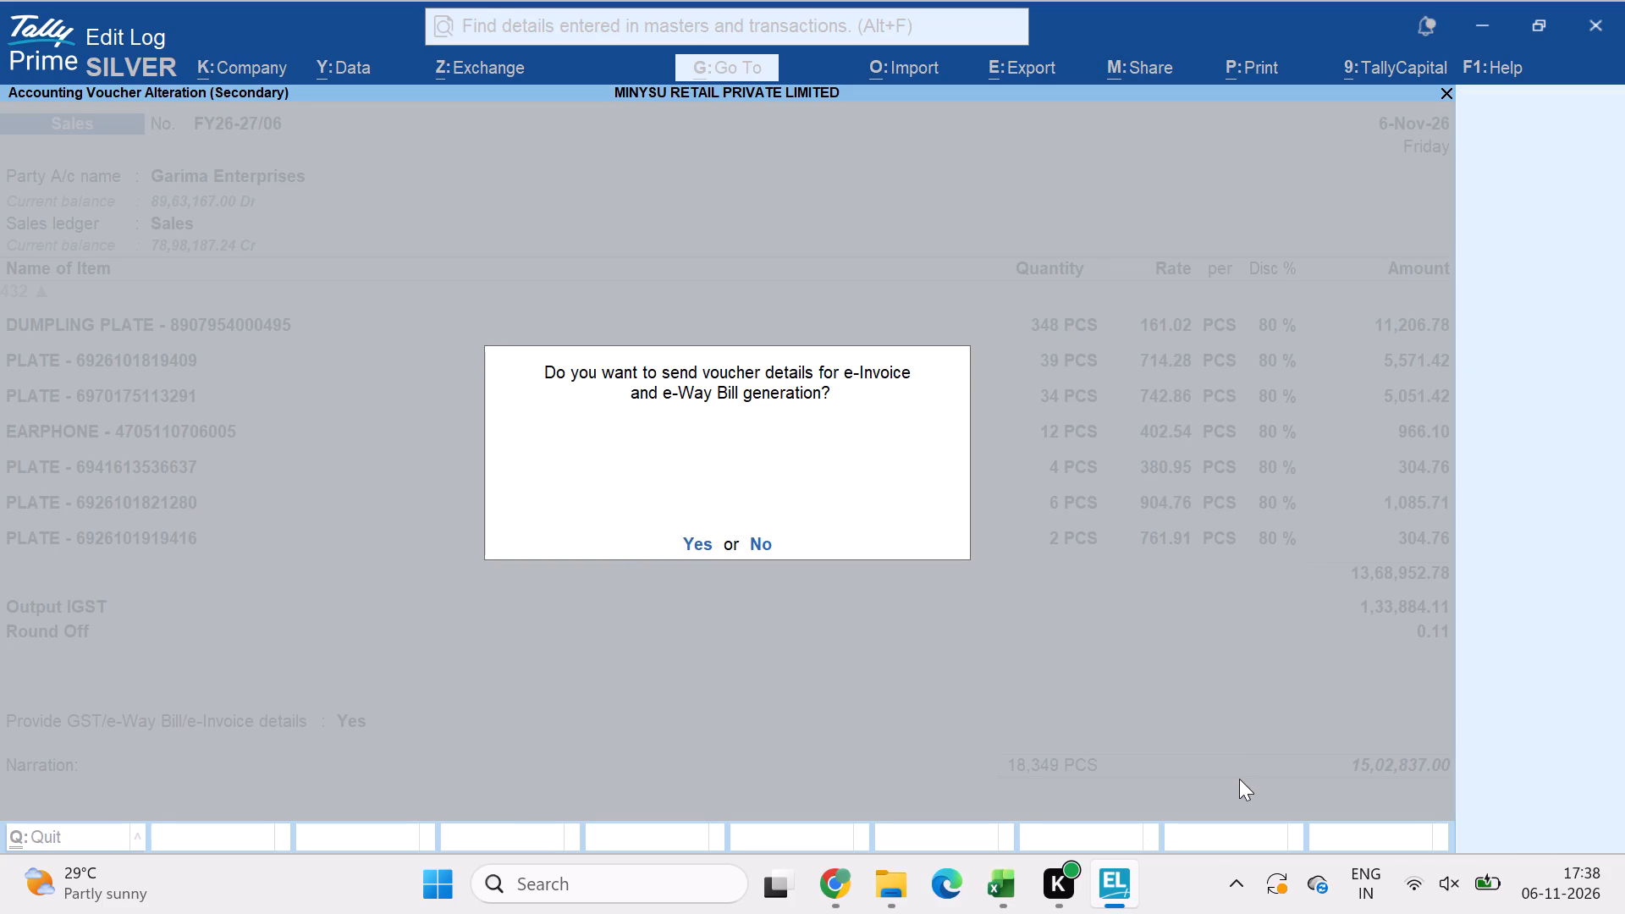
click(703, 541)
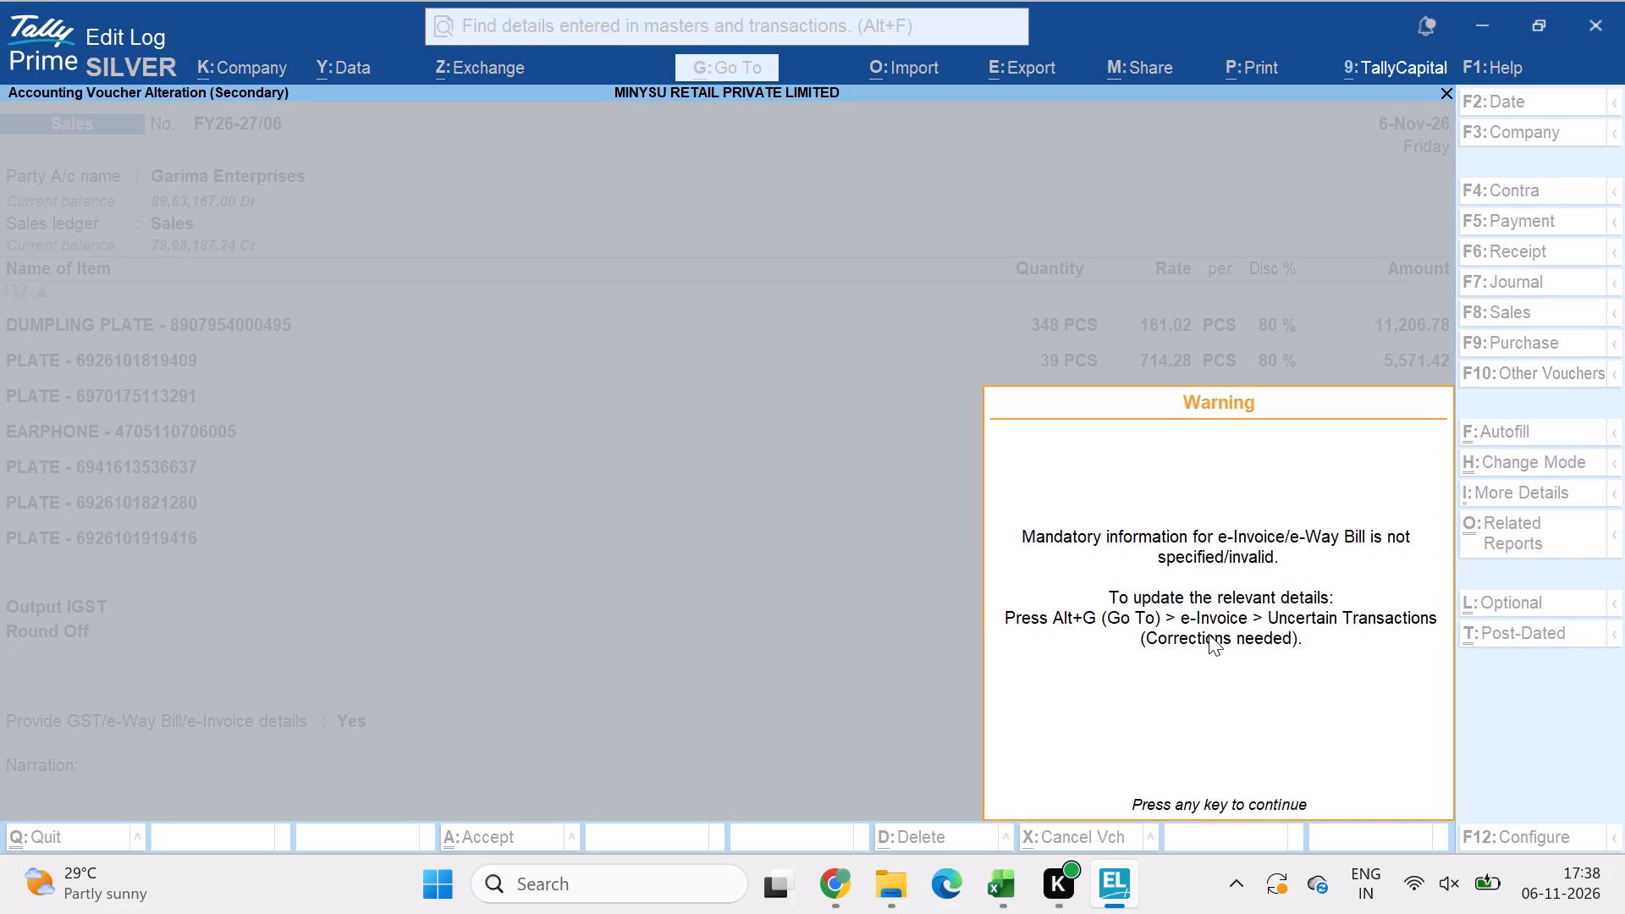
click(1231, 615)
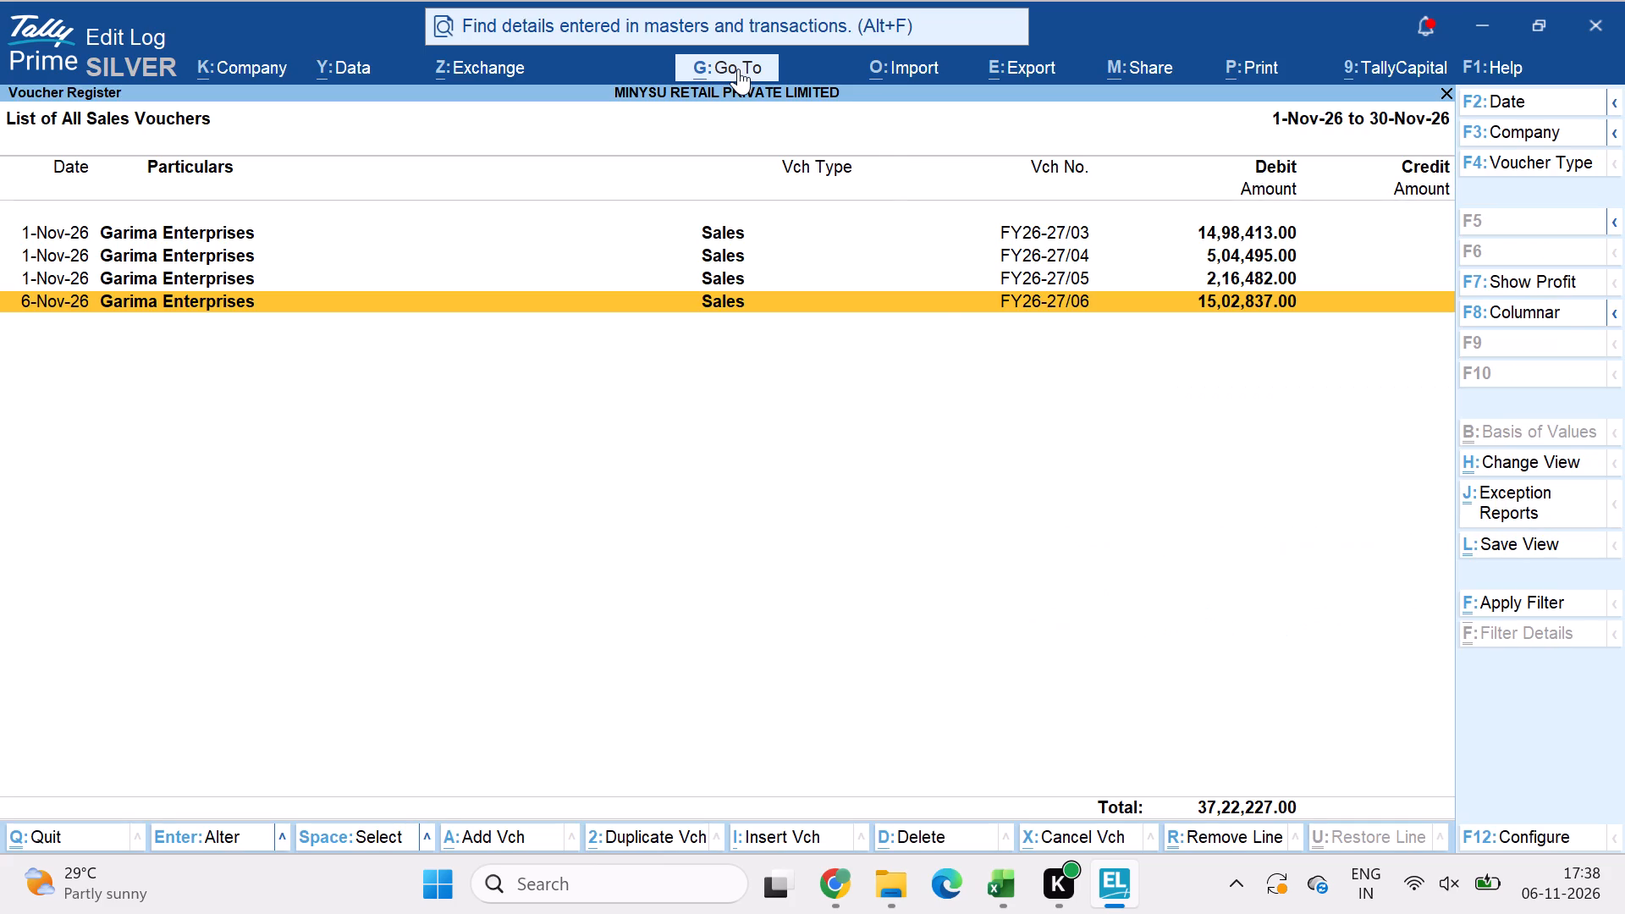
Open the e-Invoice report and drill into Uncertain Transactions to the vouchers whose HSN/SAC details are overridden in transaction.
click(738, 68)
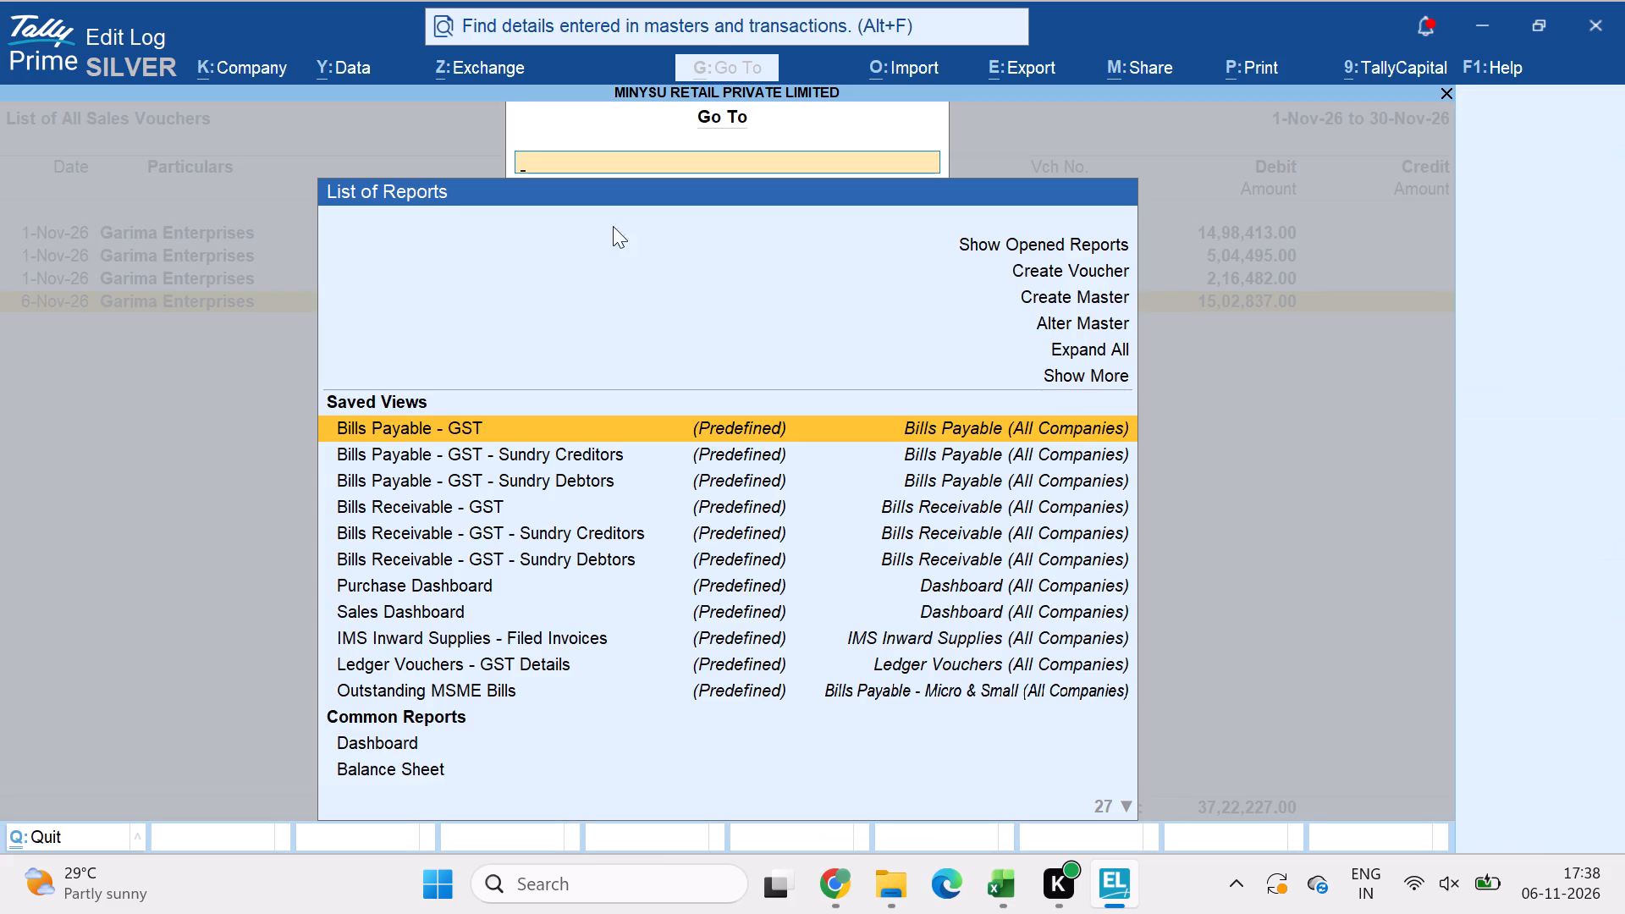
key(e)
key(space)
text(in)
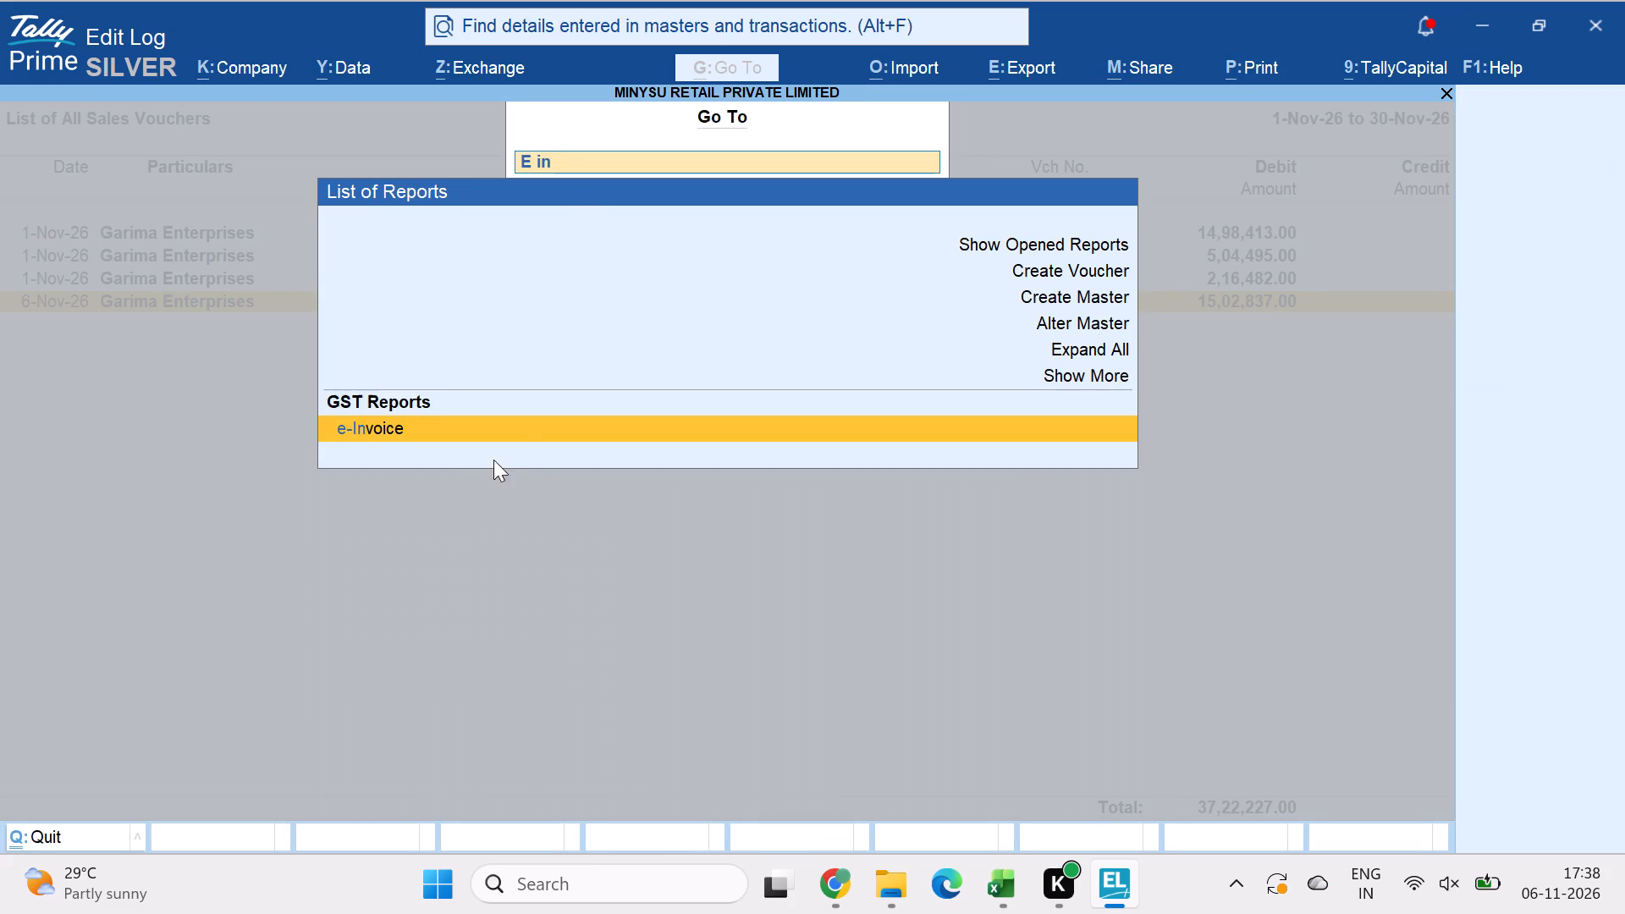
key(Return)
key(Return)
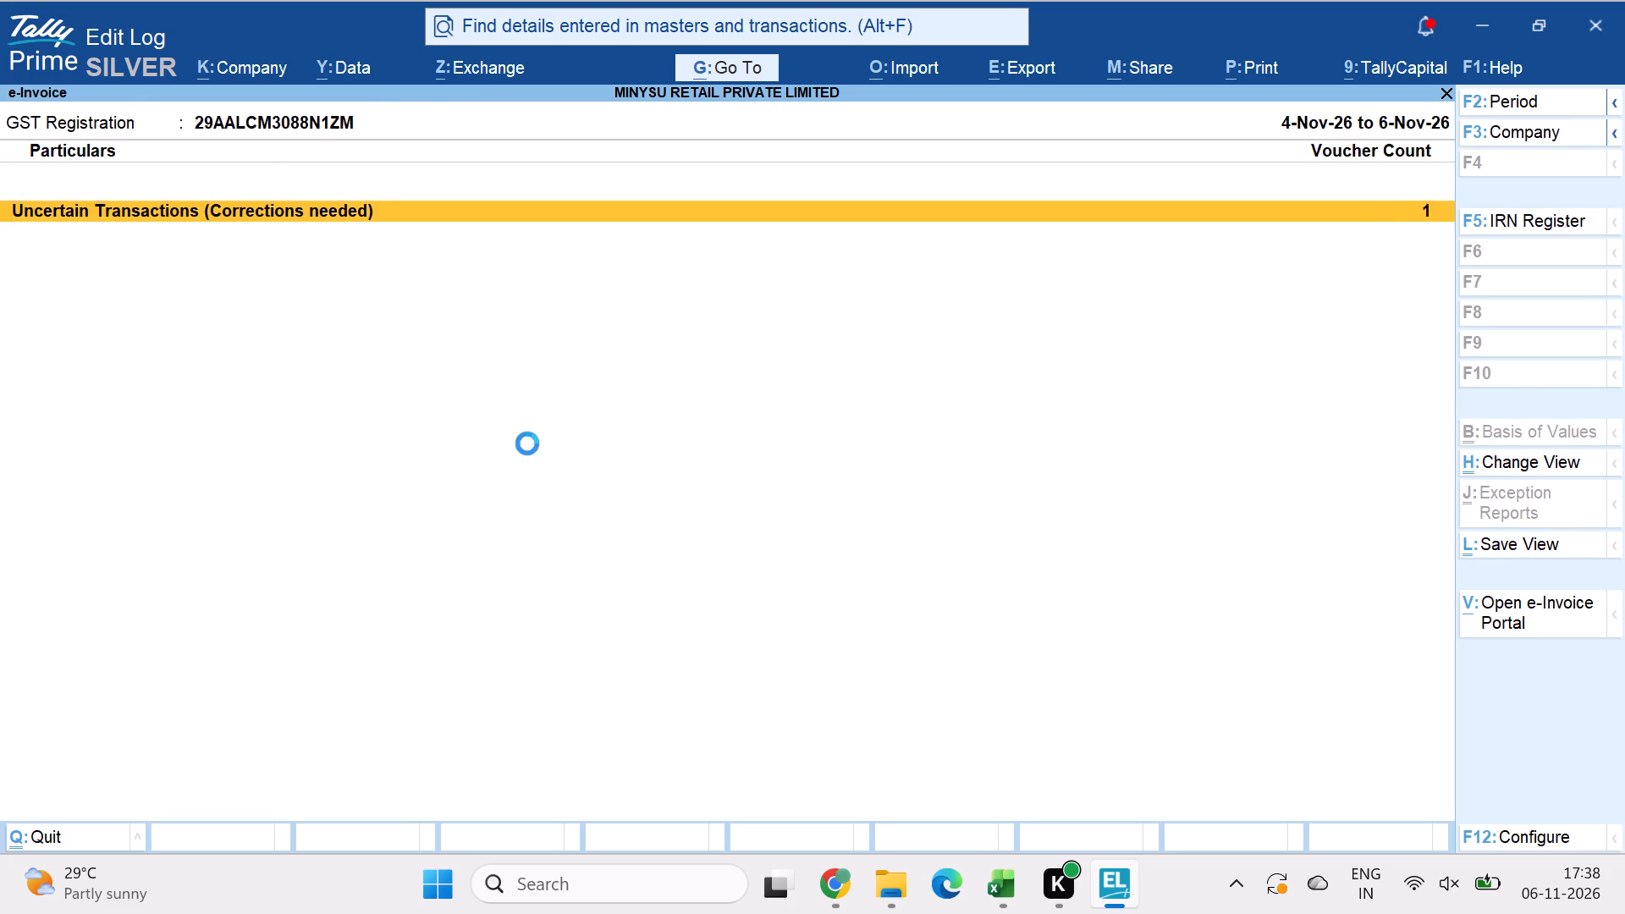
key(Down)
key(Down)
key(Down)
key(Return)
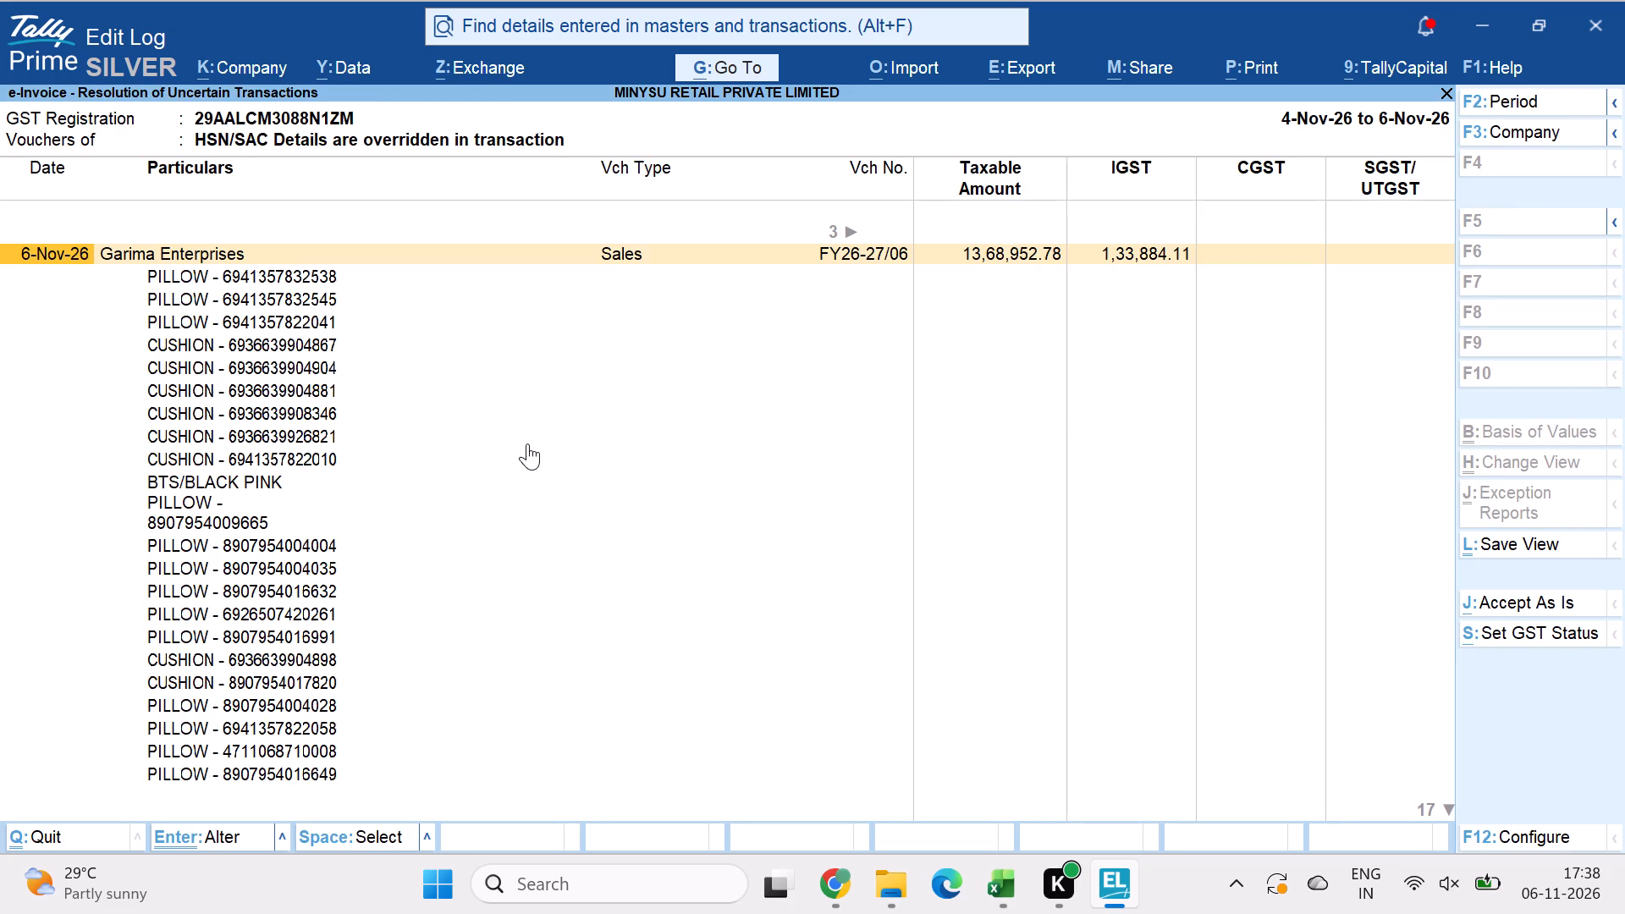
Open Garima Enterprises' sales voucher FY26-27/06 from the uncertain transactions list, and return to the list without altering it.
key(Return)
key(Return)
key(Return)
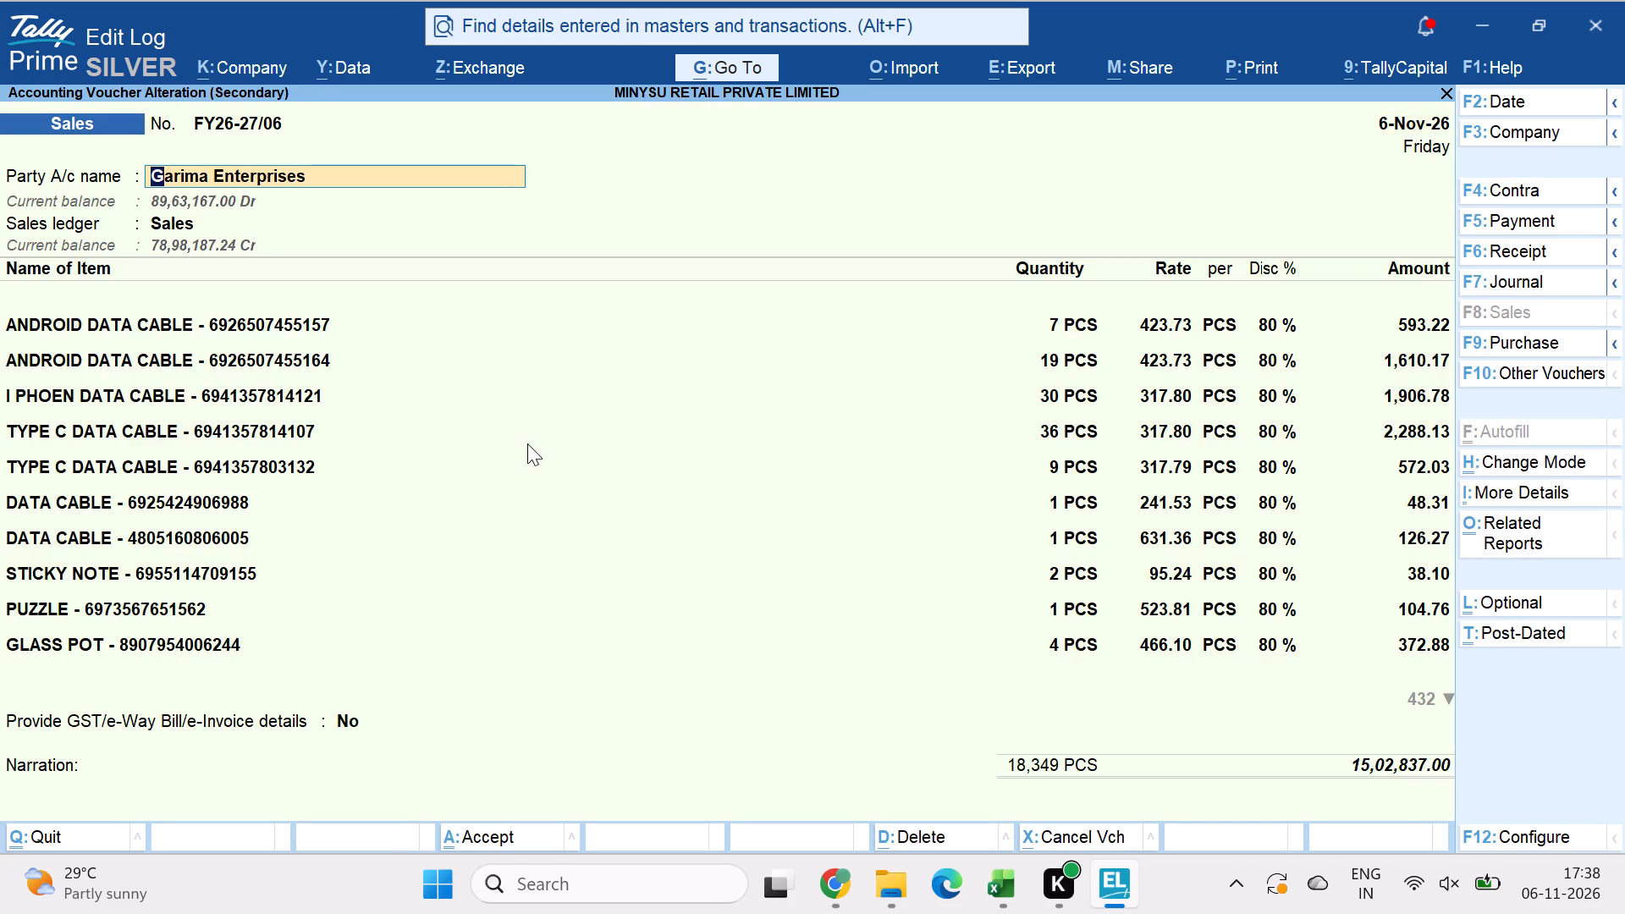
key(Escape)
key(Escape)
key(Escape)
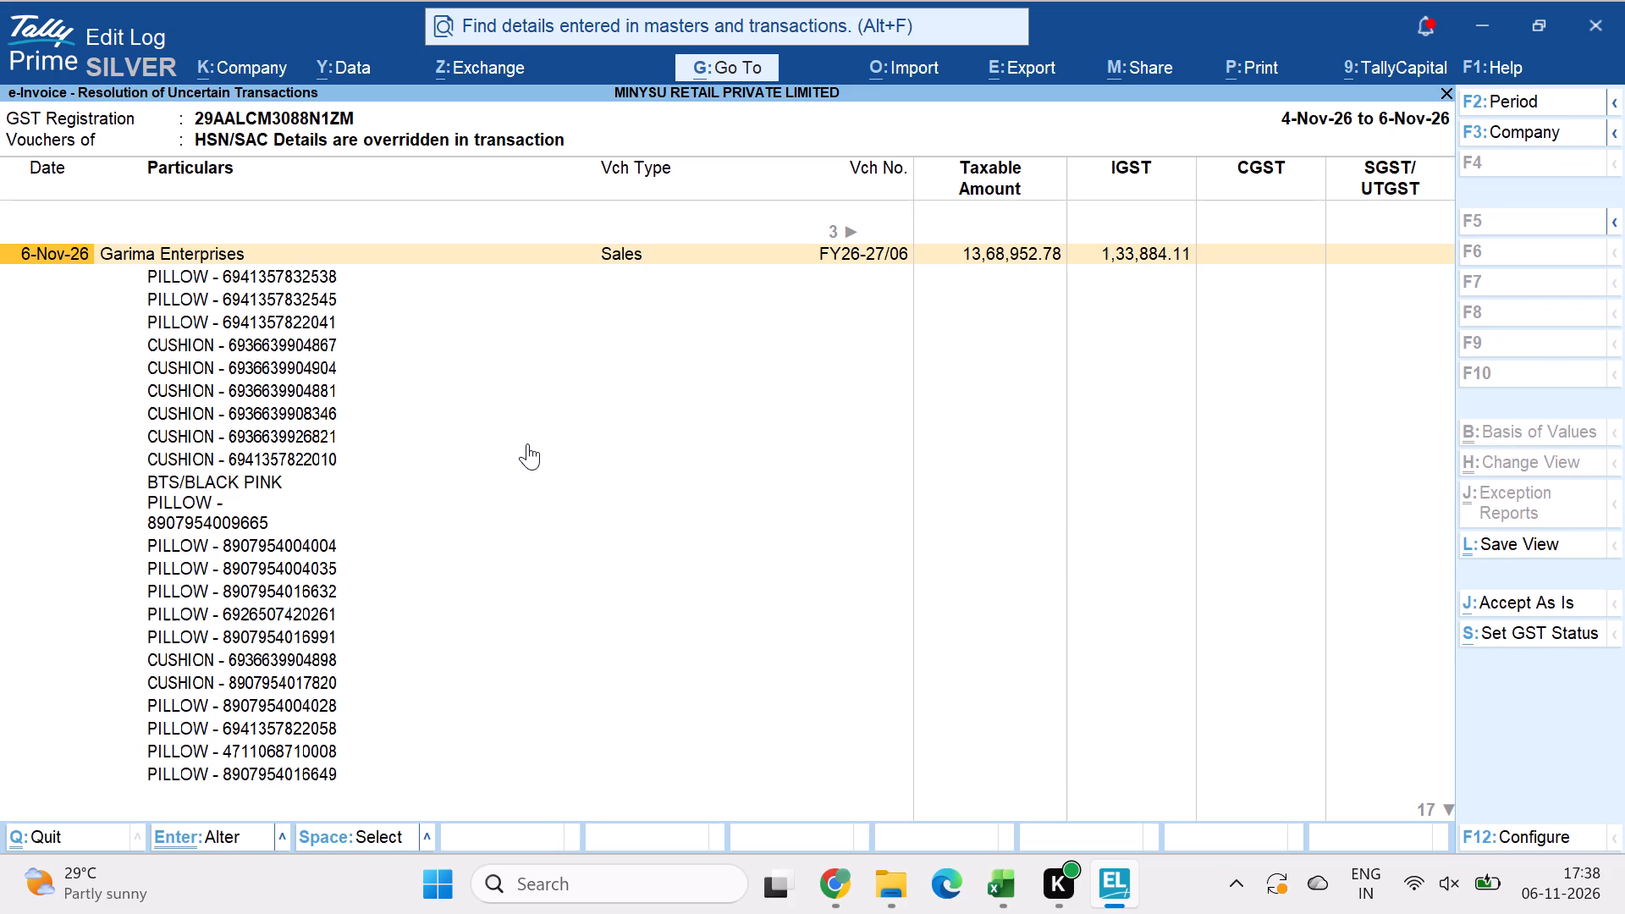
Examine the taxable, tax and invoice amount columns for voucher FY26-27/06 in the uncertain transactions list.
key(Right)
key(Right)
key(Right)
key(Right)
key(Right)
key(Right)
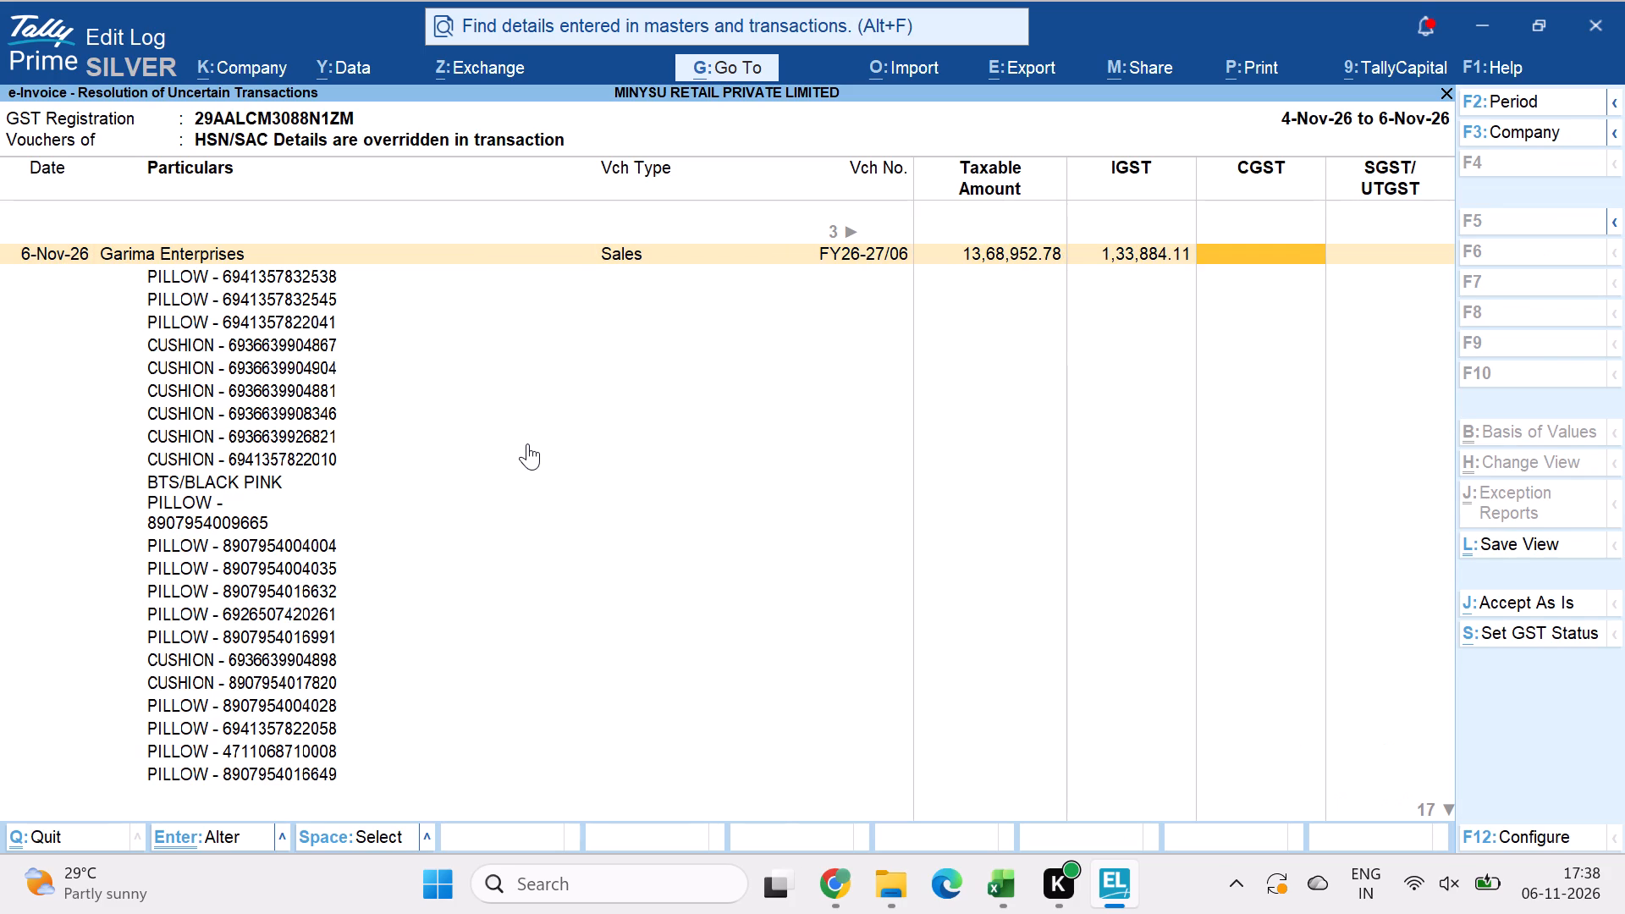
key(Right)
key(Right)
key(Right)
key(Right)
key(Right)
key(Right)
key(Right)
key(Right)
key(Right)
key(Right)
key(Right)
key(Right)
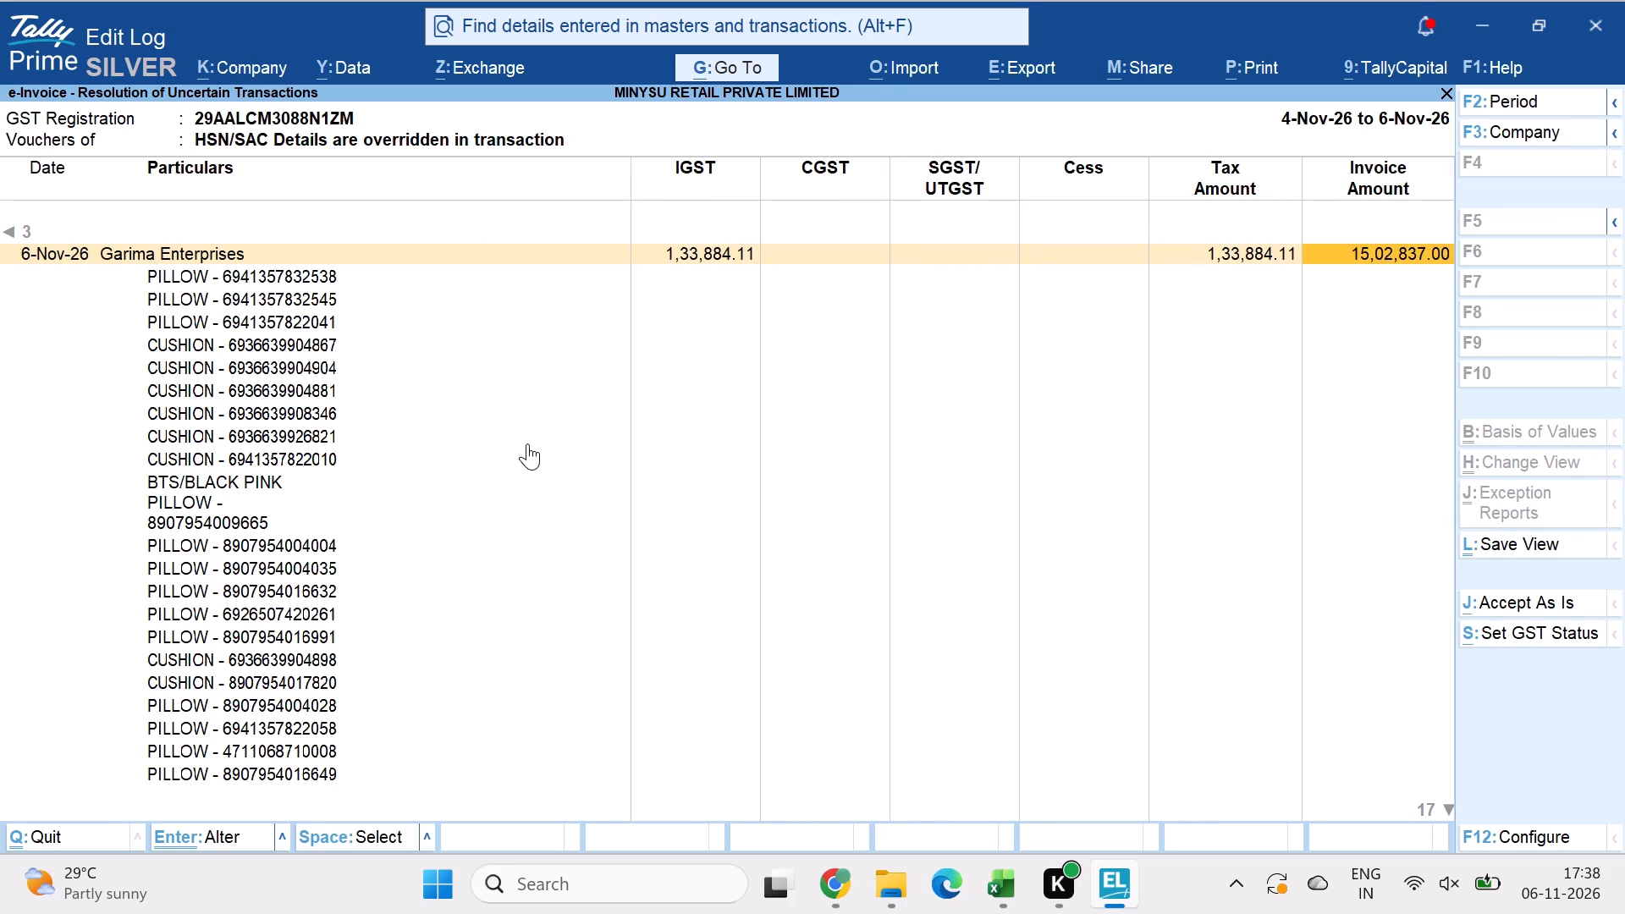
key(Down)
key(Down)
key(Down)
key(Down)
key(Down)
key(Down)
key(Down)
key(Down)
key(Down)
key(Down)
key(Down)
key(Down)
key(Down)
key(Down)
key(Down)
key(Down)
key(Down)
key(Down)
key(Down)
key(Down)
key(Down)
key(Left)
key(Left)
key(Left)
key(Left)
key(Left)
key(Left)
key(Left)
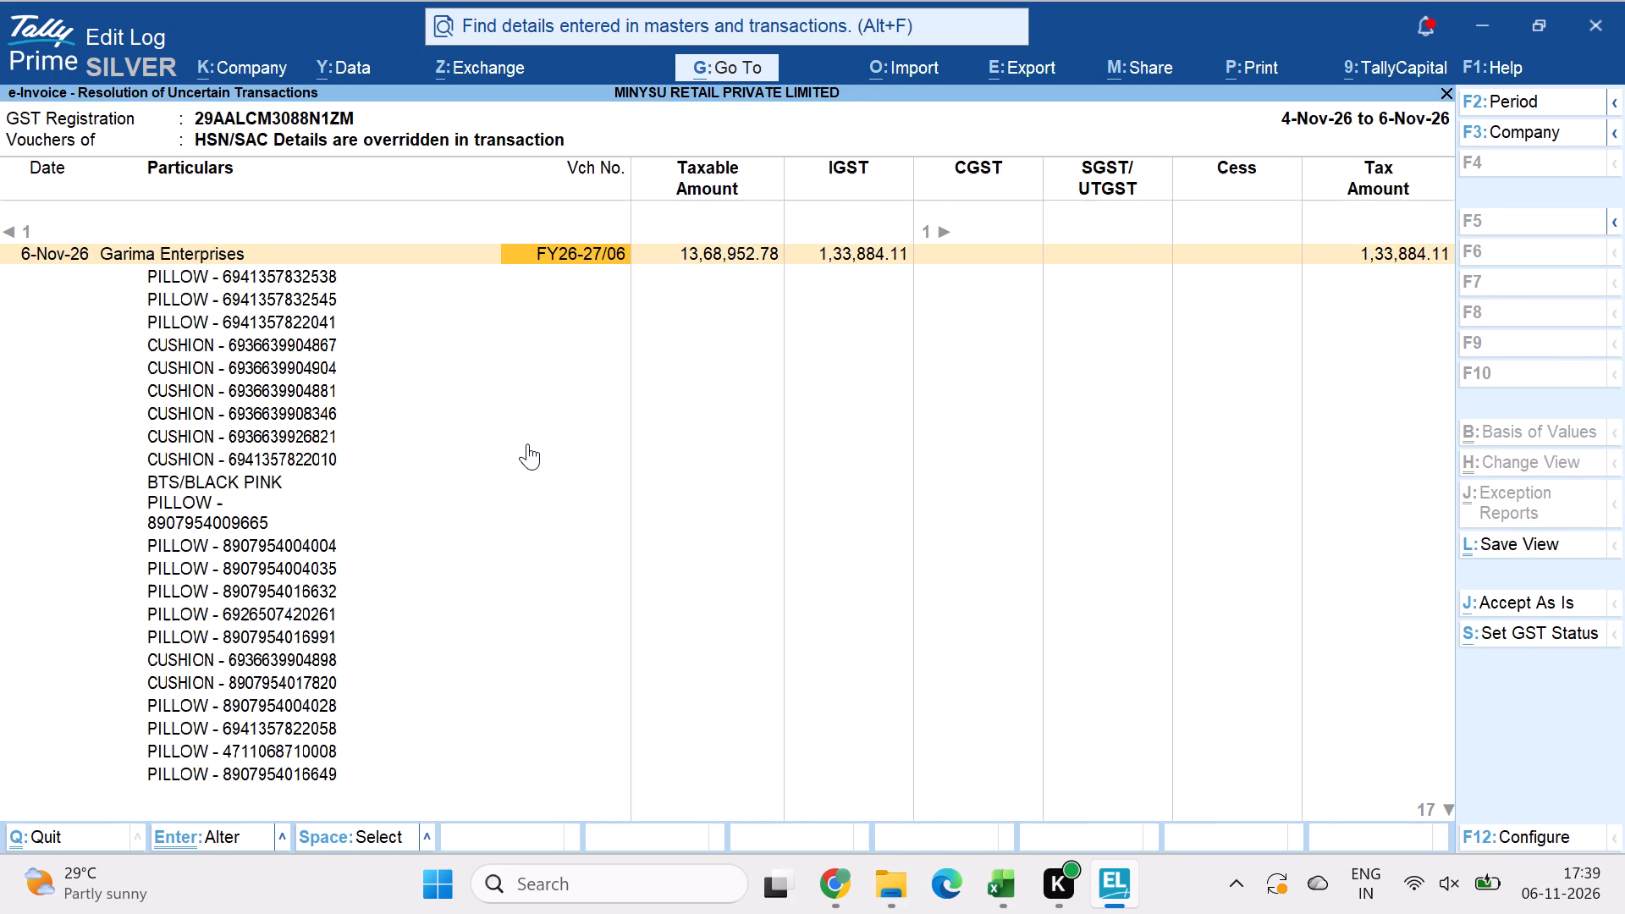
key(Left)
key(Left)
Look through the pillow and cushion items listed under voucher FY26-27/06 with overridden HSN/SAC details.
key(Down)
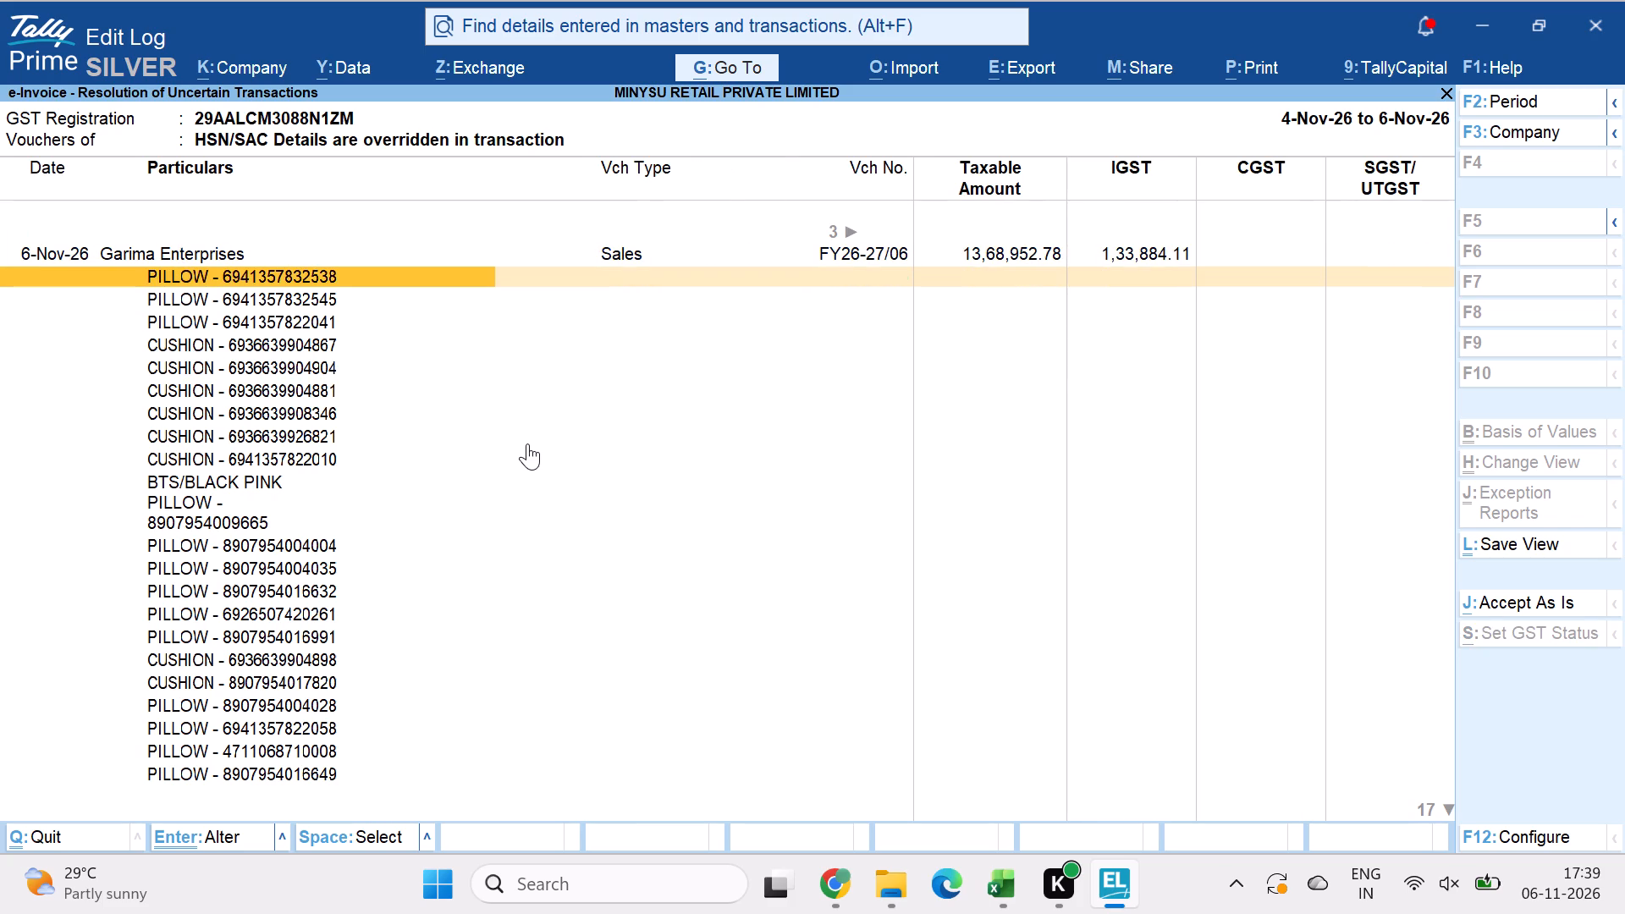
key(Down)
key(Down)
key(Down)
key(Down)
key(Down)
key(Down)
key(Down)
key(Down)
key(Down)
key(Down)
key(Down)
key(Down)
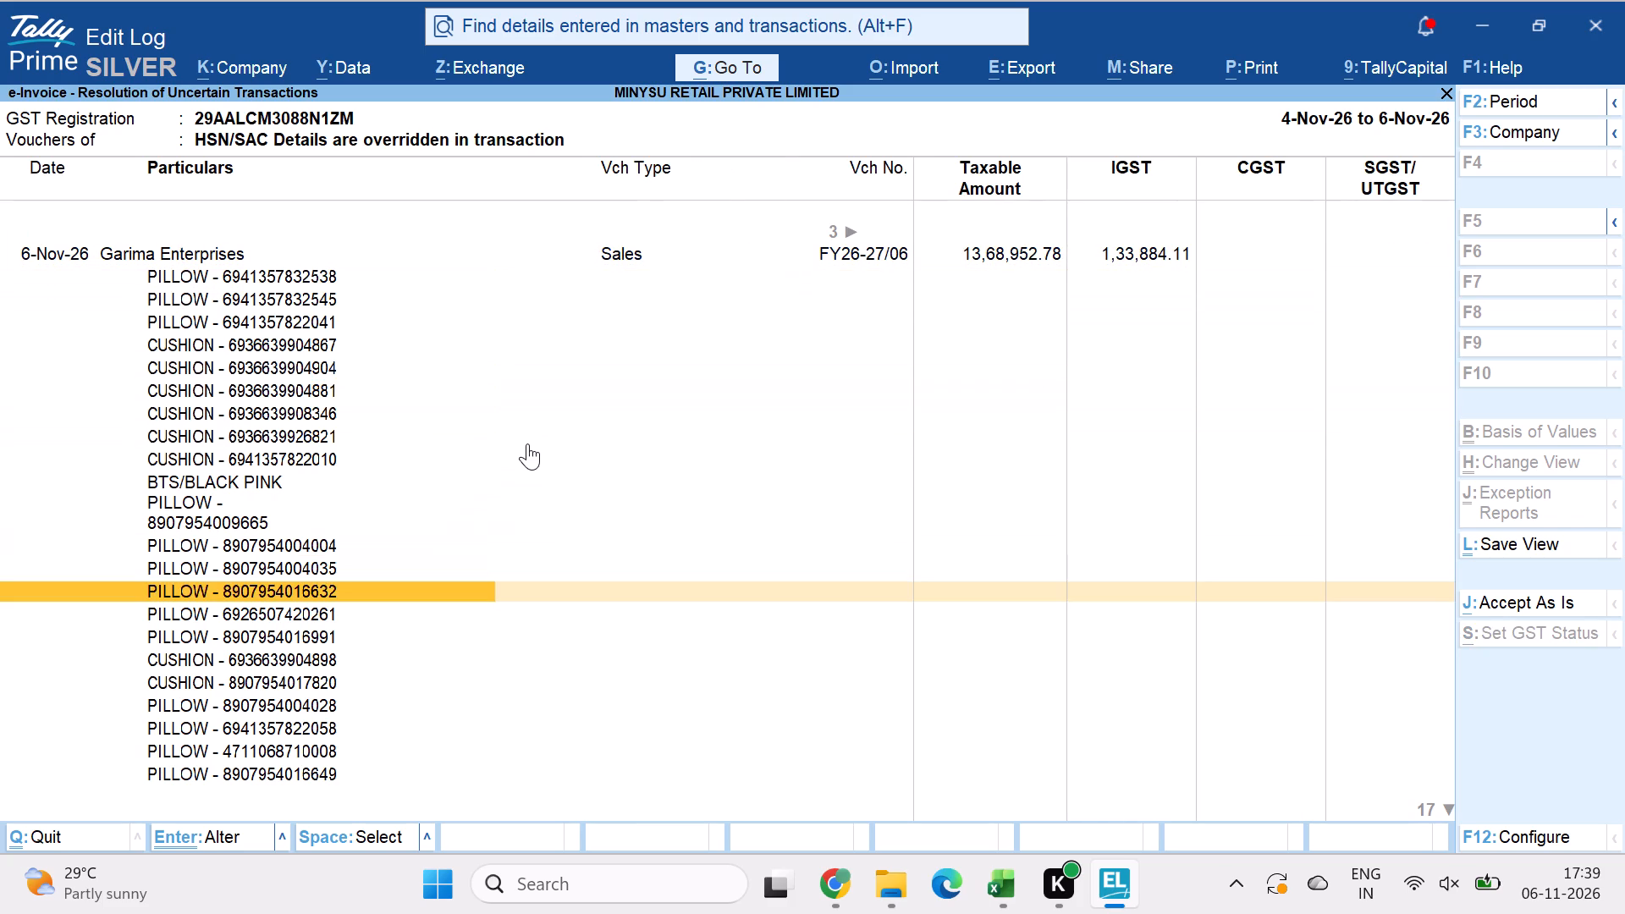
key(Down)
key(Down)
key(Down)
key(Down)
key(Down)
key(Down)
key(Down)
key(Down)
key(Down)
key(Down)
key(Down)
key(Down)
key(Down)
key(Down)
key(Down)
key(Down)
key(Down)
key(Down)
key(Down)
key(Down)
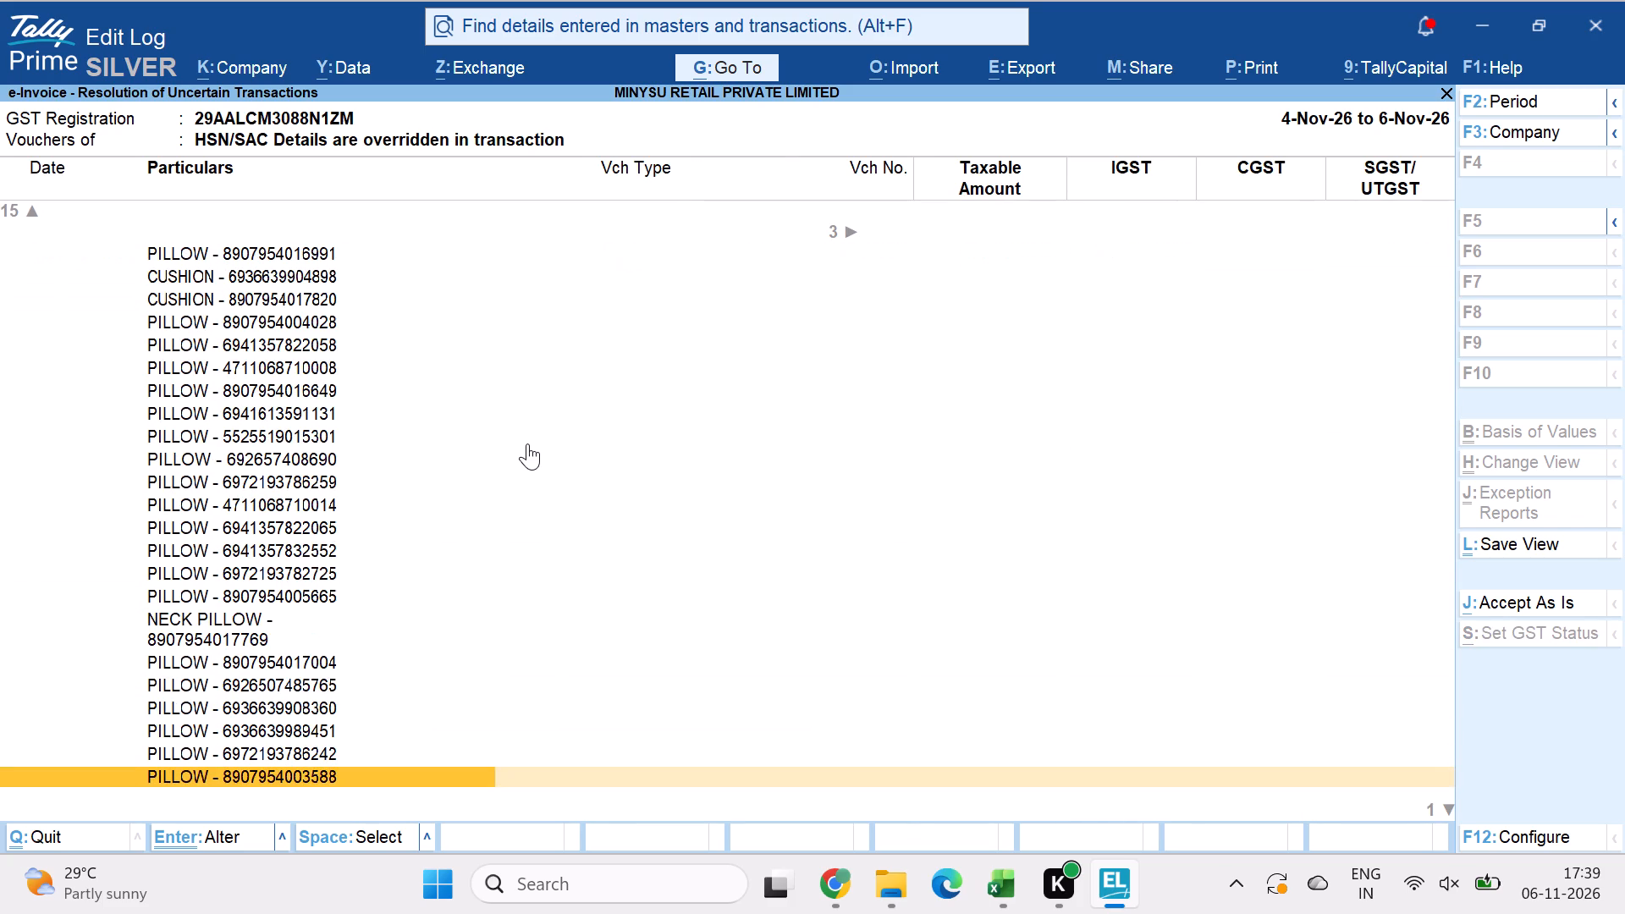
key(Up)
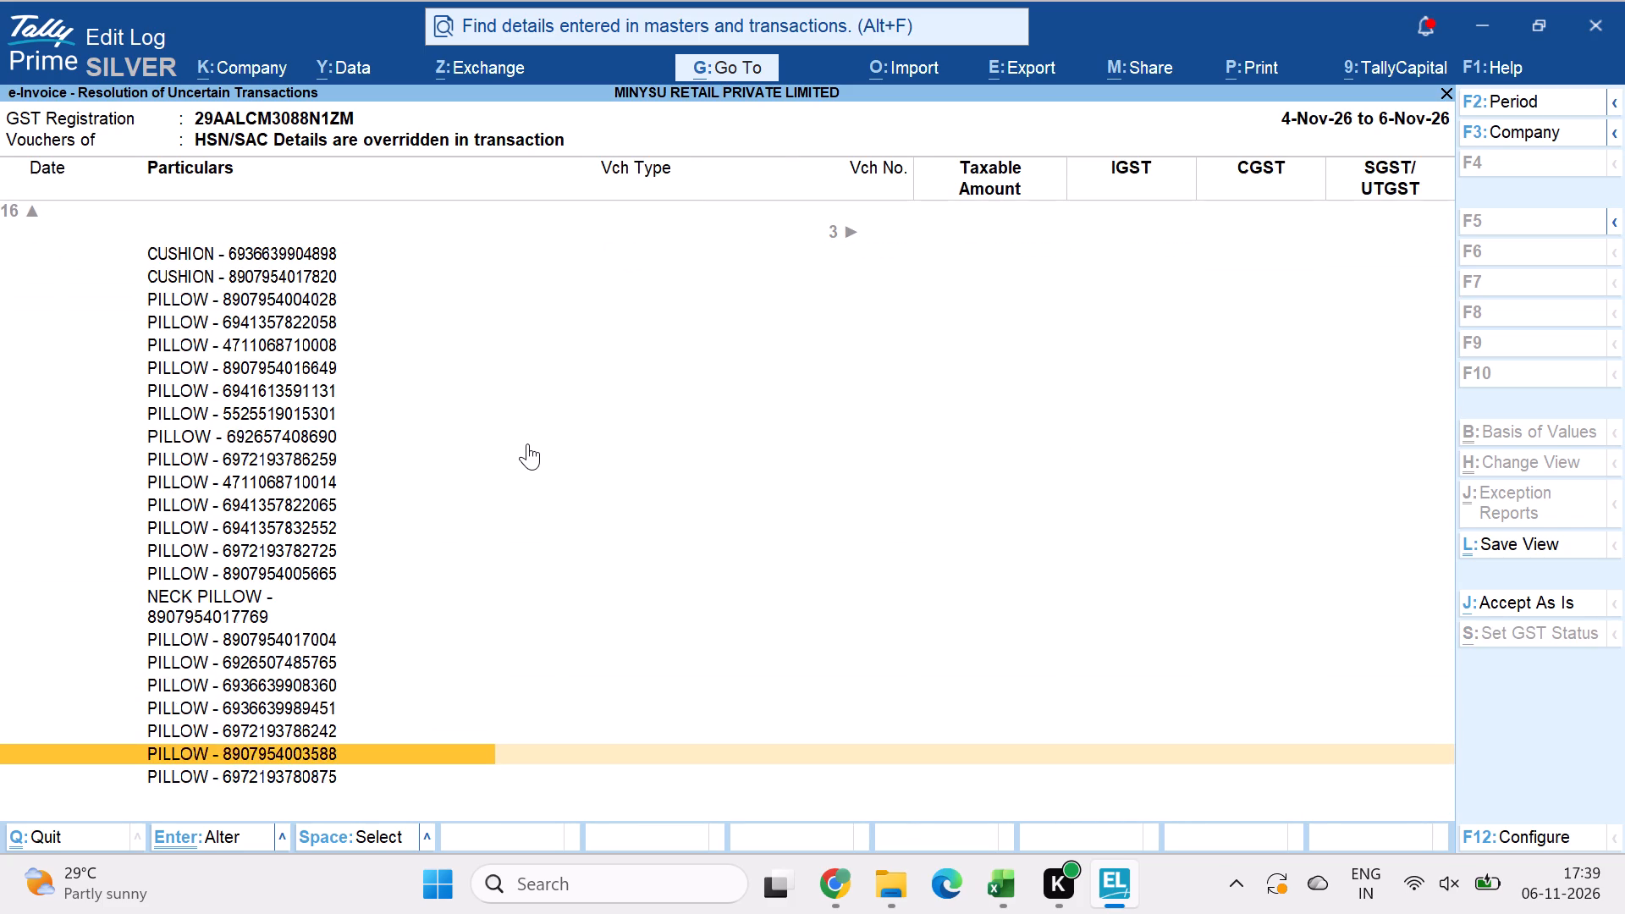
key(Up)
key(Down)
key(Down)
key(Down)
key(Down)
key(Down)
key(Down)
key(Down)
key(Down)
key(Down)
key(Up)
key(Up)
key(Up)
key(Up)
key(Up)
key(Up)
key(Up)
key(Up)
key(Up)
key(Up)
key(Up)
key(Up)
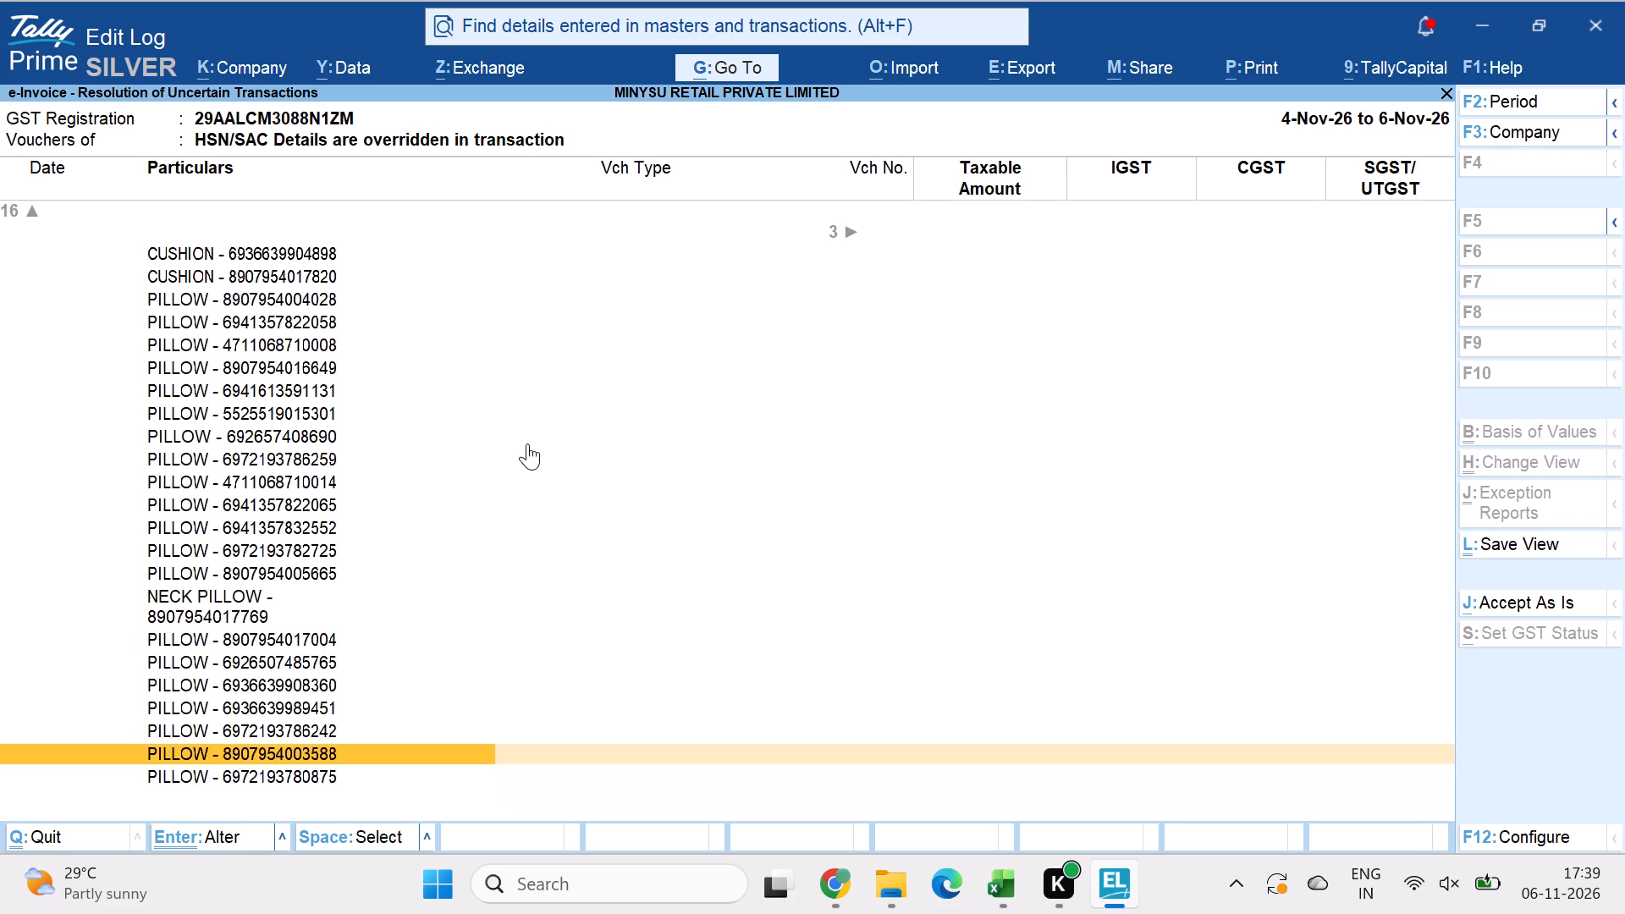
key(Up)
key(Up)
key(Up)
key(Up)
key(Up)
key(Up)
key(Up)
key(Up)
key(Up)
key(Up)
key(Up)
key(Up)
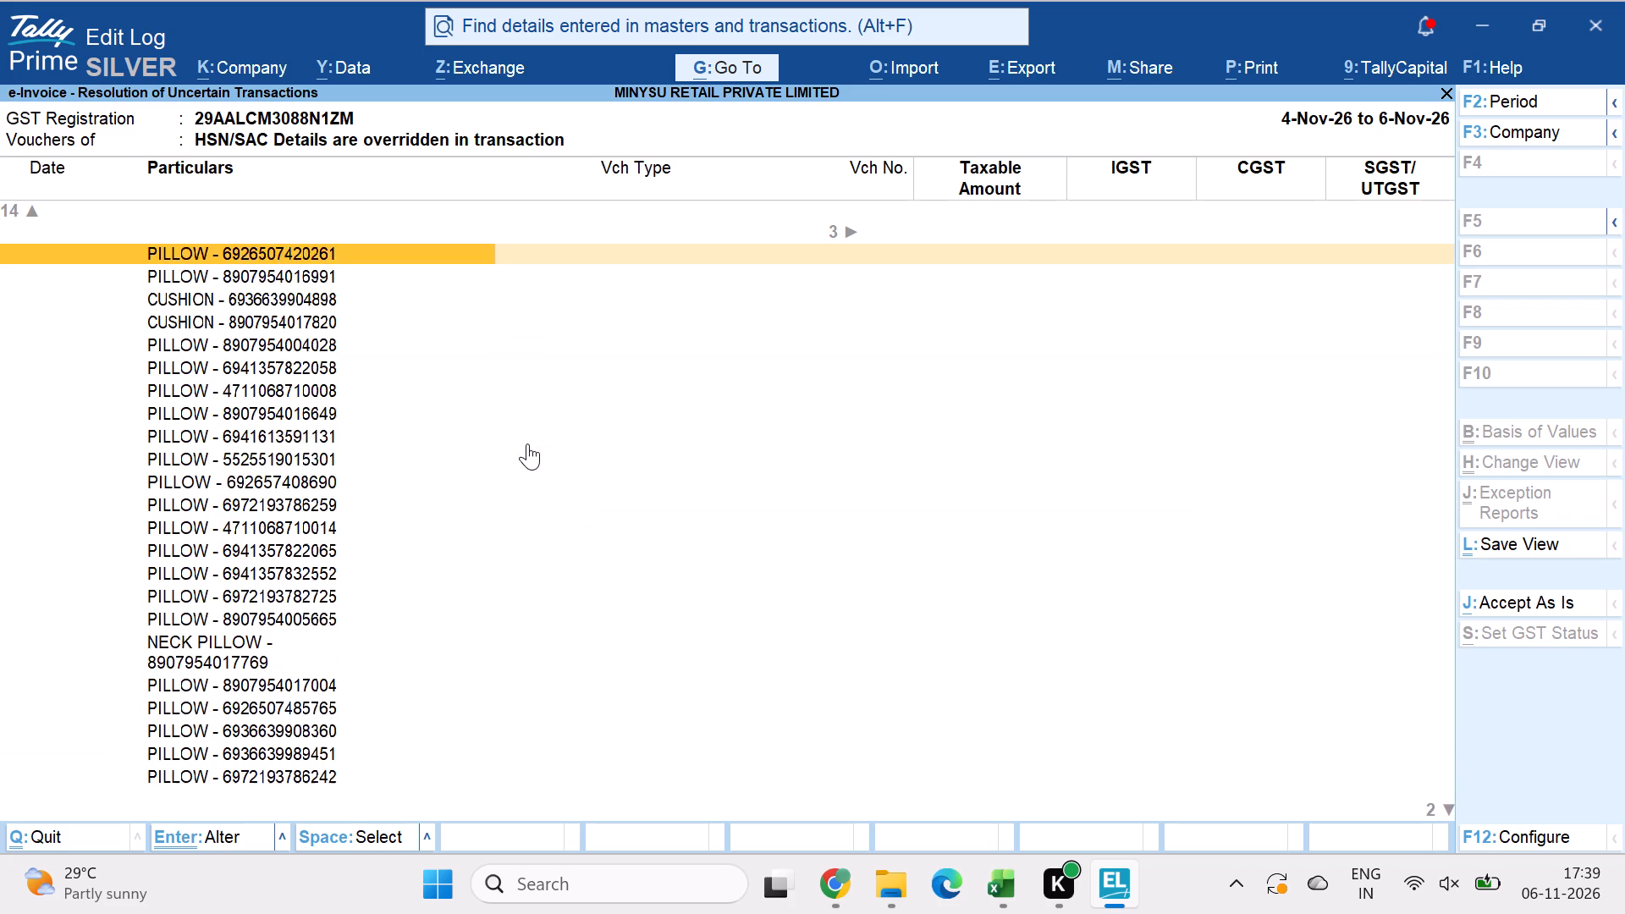
Look through the complete list of pillow and cushion items with overridden HSN/SAC details under voucher FY26-27/06, and leave the list.
key(Up)
key(Up)
key(Up)
key(Up)
key(Up)
key(Up)
key(Up)
key(Up)
key(Up)
key(Up)
key(Up)
key(Up)
key(Up)
key(Up)
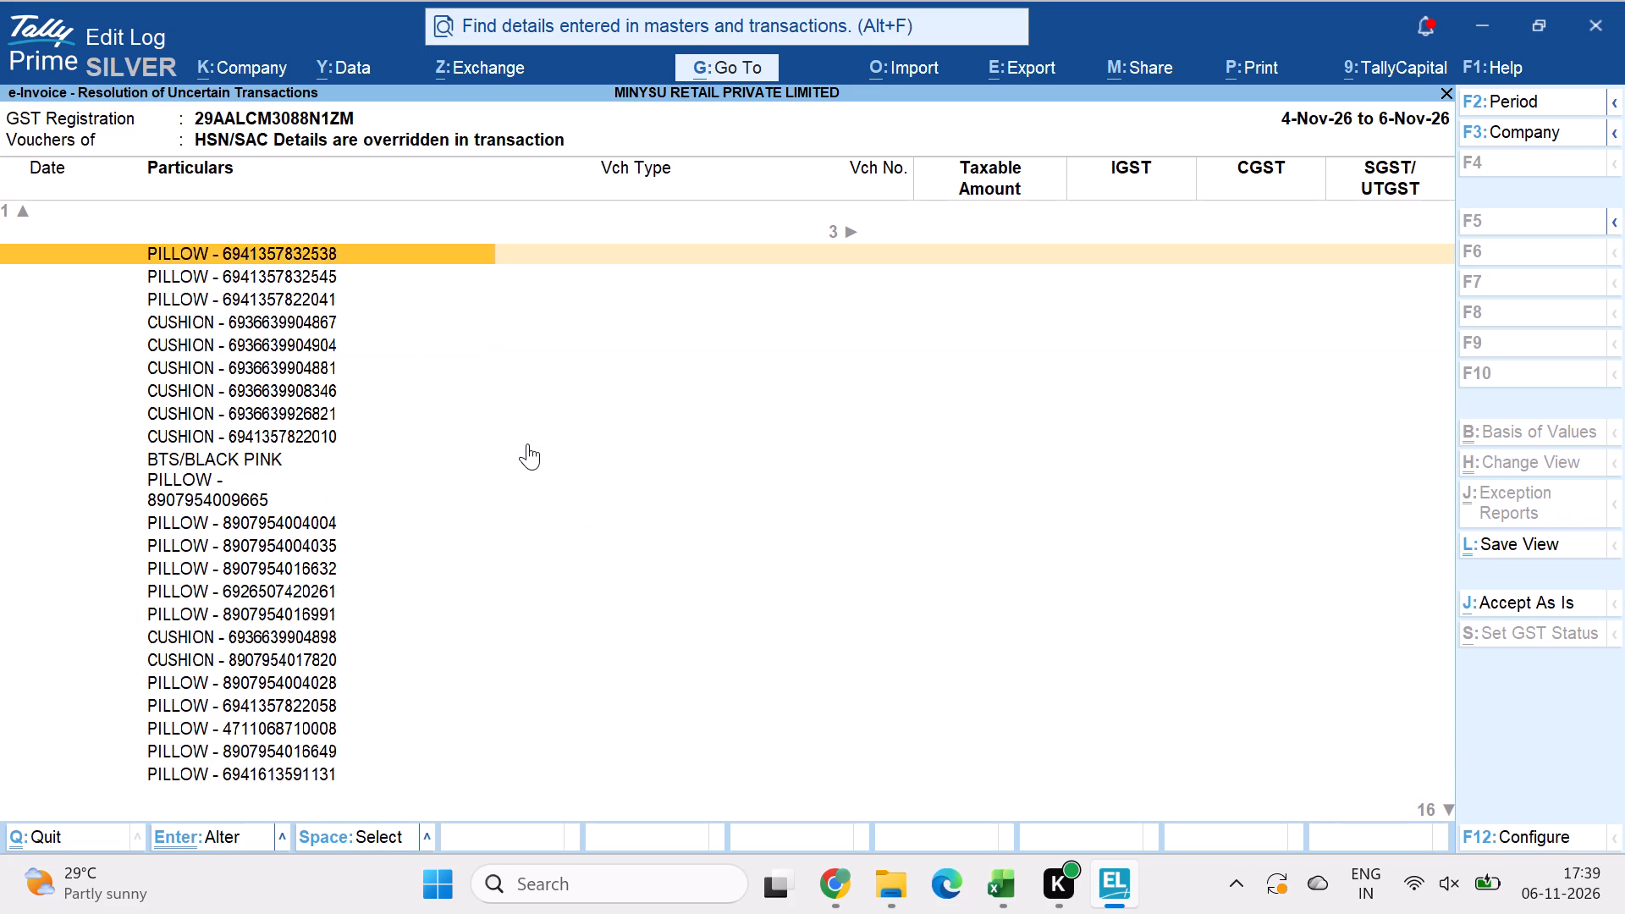
key(Down)
key(Down)
key(Down)
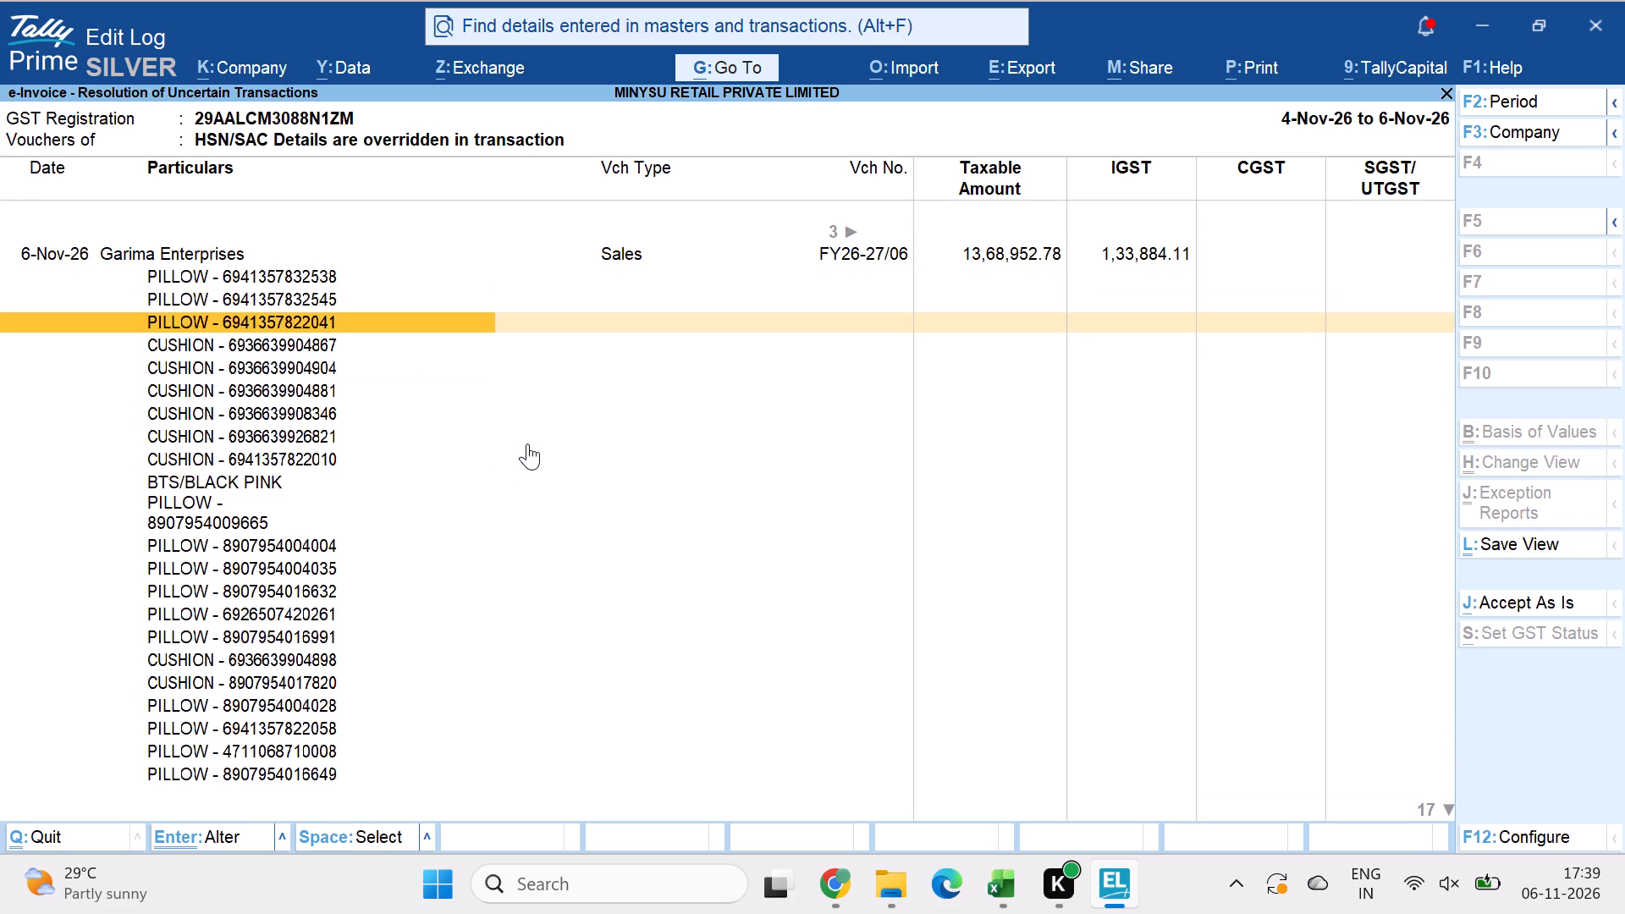
key(Up)
key(Up)
key(Up)
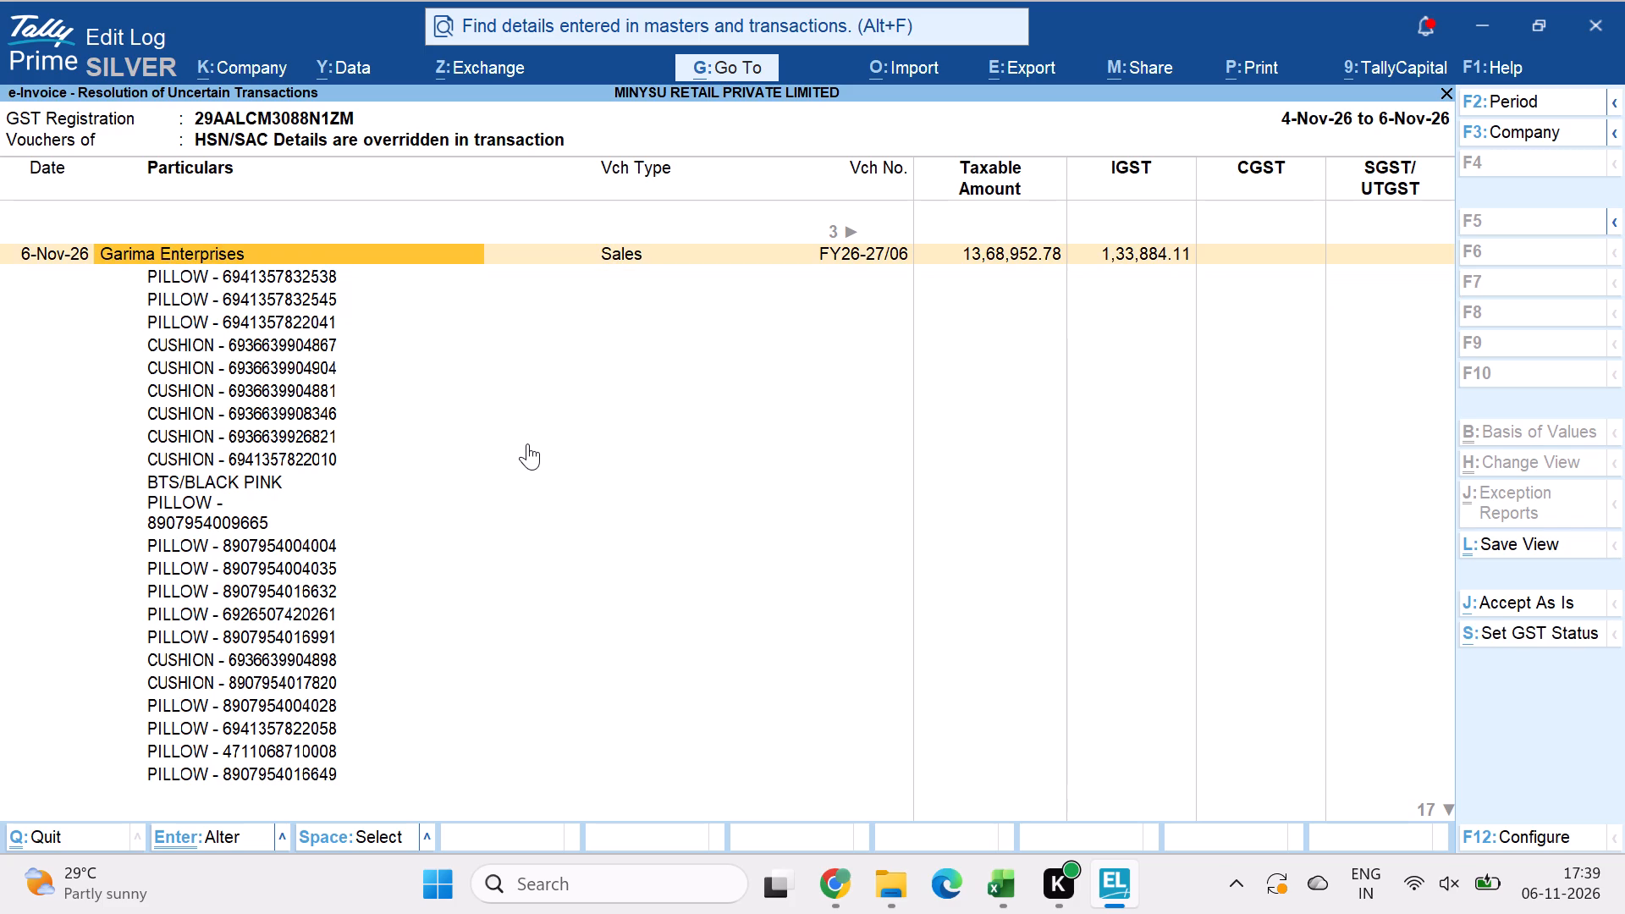
key(Down)
key(Down)
key(Down)
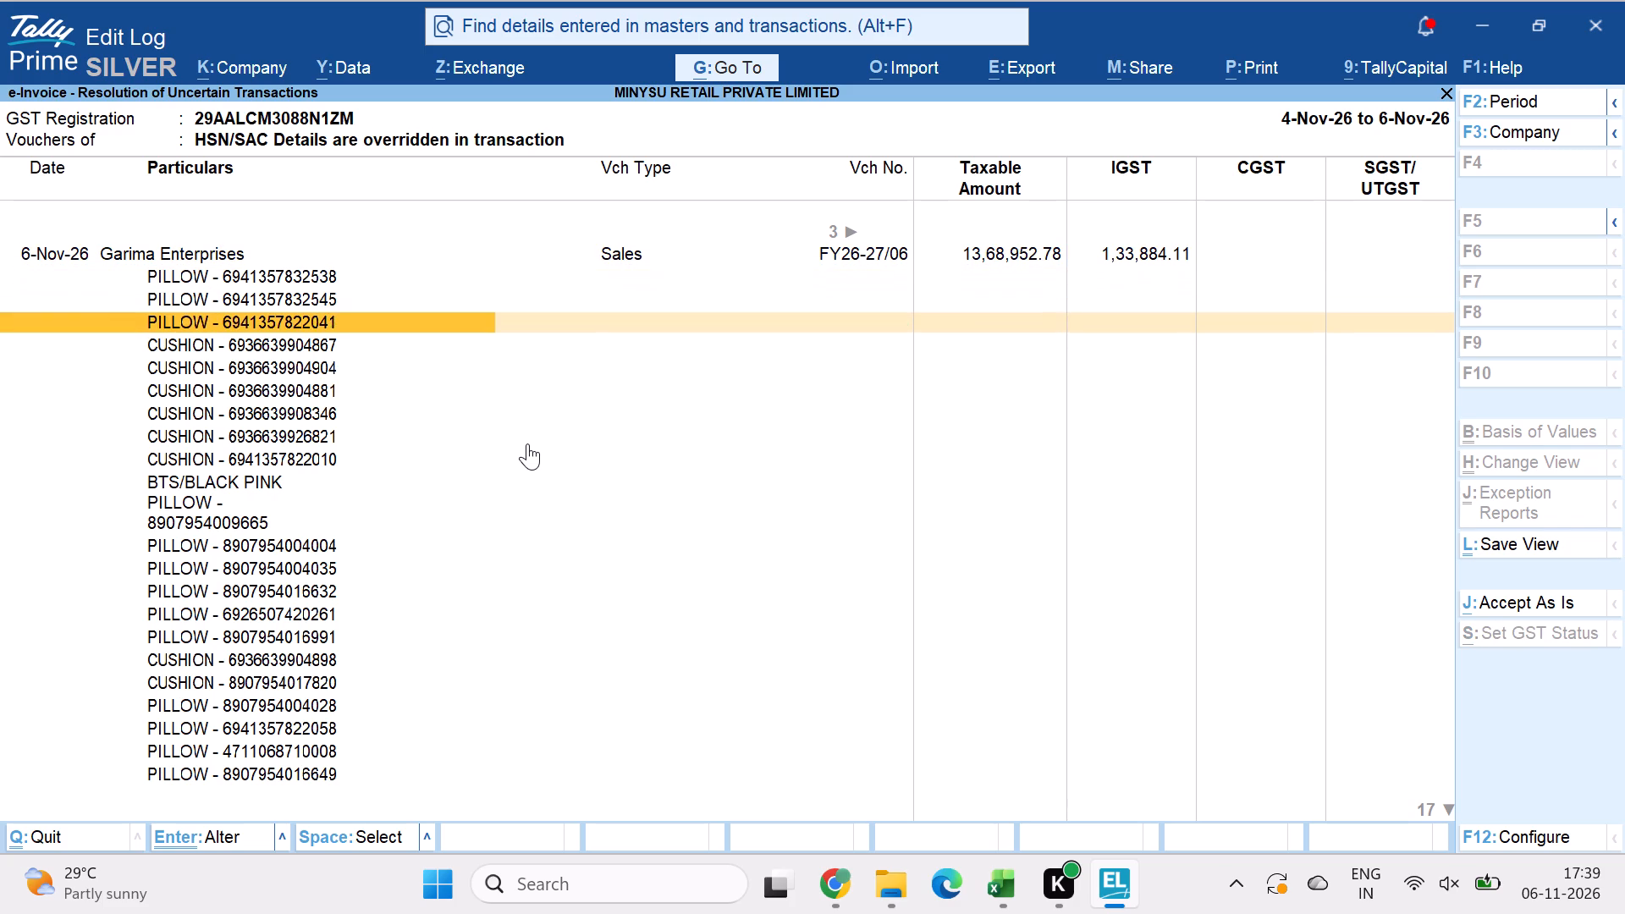
key(Down)
key(Down)
key(Down)
key(Down)
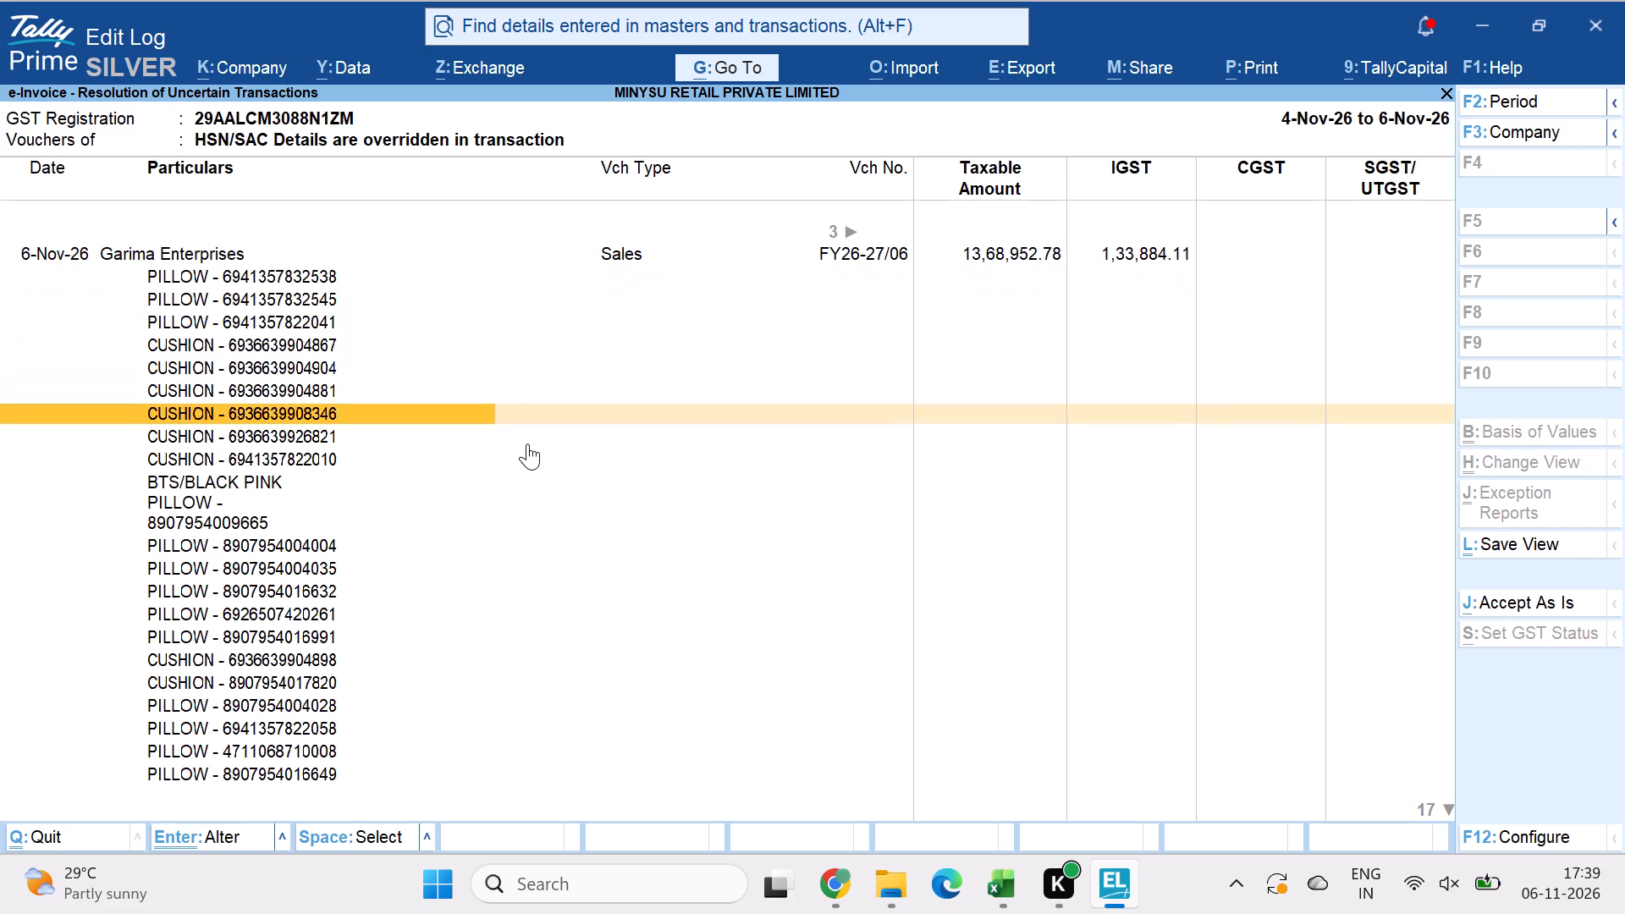
key(Down)
key(Down)
key(Down)
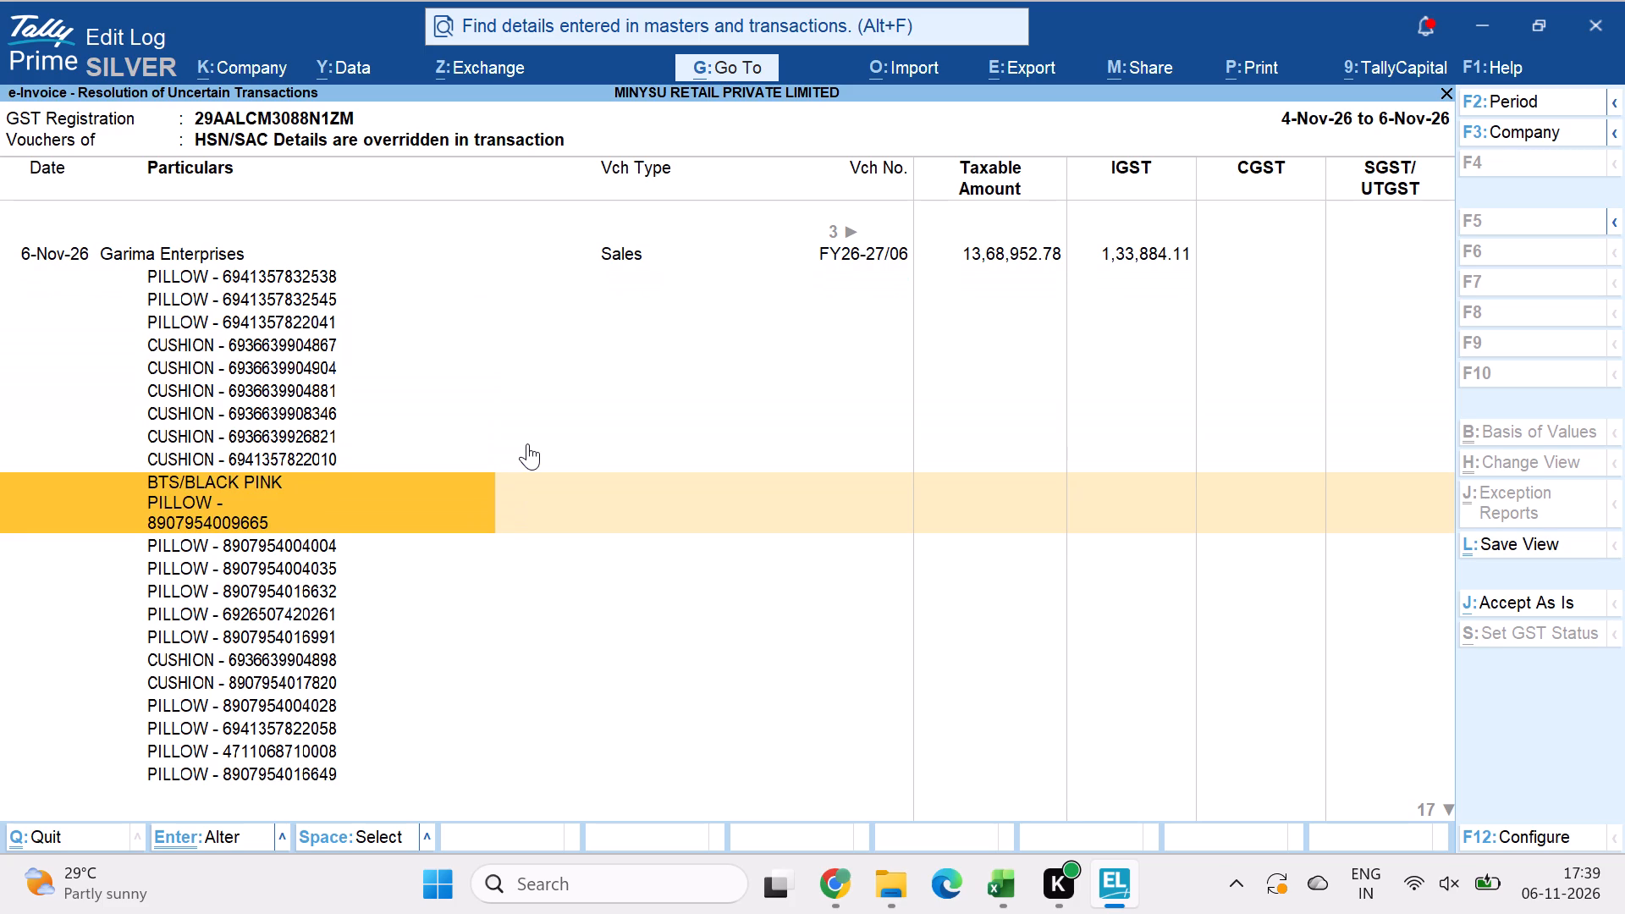
key(Down)
key(Down)
key(Down)
key(Down)
key(Down)
key(Down)
key(Down)
key(Down)
key(Down)
key(Down)
key(Down)
key(Down)
key(Down)
key(Down)
key(Down)
key(Down)
key(Down)
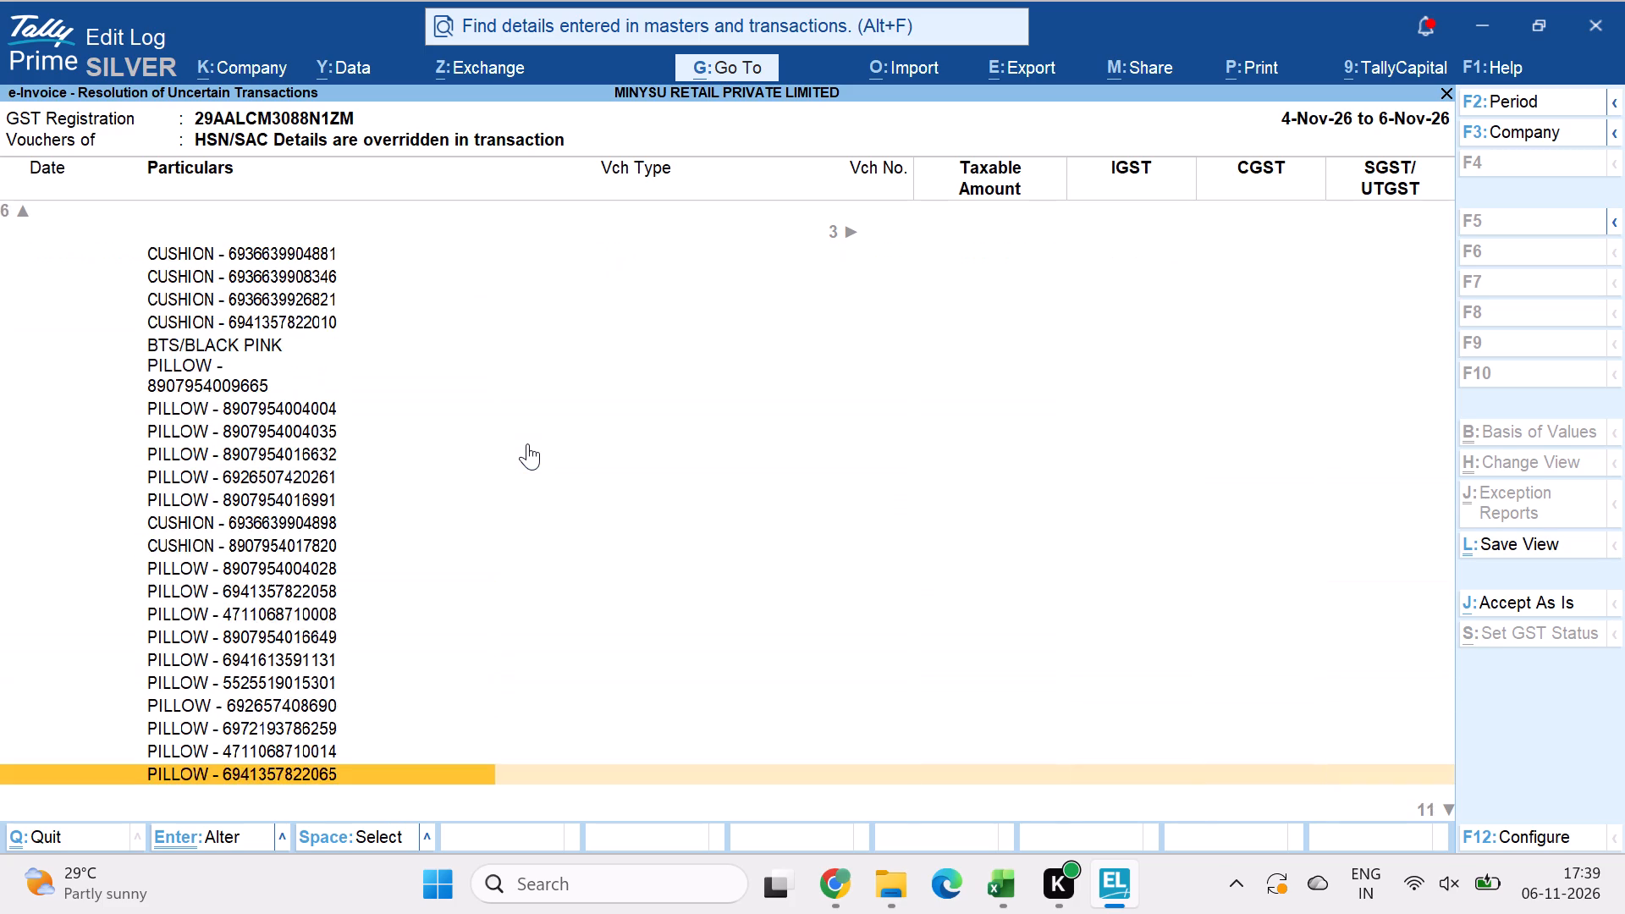
key(Down)
key(Down)
key(Down)
key(Down)
key(Down)
key(Down)
key(Down)
key(Down)
key(Down)
key(Down)
key(Down)
key(Down)
key(Down)
key(Down)
key(Down)
key(Down)
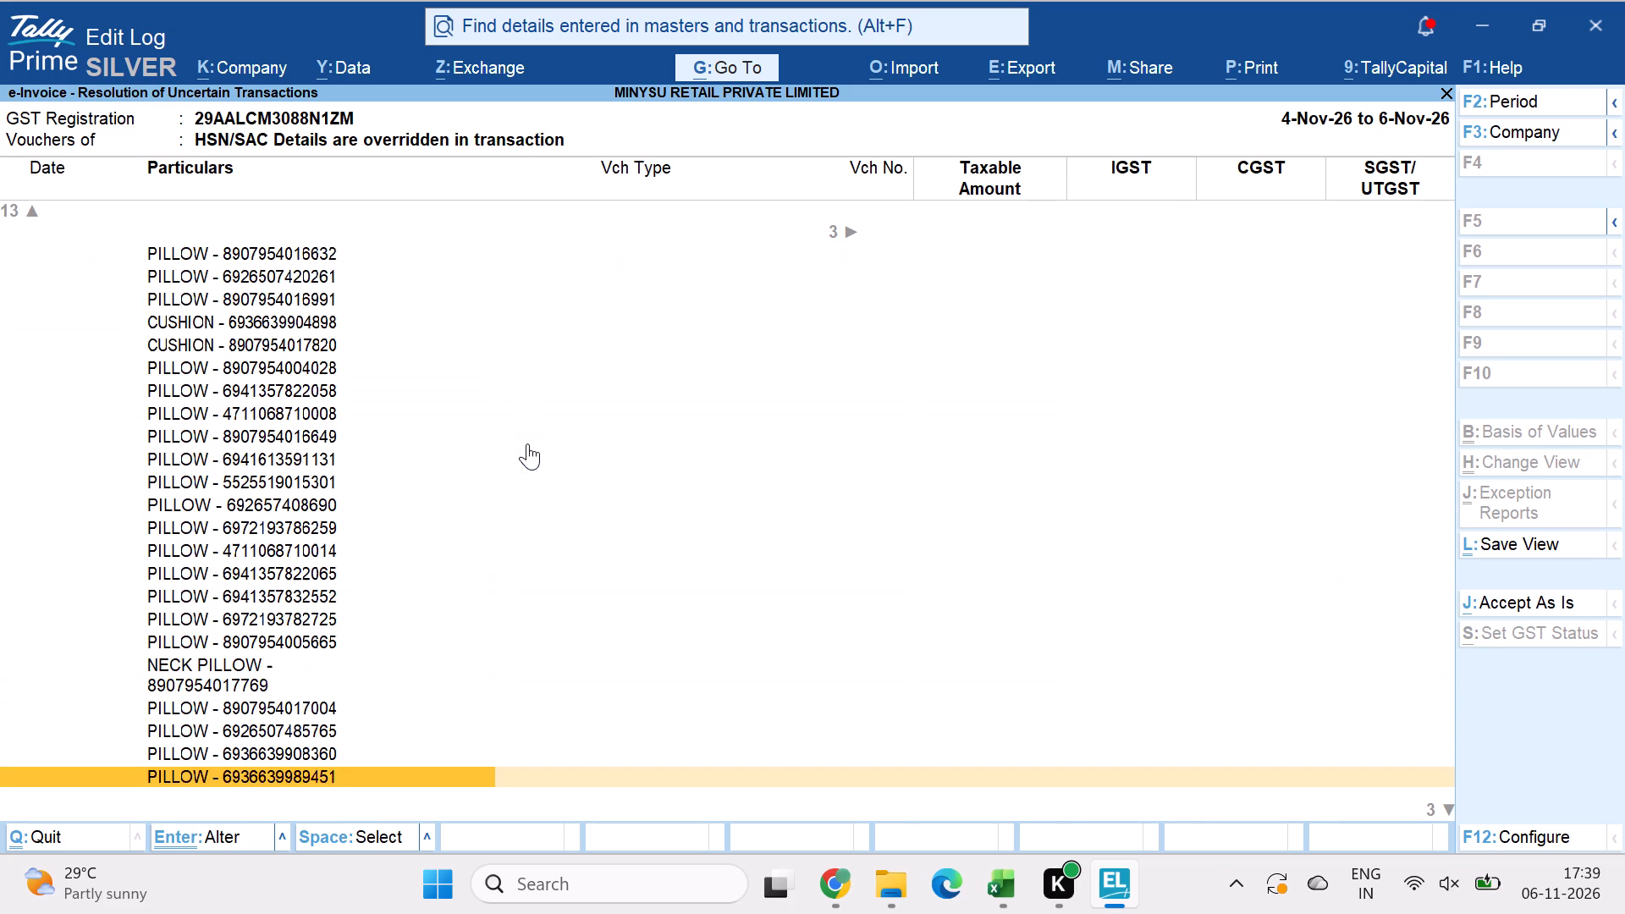
key(Down)
key(Down)
key(Down)
key(Down)
key(Down)
key(Down)
key(Down)
key(Down)
key(Down)
key(Down)
key(Down)
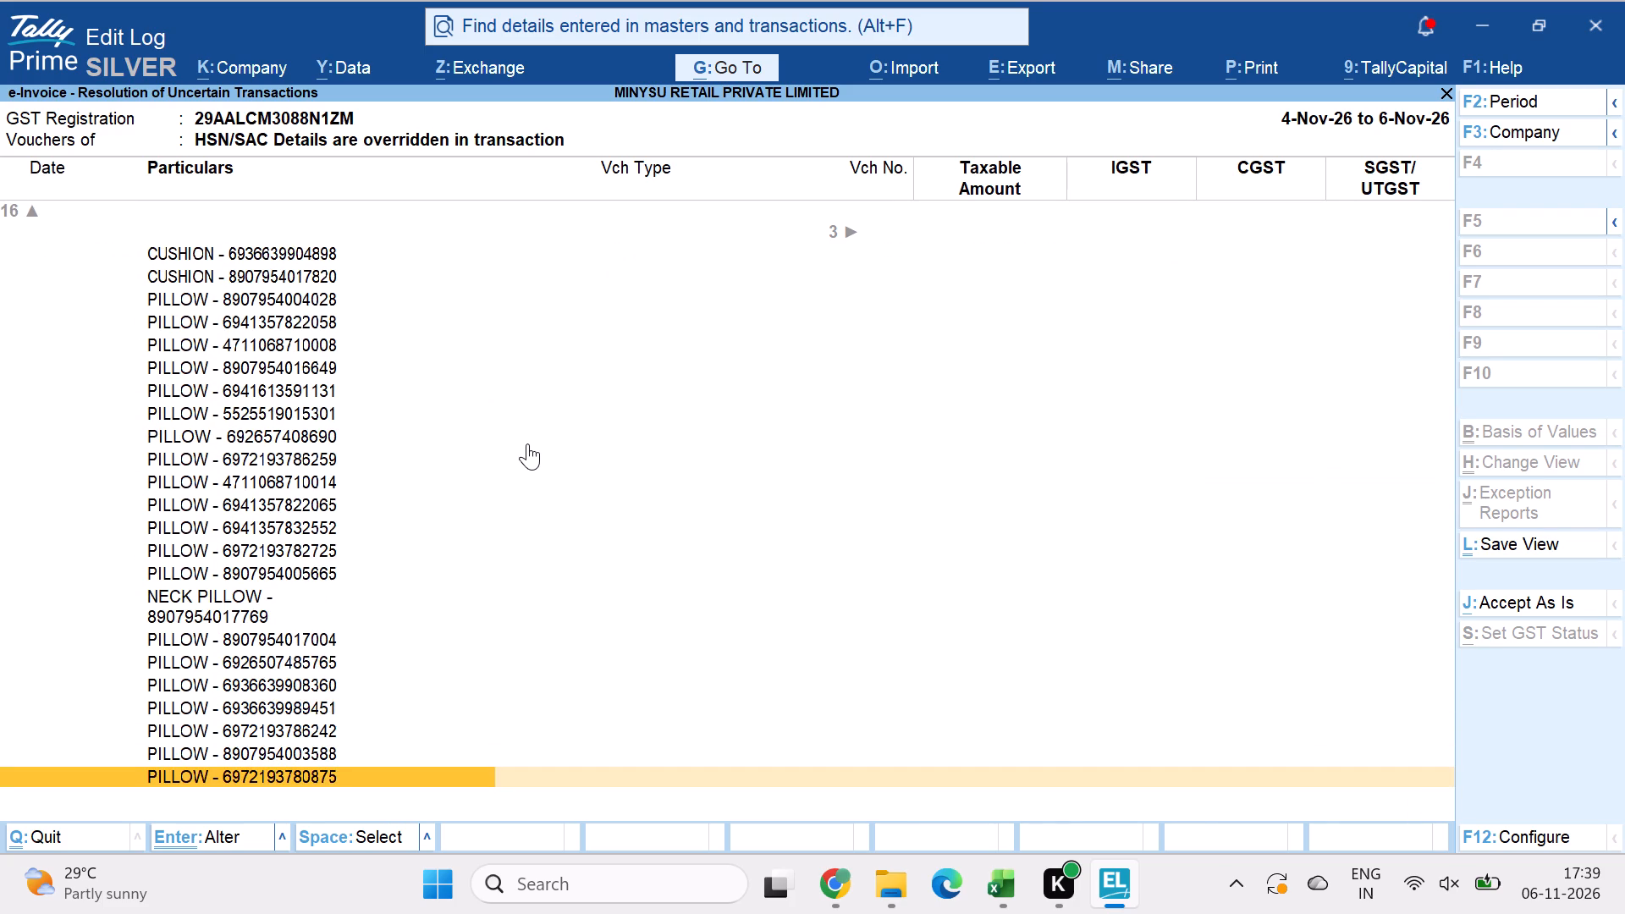
key(grave)
key(Escape)
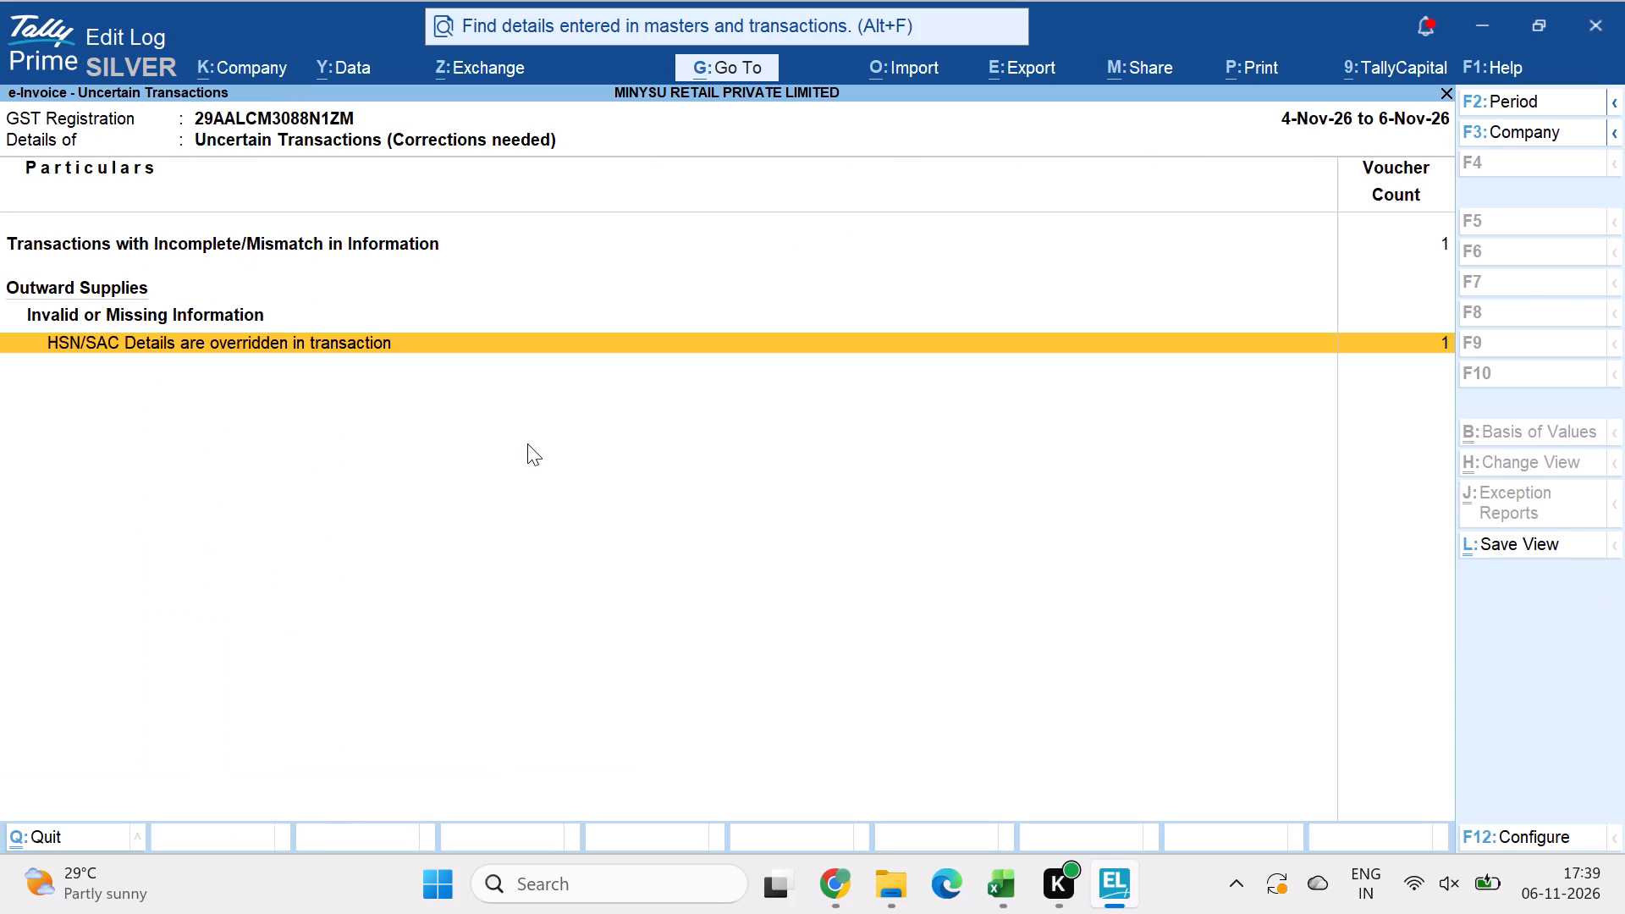
Open Garima Enterprises' sales voucher FY26-27/06 for alteration through Transactions with Incomplete/Mismatch in Information.
key(Up)
key(Up)
key(Up)
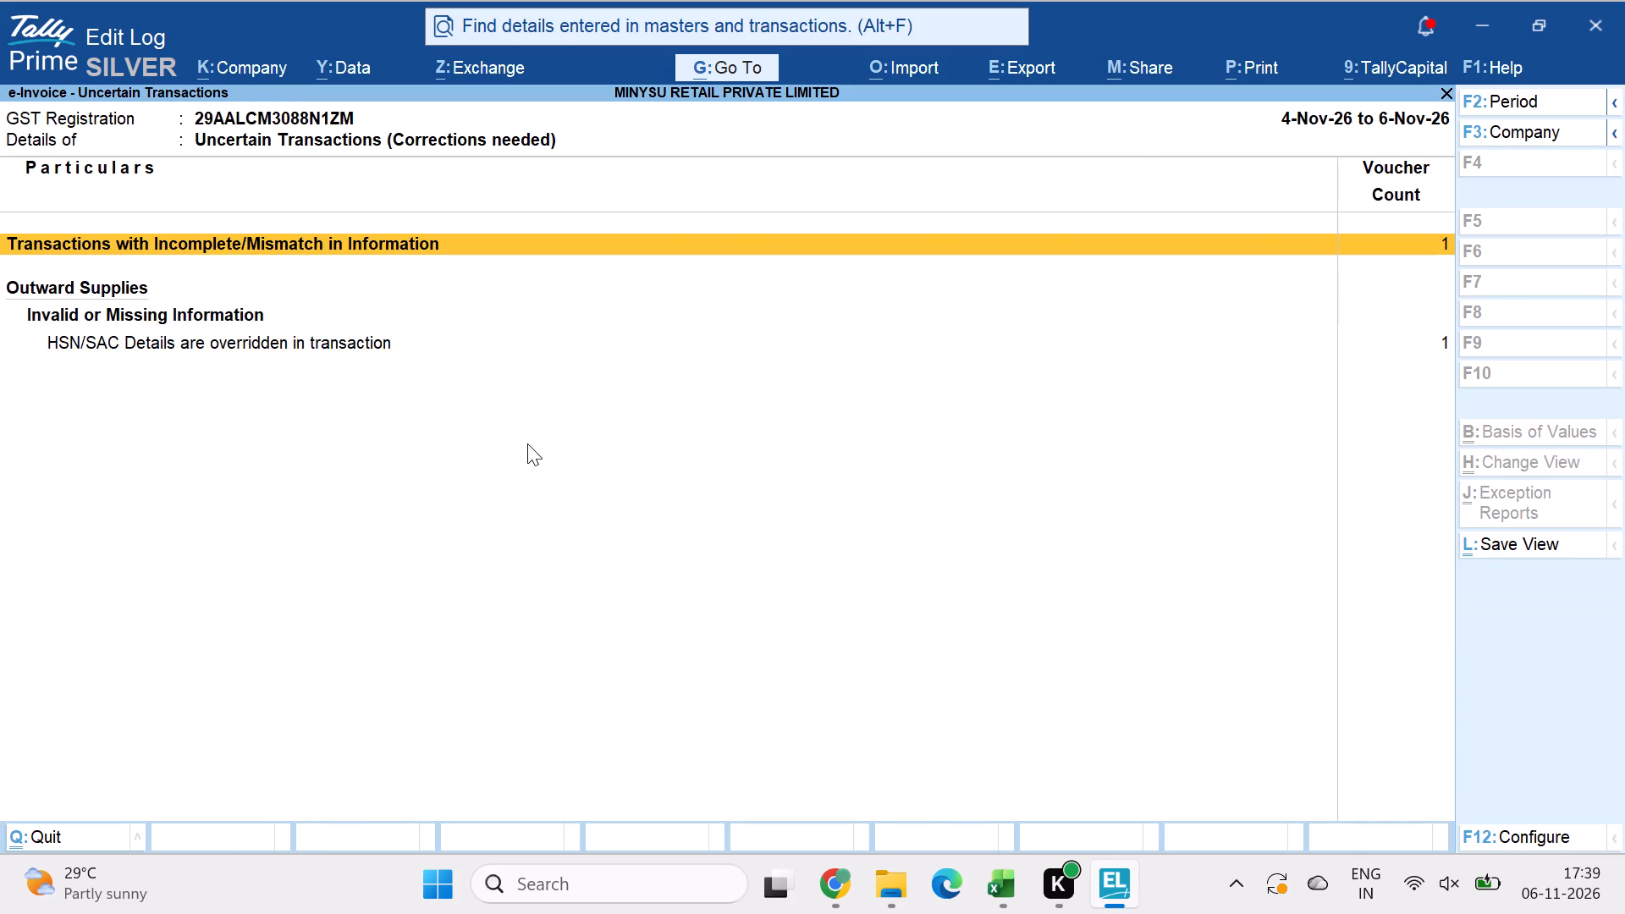
key(Return)
key(Return)
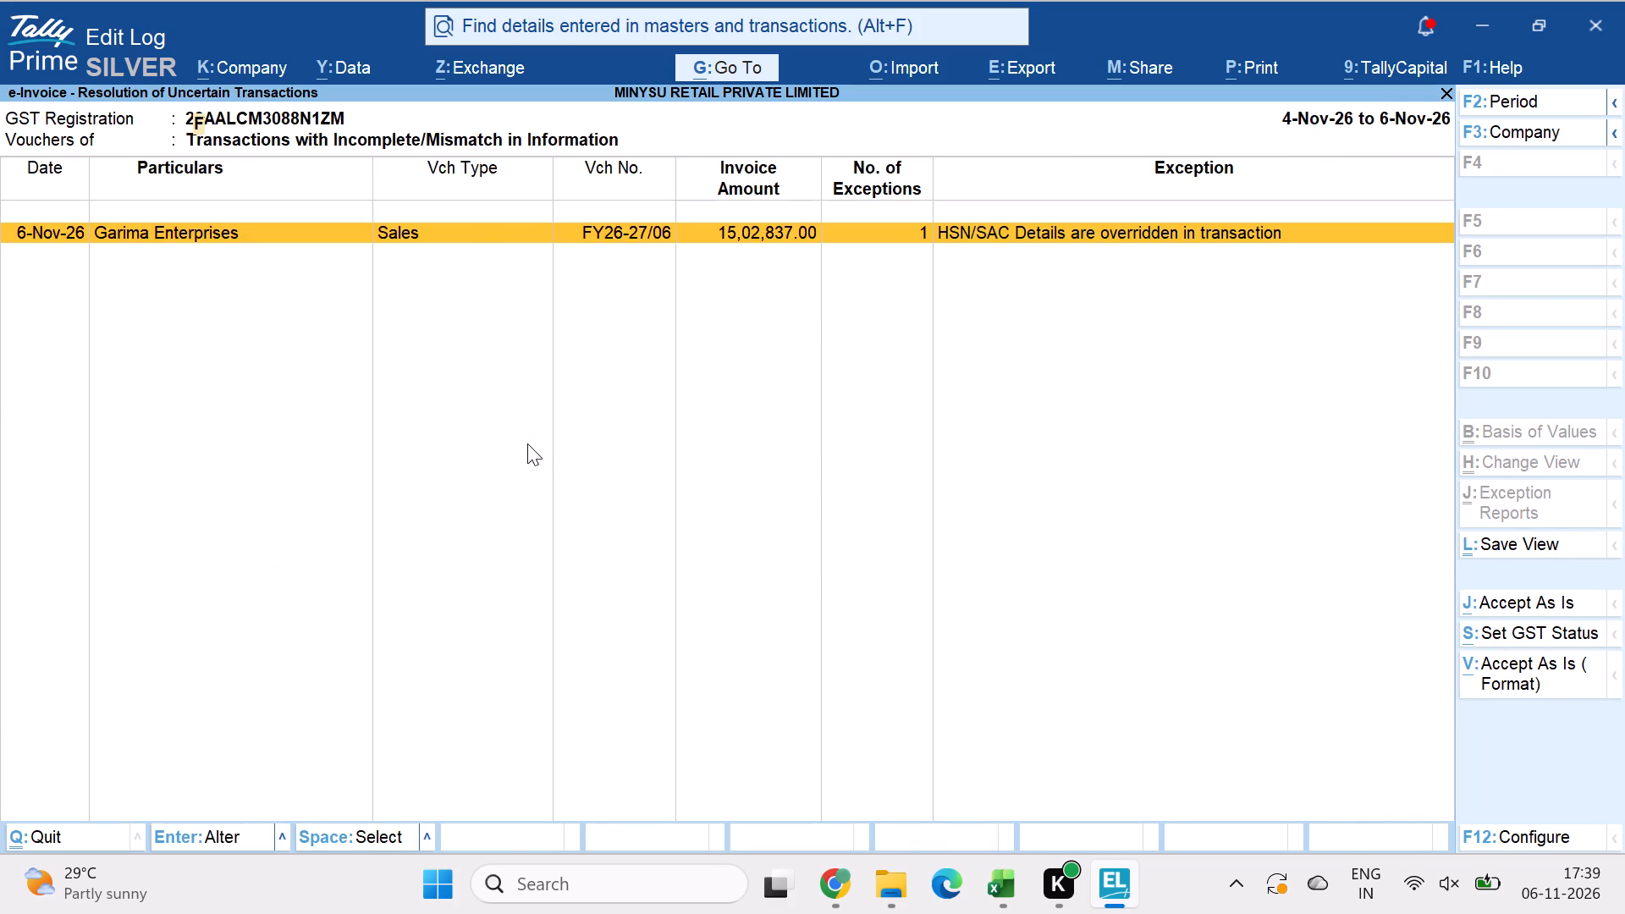
key(Return)
key(Return)
key(Return)
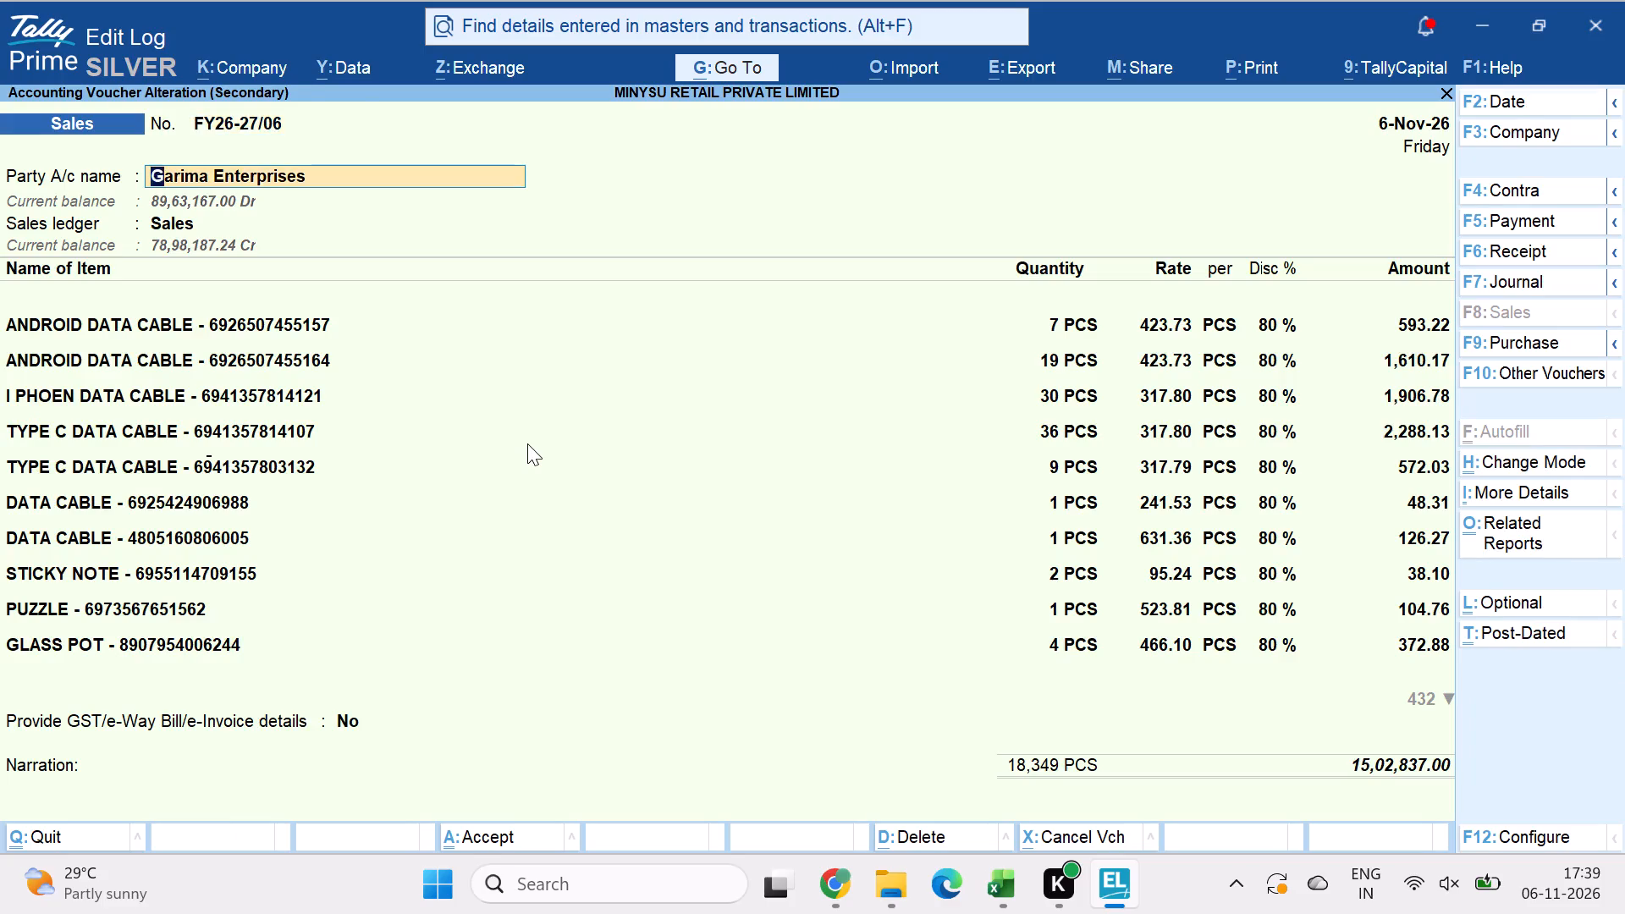
key(Return)
key(Return)
key(Return)
key(ctrl+a)
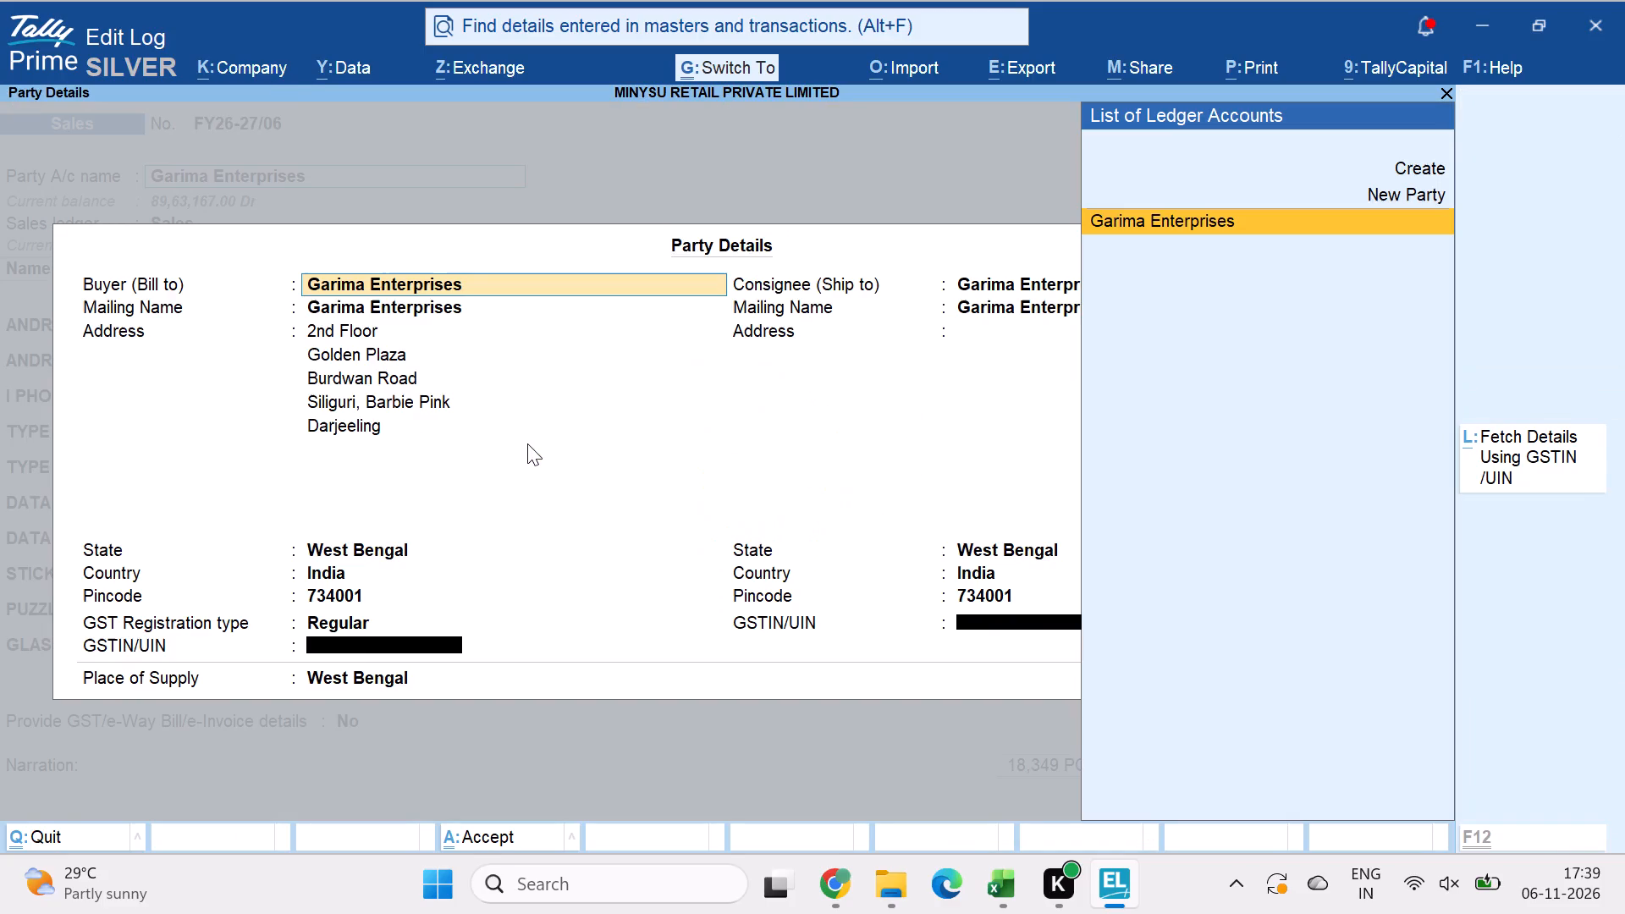
key(ctrl+a)
key(Return)
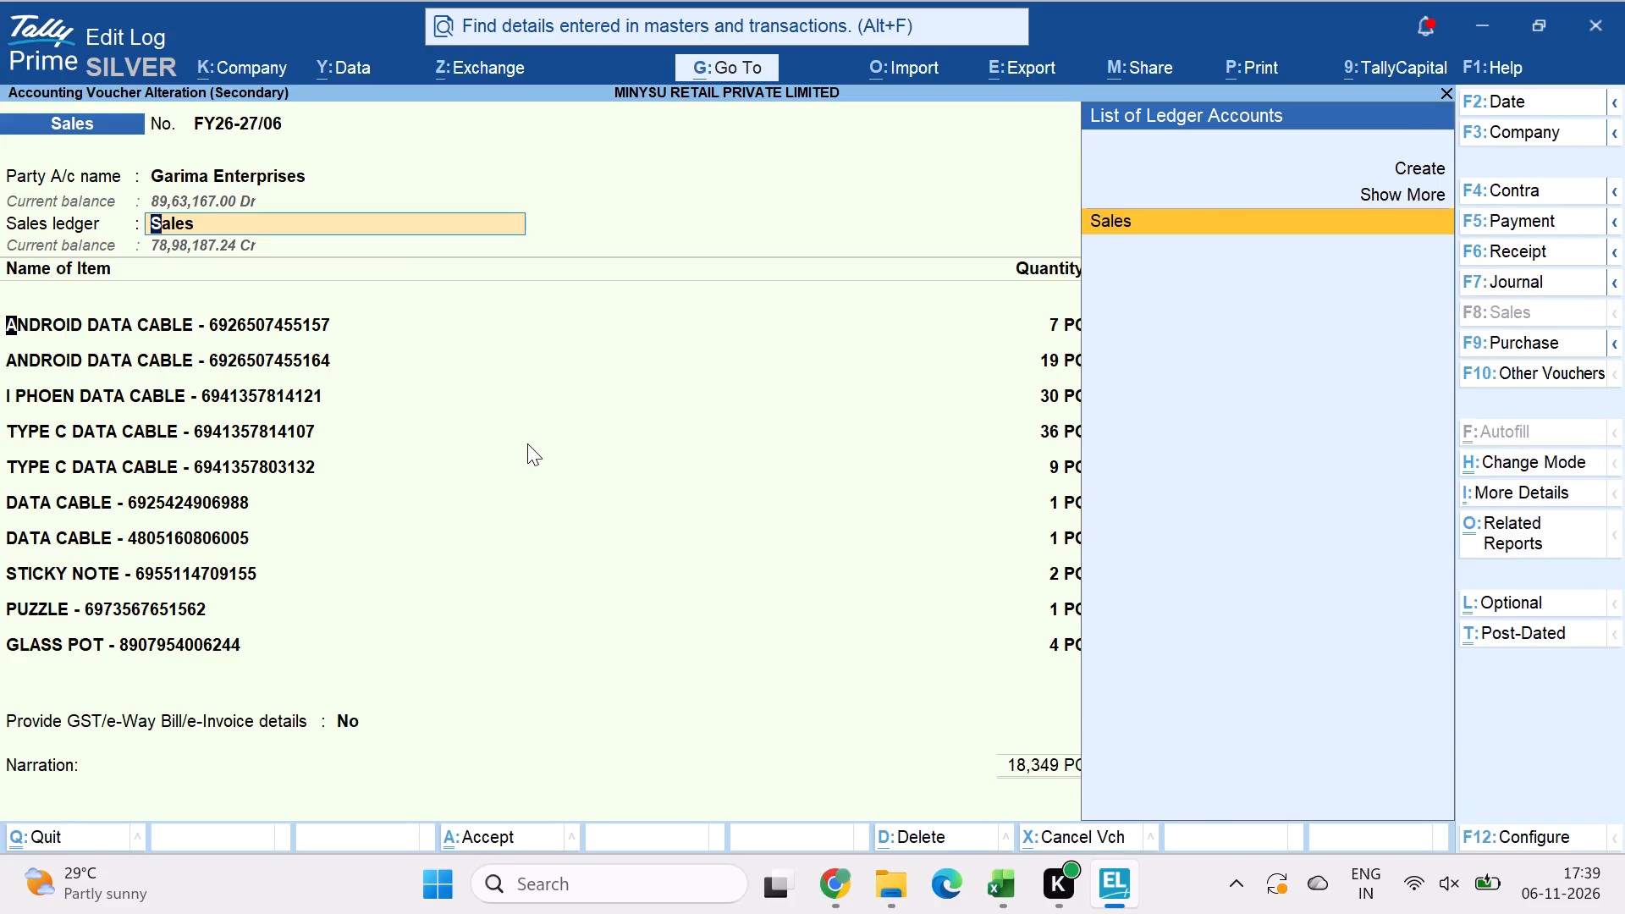
key(Return)
key(ctrl+a)
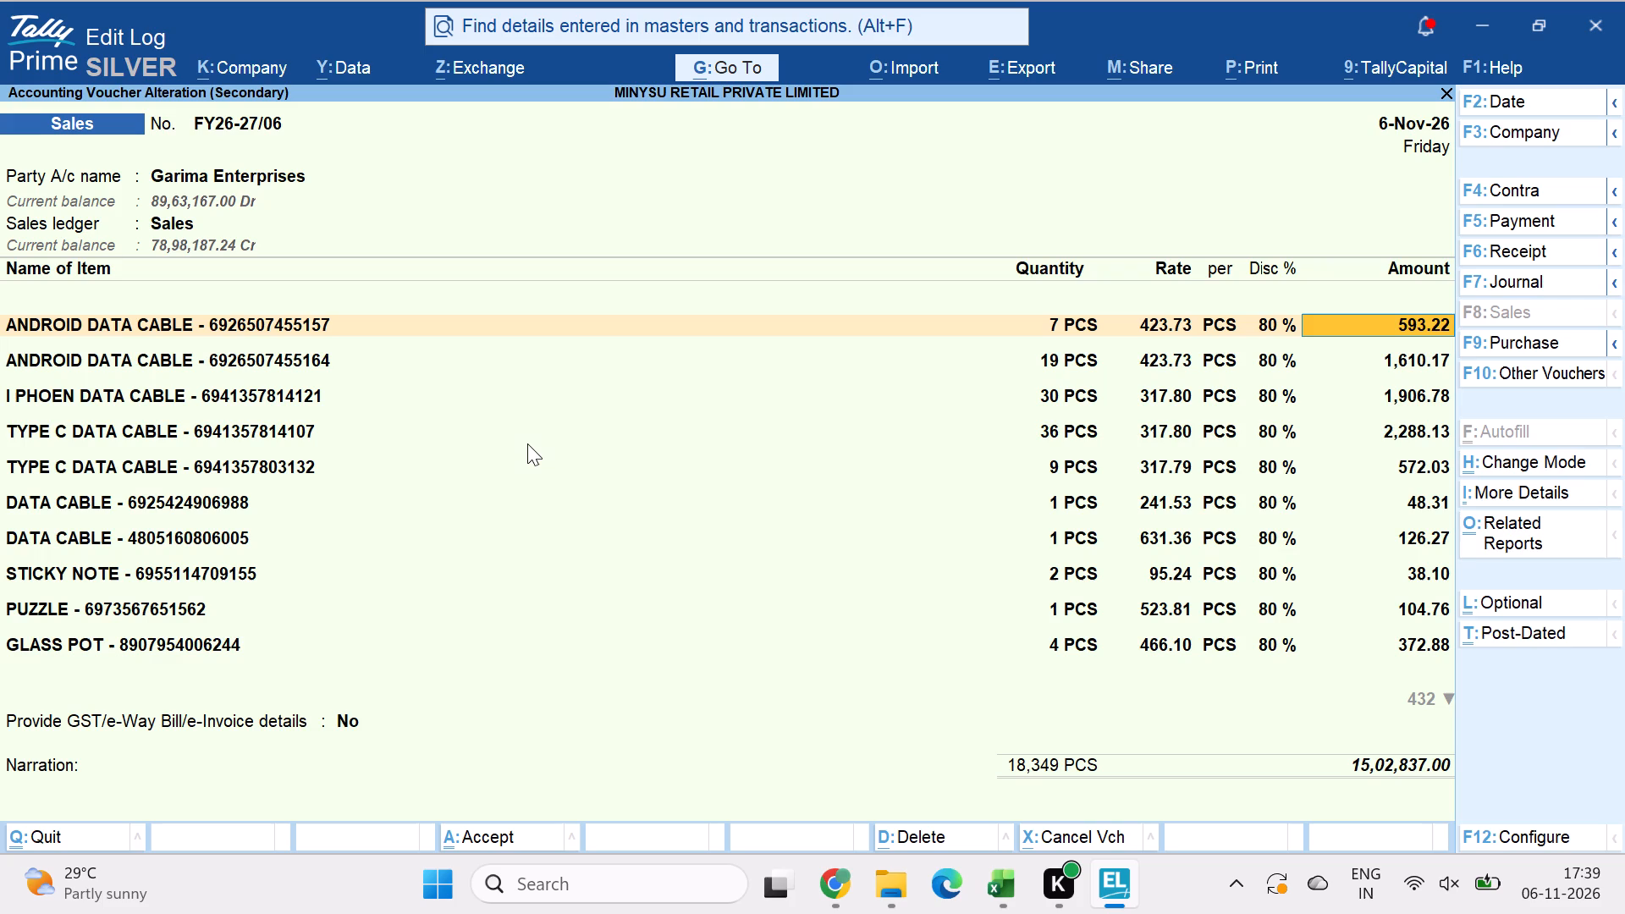
key(Return)
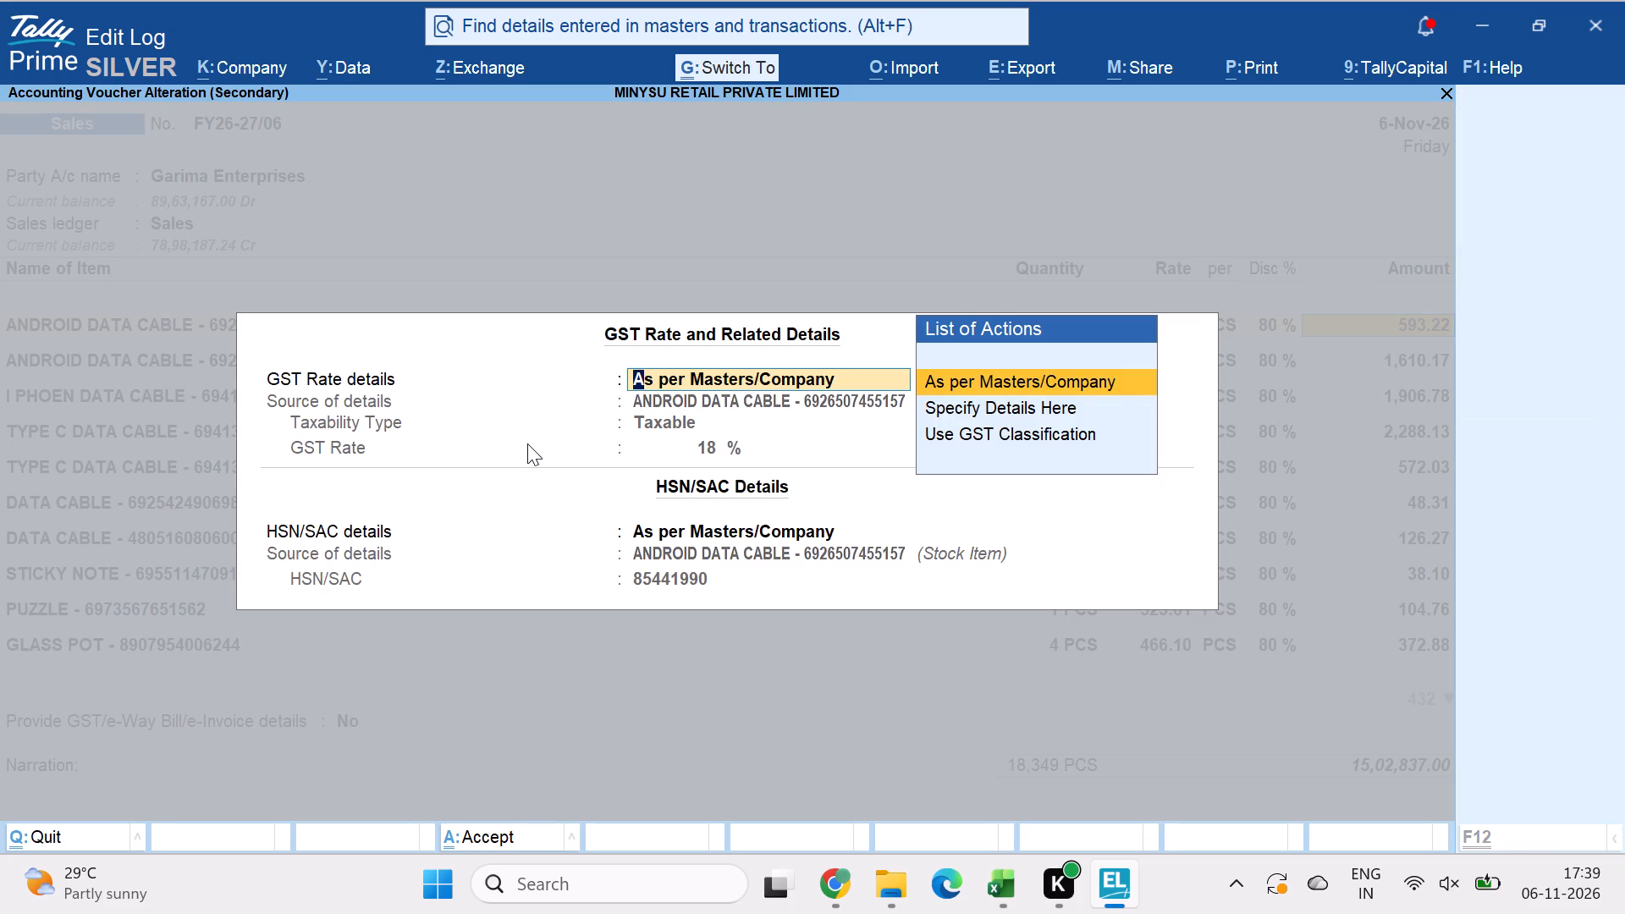
key(ctrl+a)
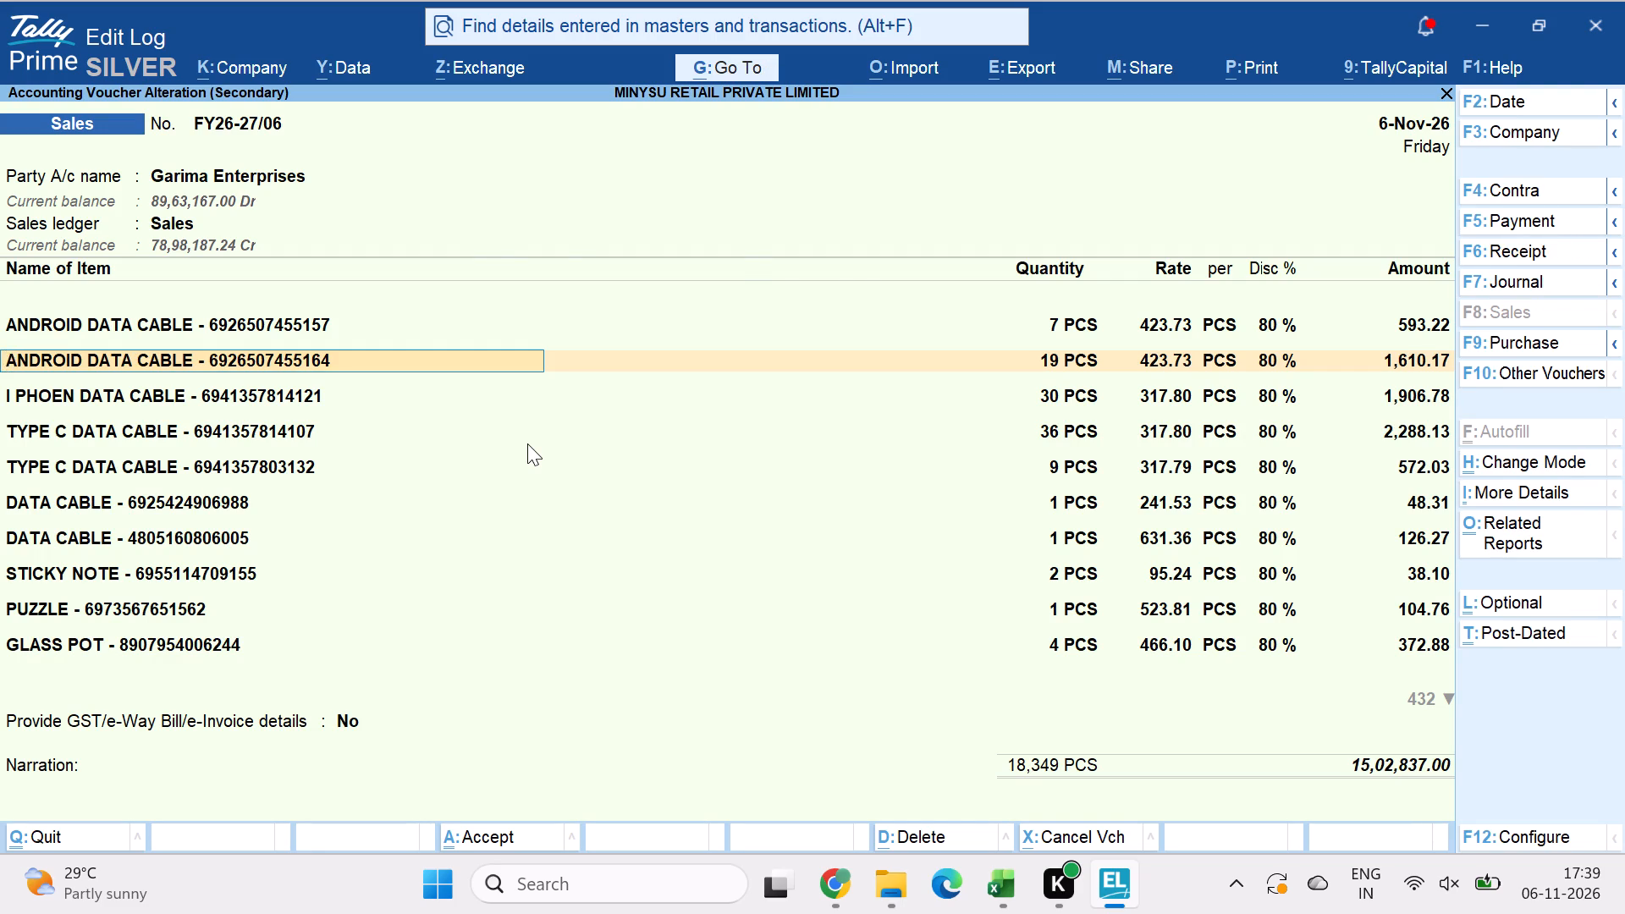
key(Return)
key(ctrl+a)
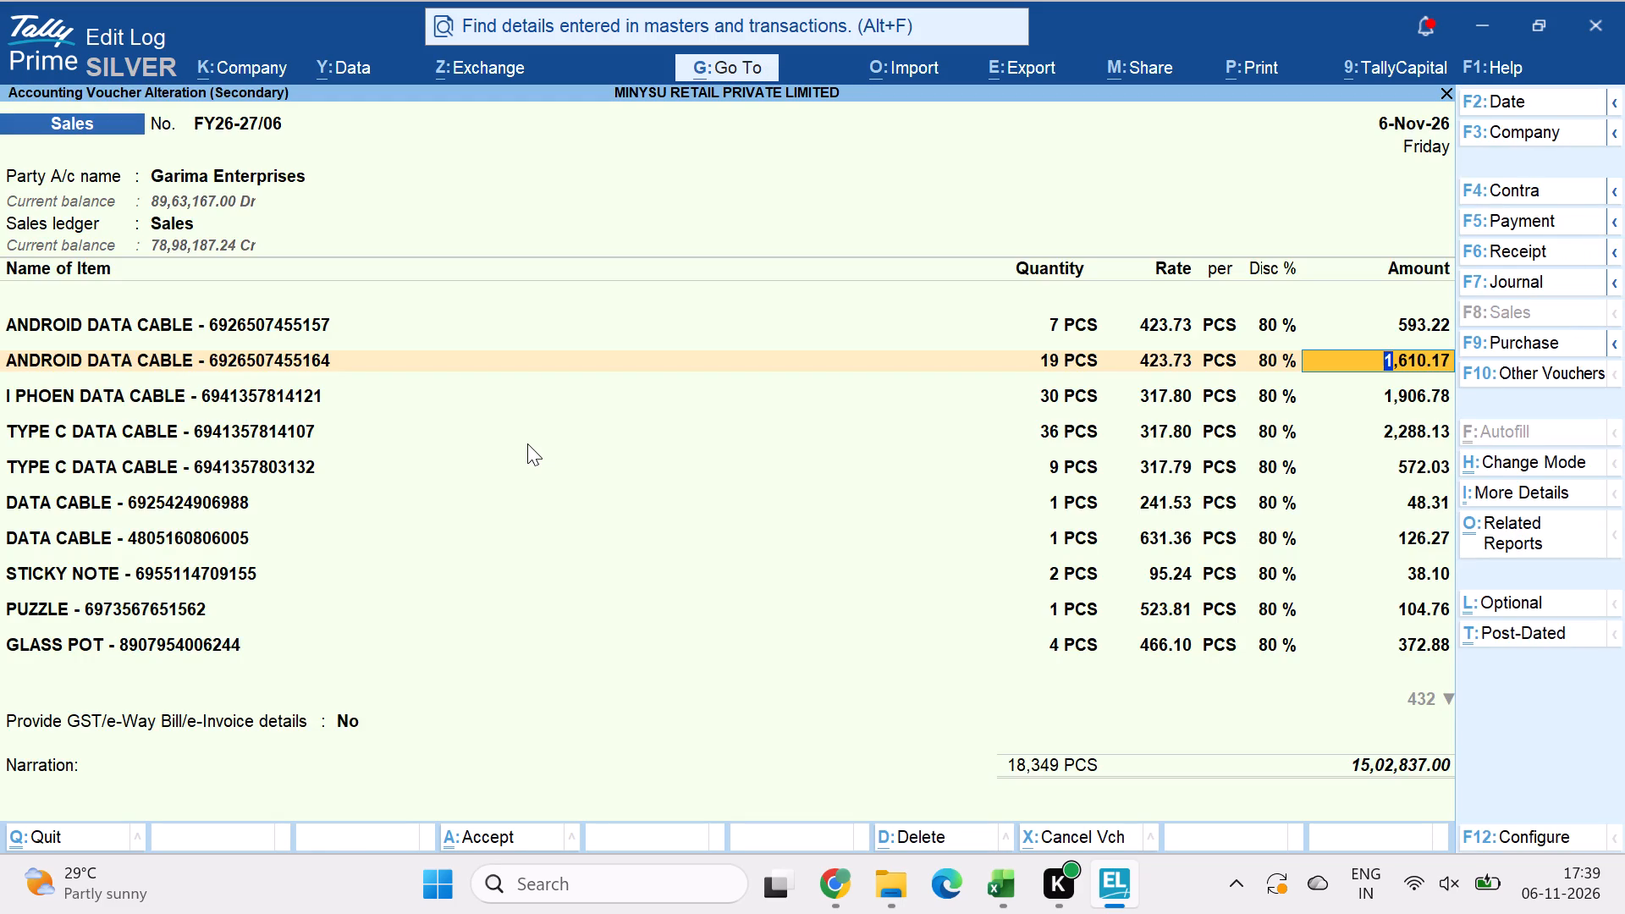
key(Down)
key(Down)
key(Down)
key(Down)
key(Down)
key(Down)
key(Down)
key(Down)
key(Down)
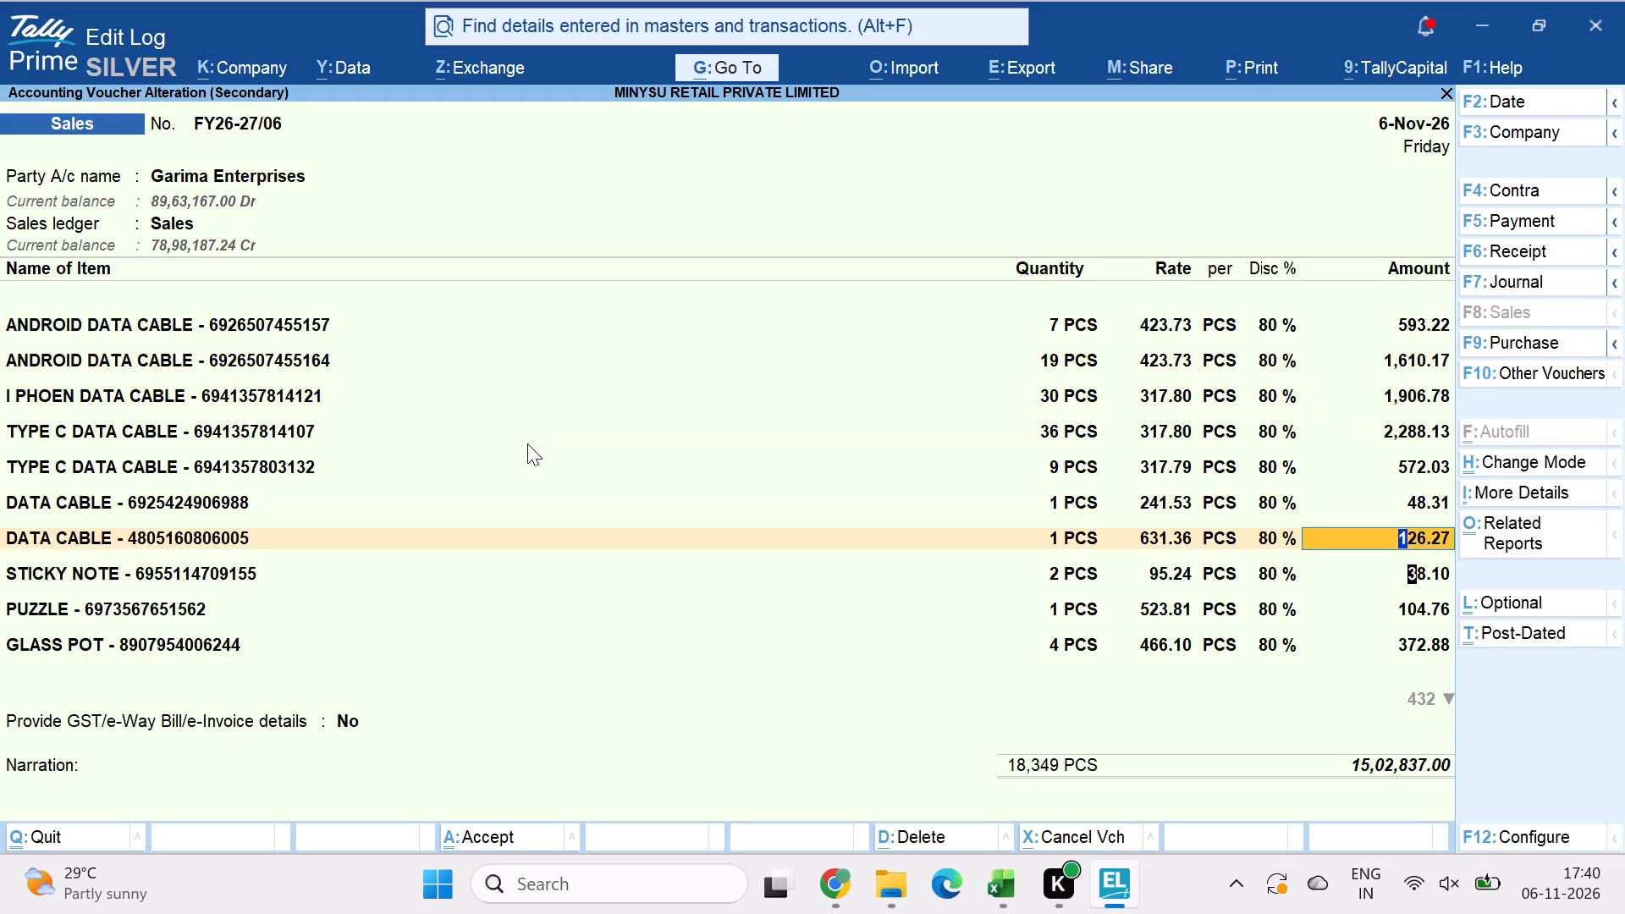
key(Down)
key(Down)
key(Down)
key(Down)
key(Down)
key(Down)
key(Down)
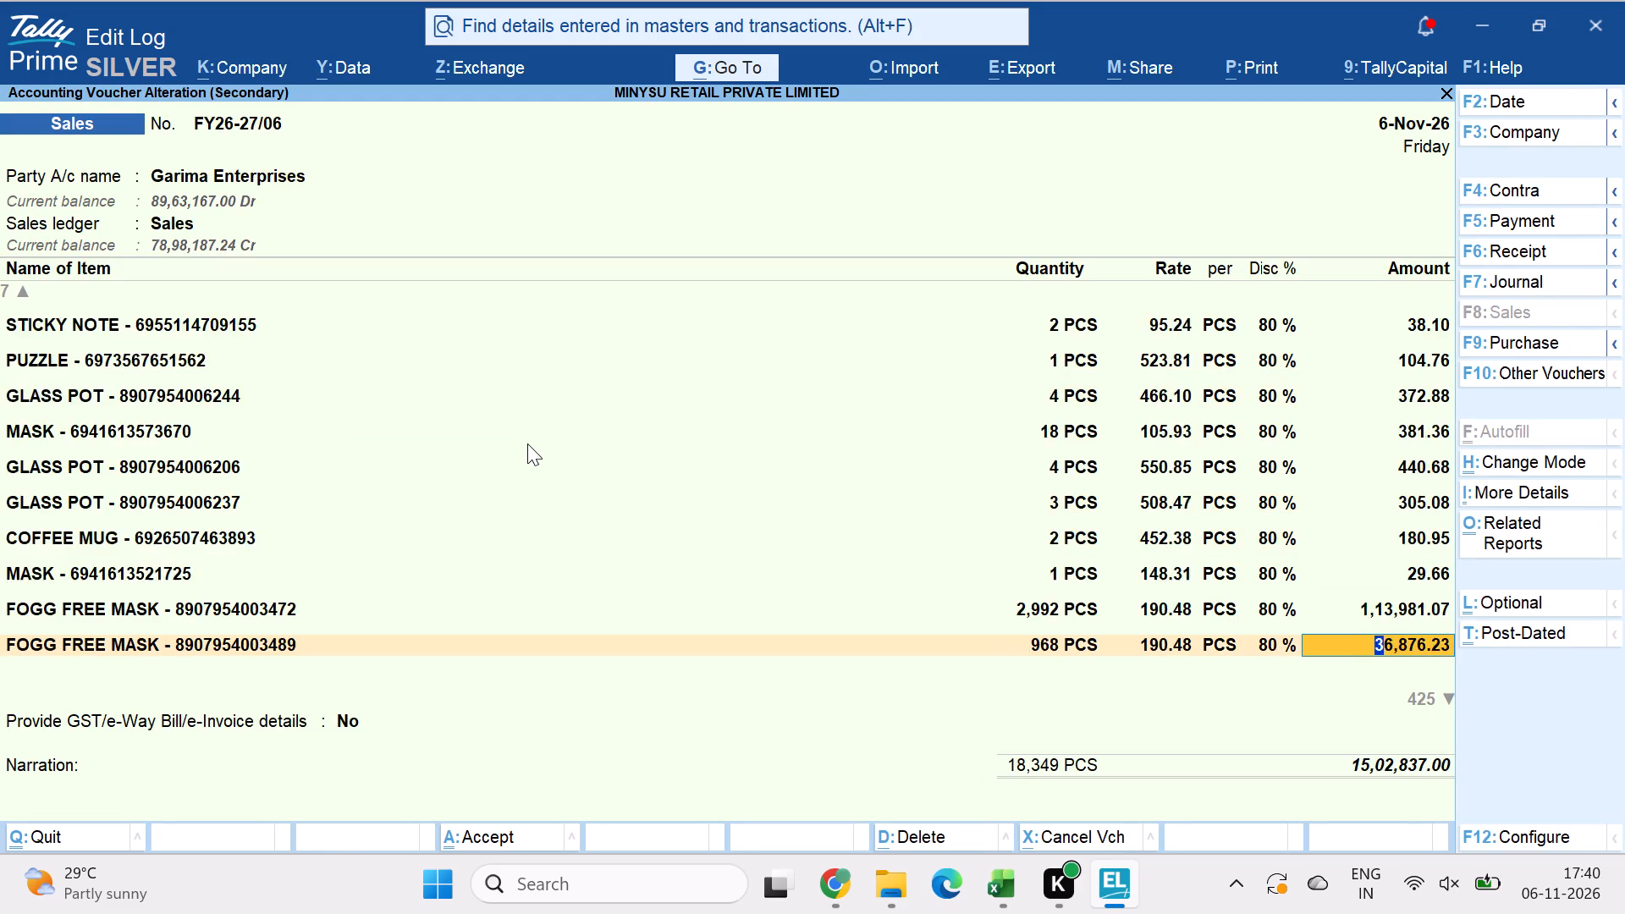
key(Down)
key(Down)
key(Down)
key(Down)
key(Down)
key(Down)
key(Down)
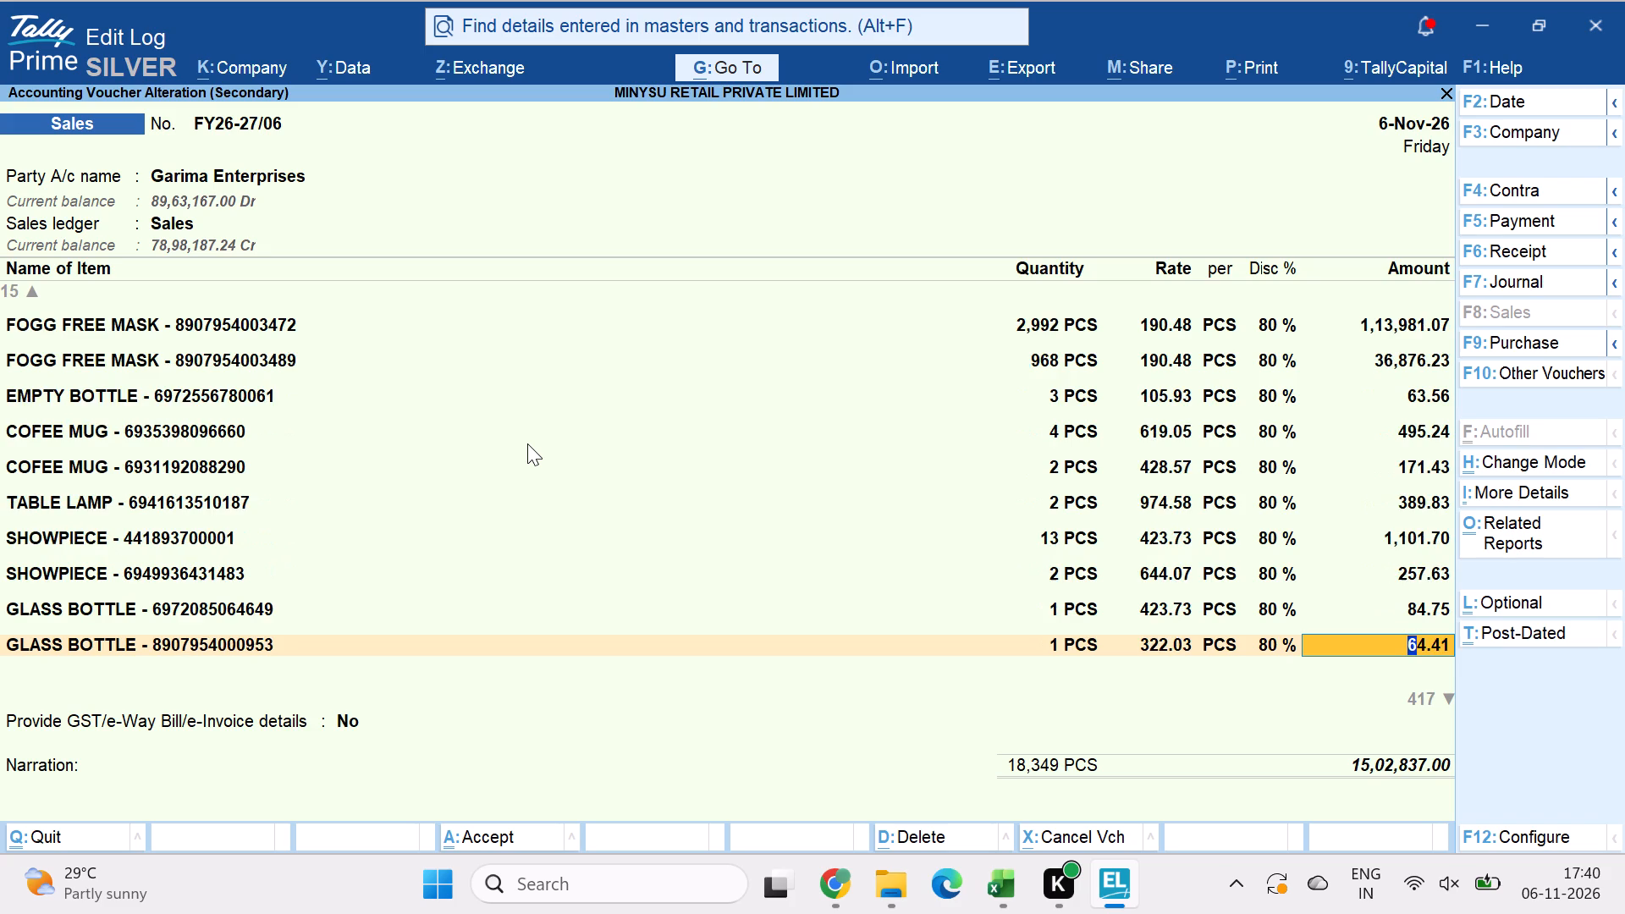
key(Down)
key(Down)
key(Down)
key(Down)
key(Down)
key(Down)
key(Down)
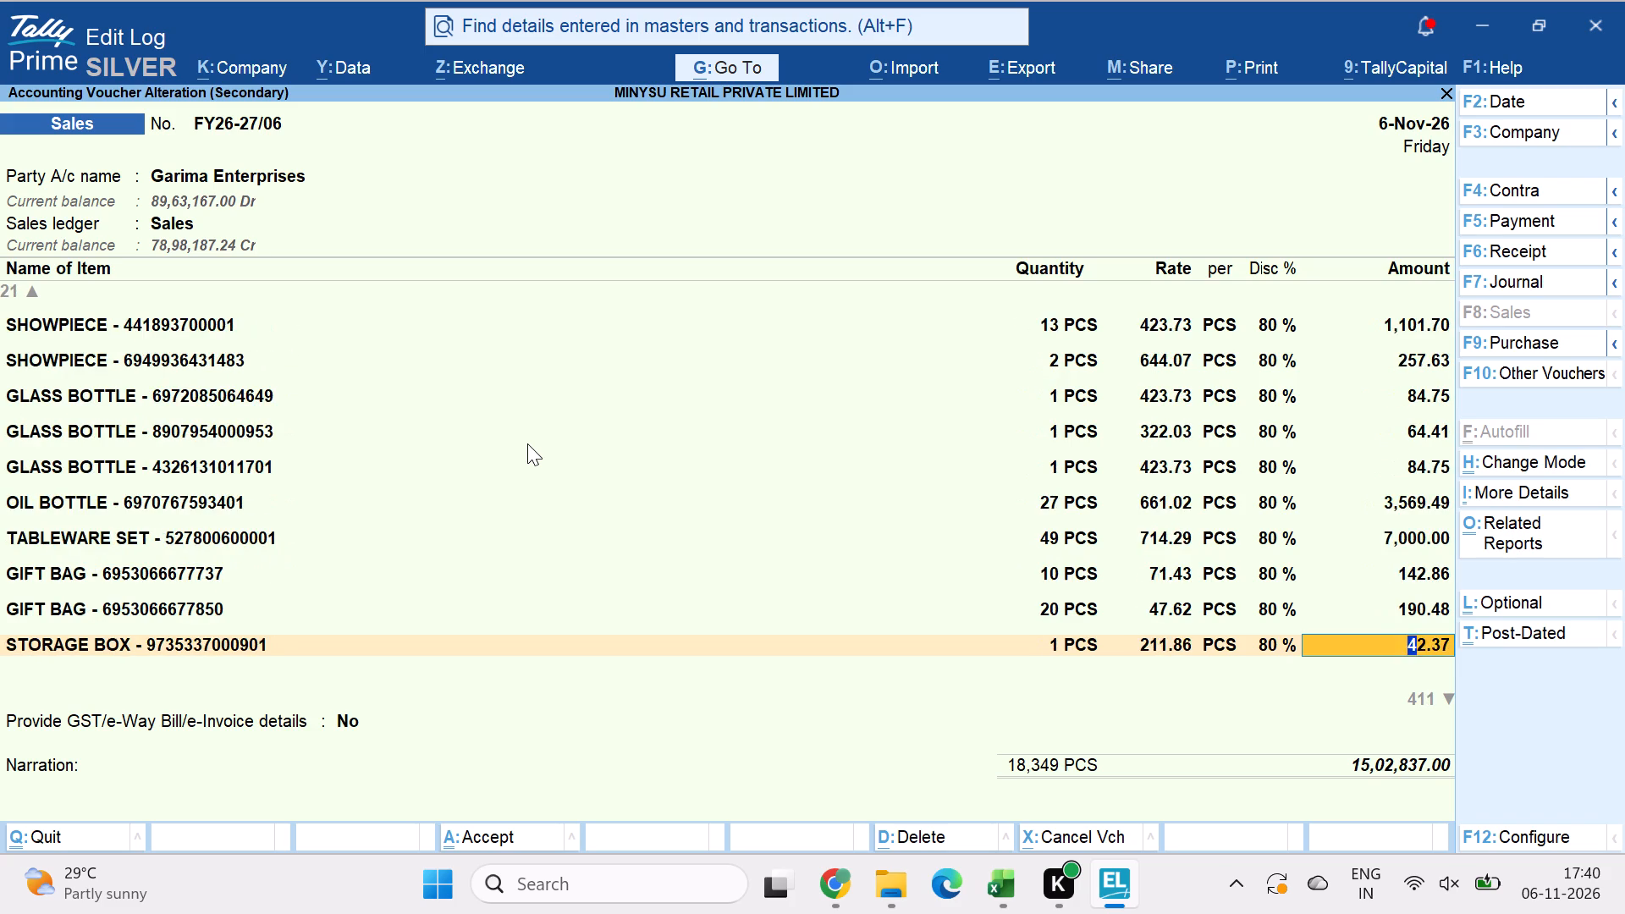
key(Down)
key(Down)
key(Down)
key(Down)
key(Down)
key(Down)
key(Down)
key(Down)
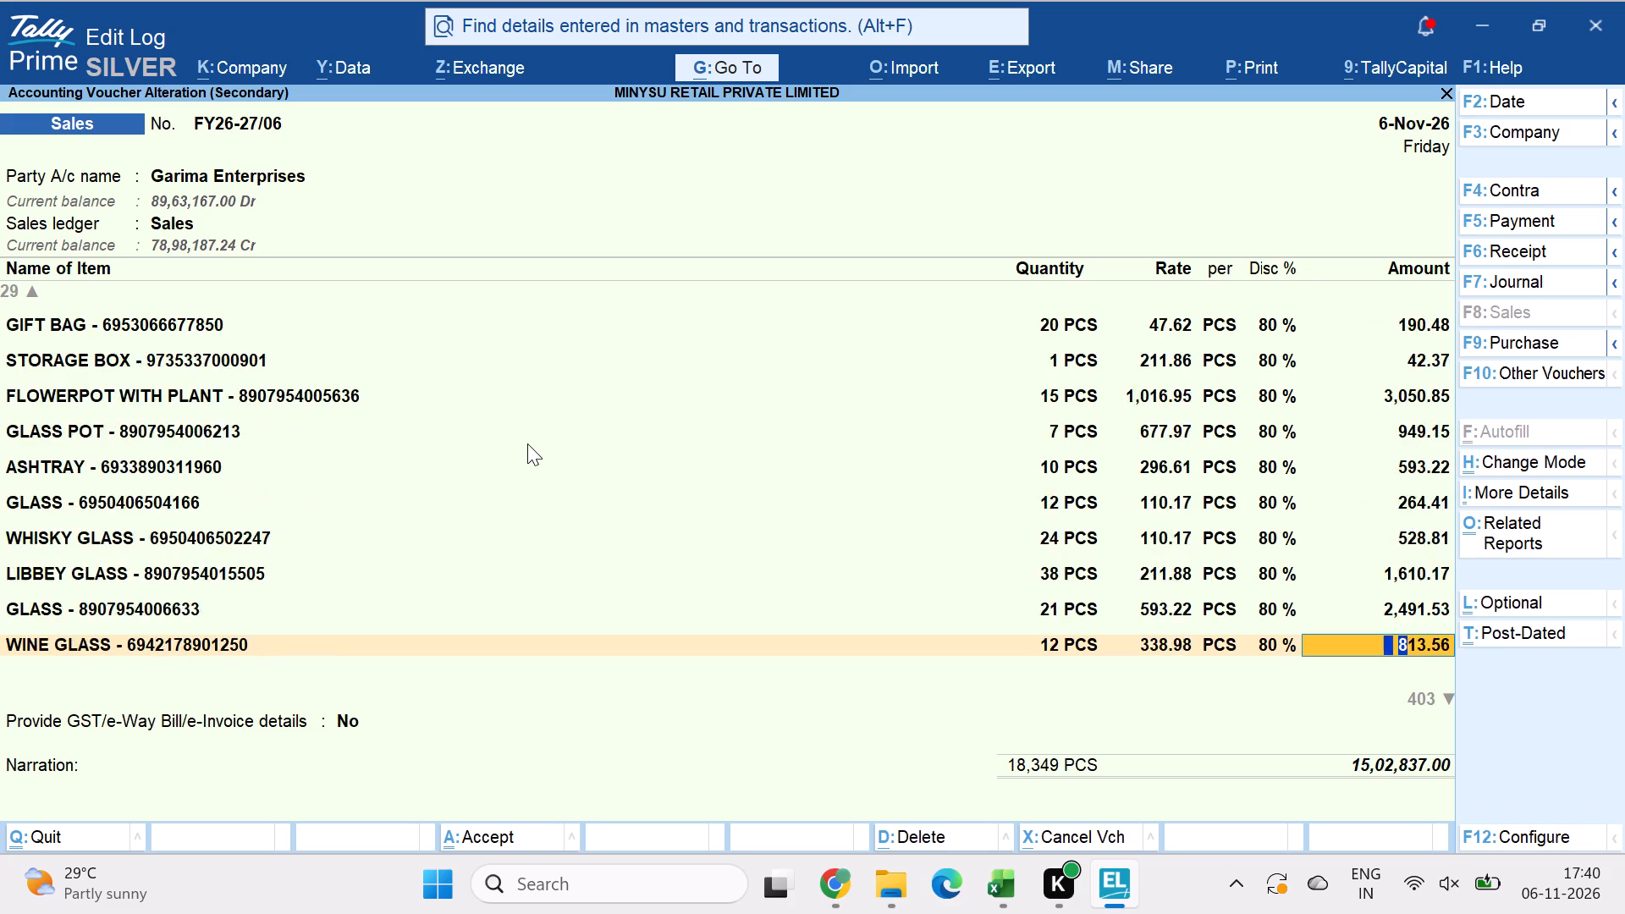
key(Down)
key(Down)
key(Down)
key(Down)
key(Down)
key(Down)
key(Down)
key(Down)
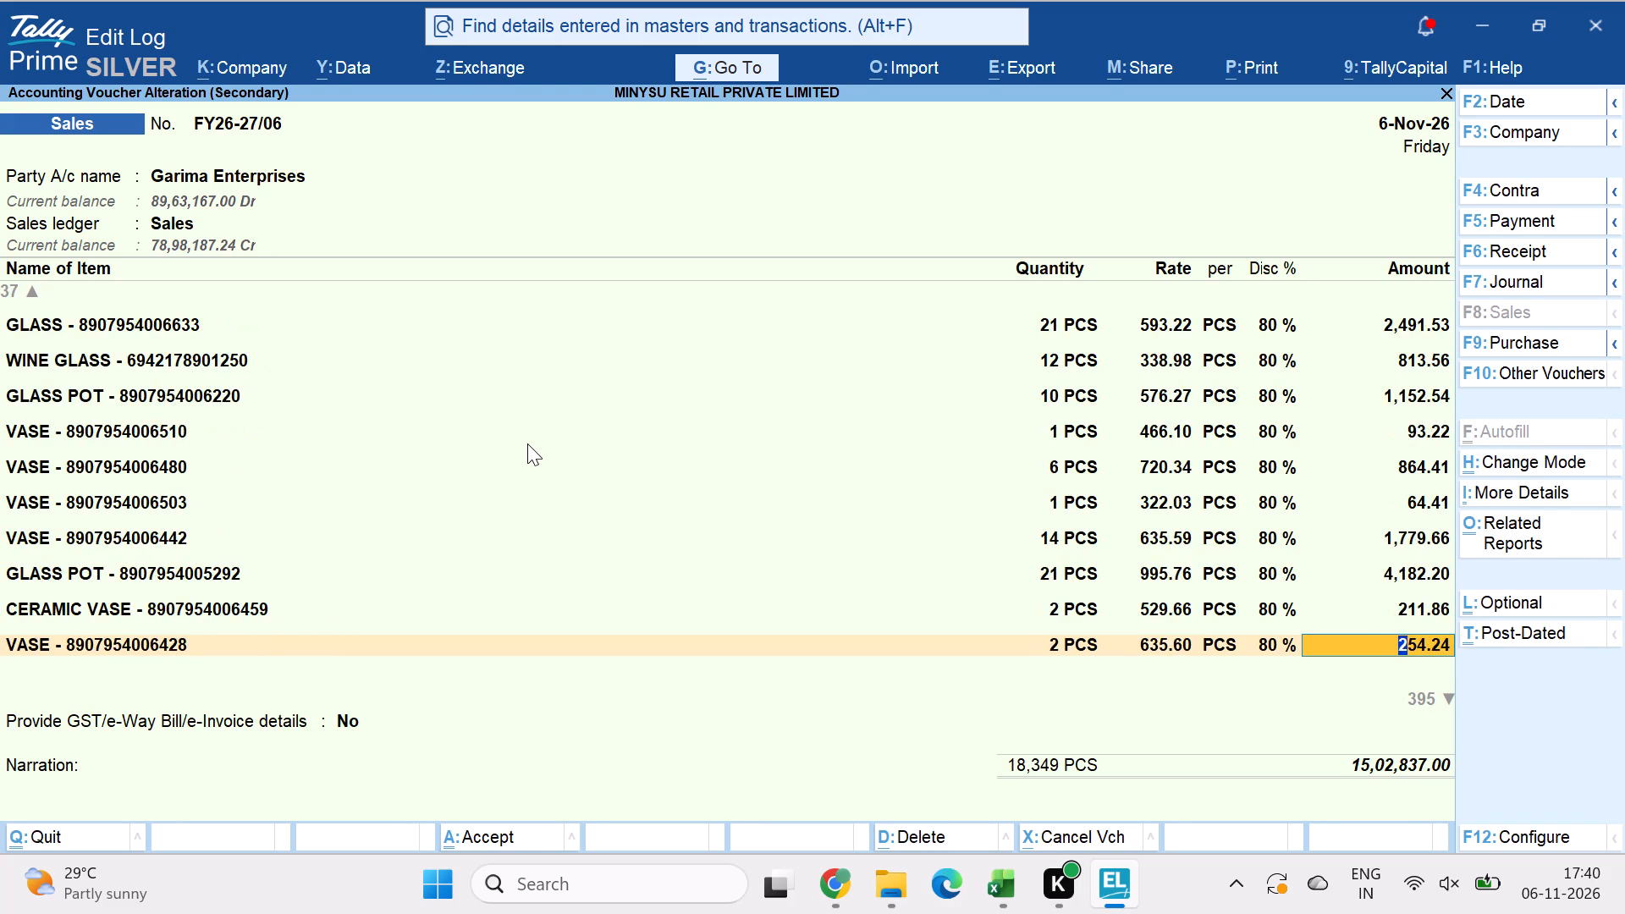
key(Down)
key(Down)
key(Down)
key(Down)
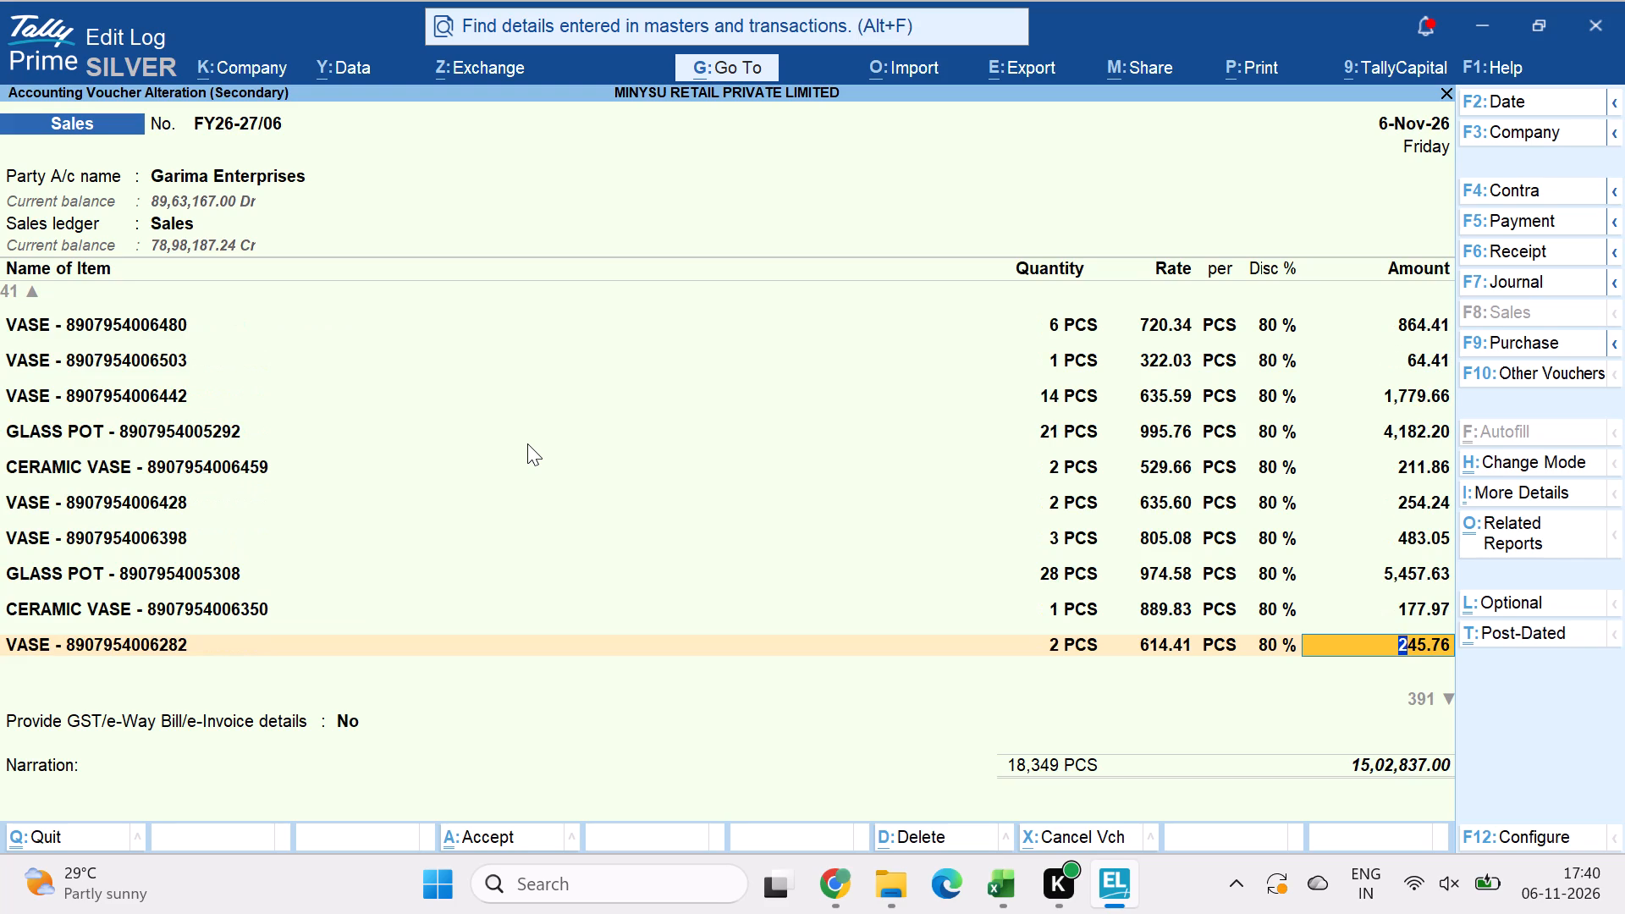
key(Down)
key(Down)
key(Down)
key(Down)
key(Down)
key(Down)
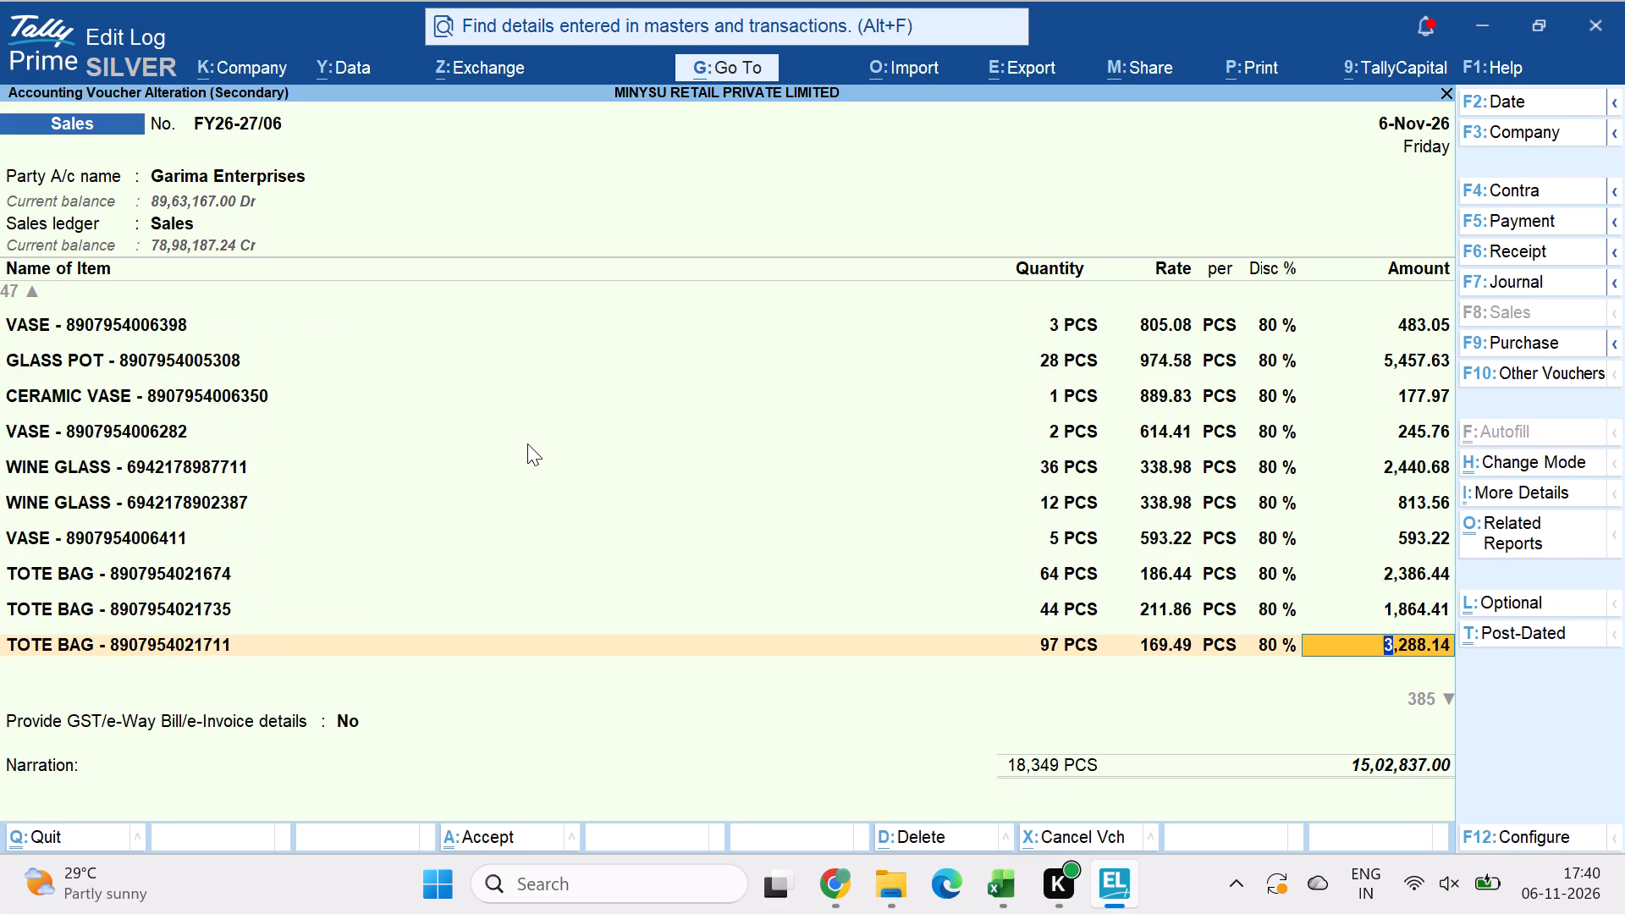
key(Down)
key(Down)
key(Down)
key(Down)
key(Down)
key(Down)
key(Down)
key(Down)
key(Down)
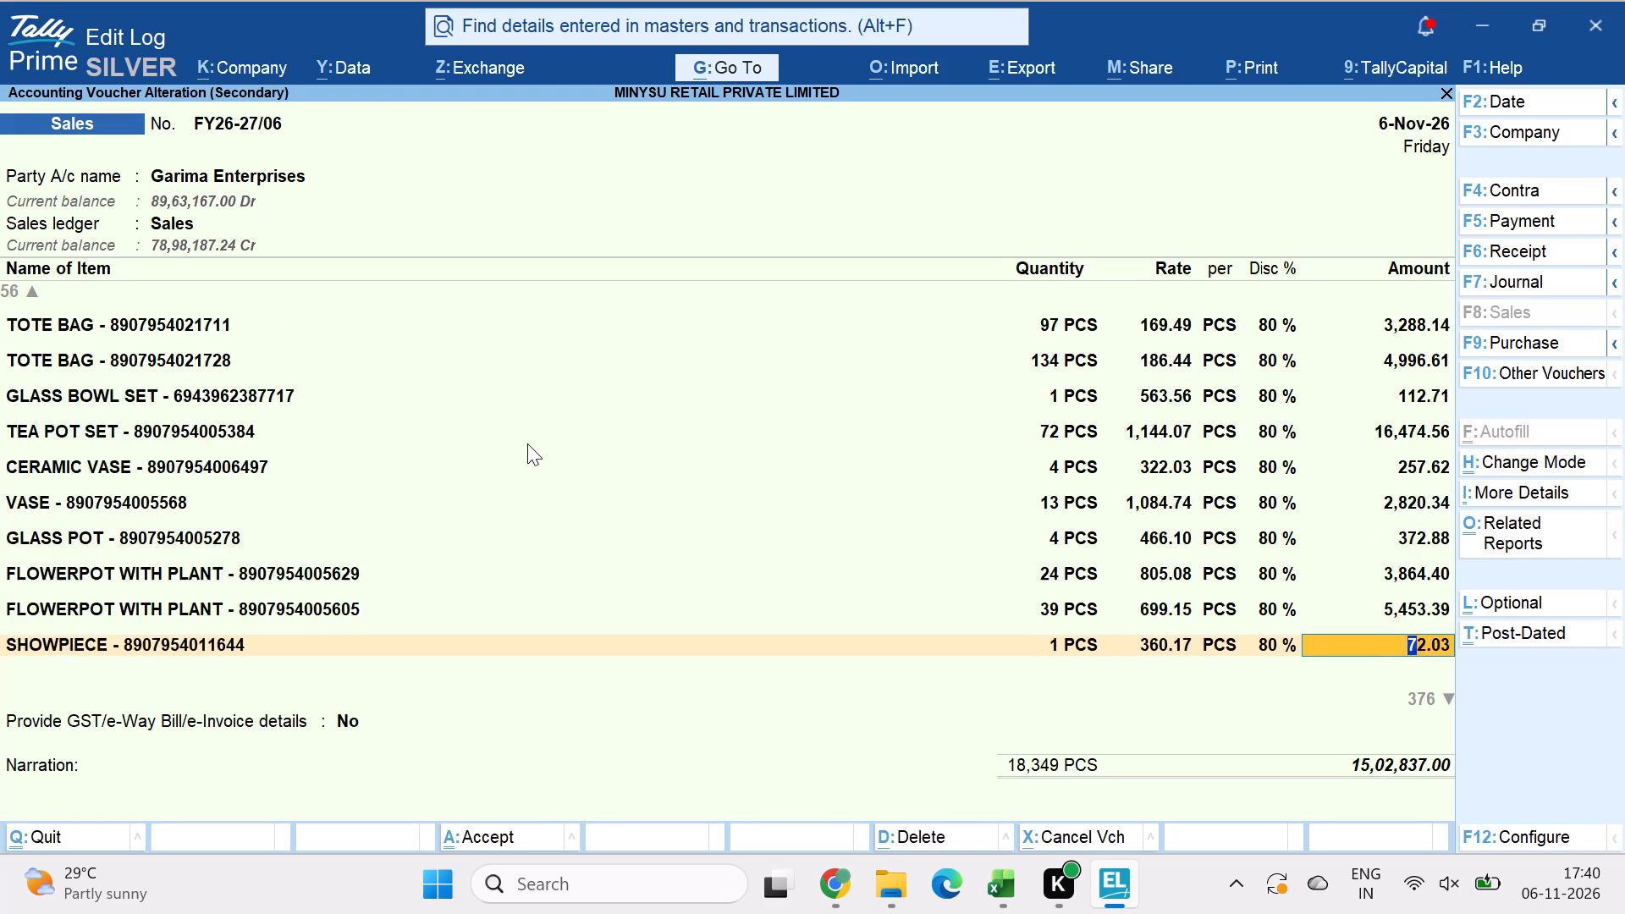
key(Down)
key(Down)
key(Down)
key(Down)
key(Down)
key(Down)
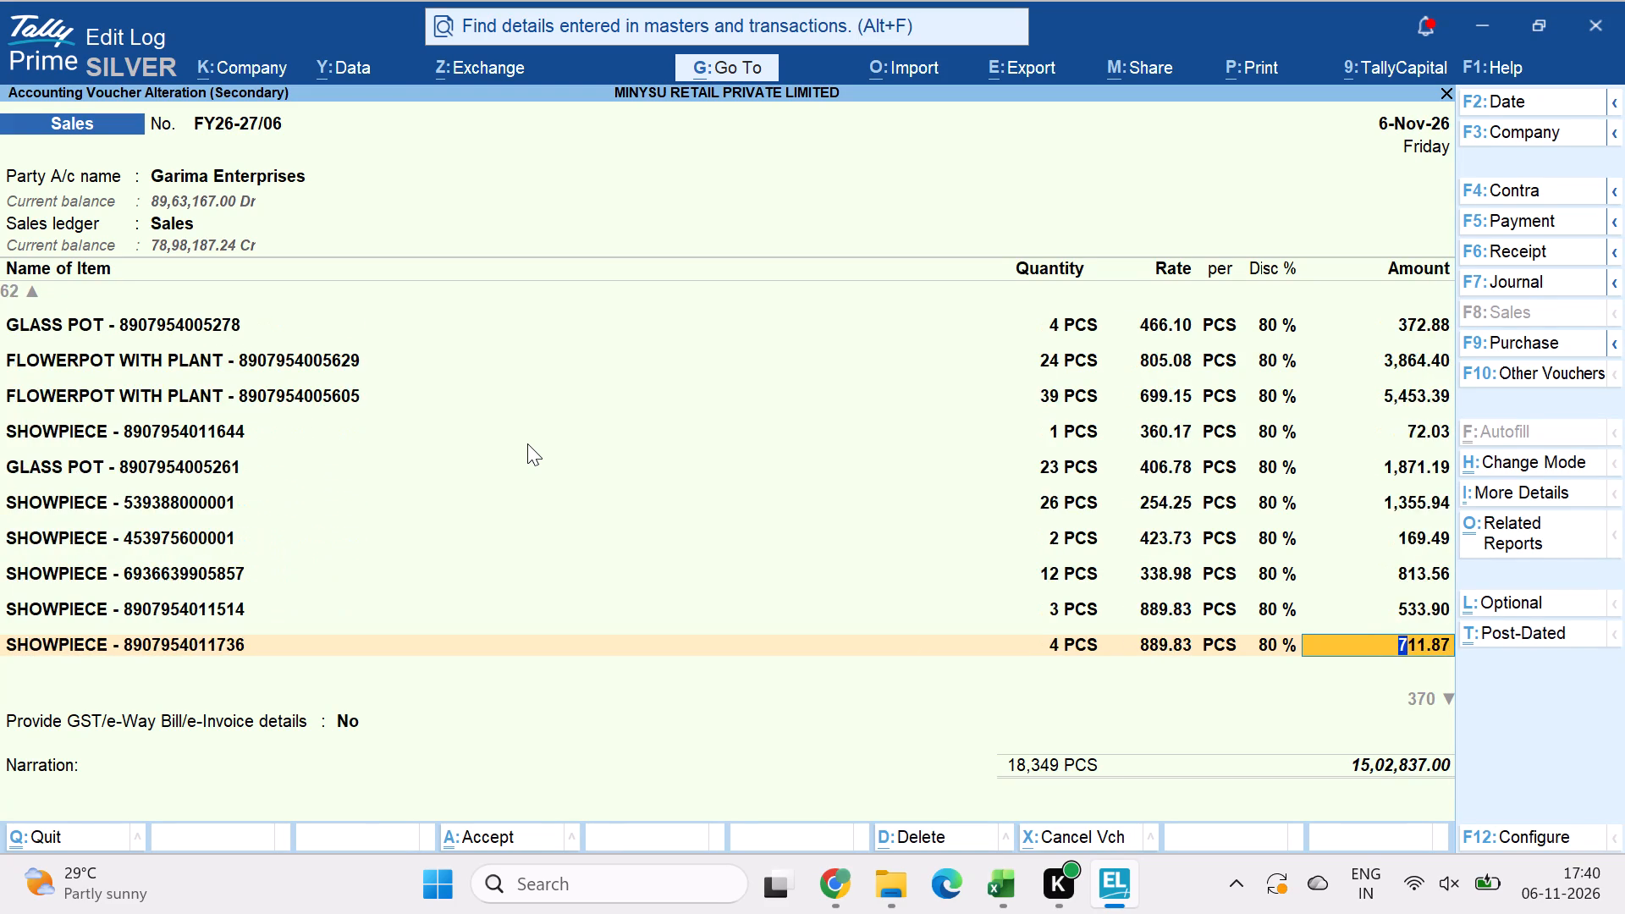
key(Down)
key(Down)
key(Down)
key(Down)
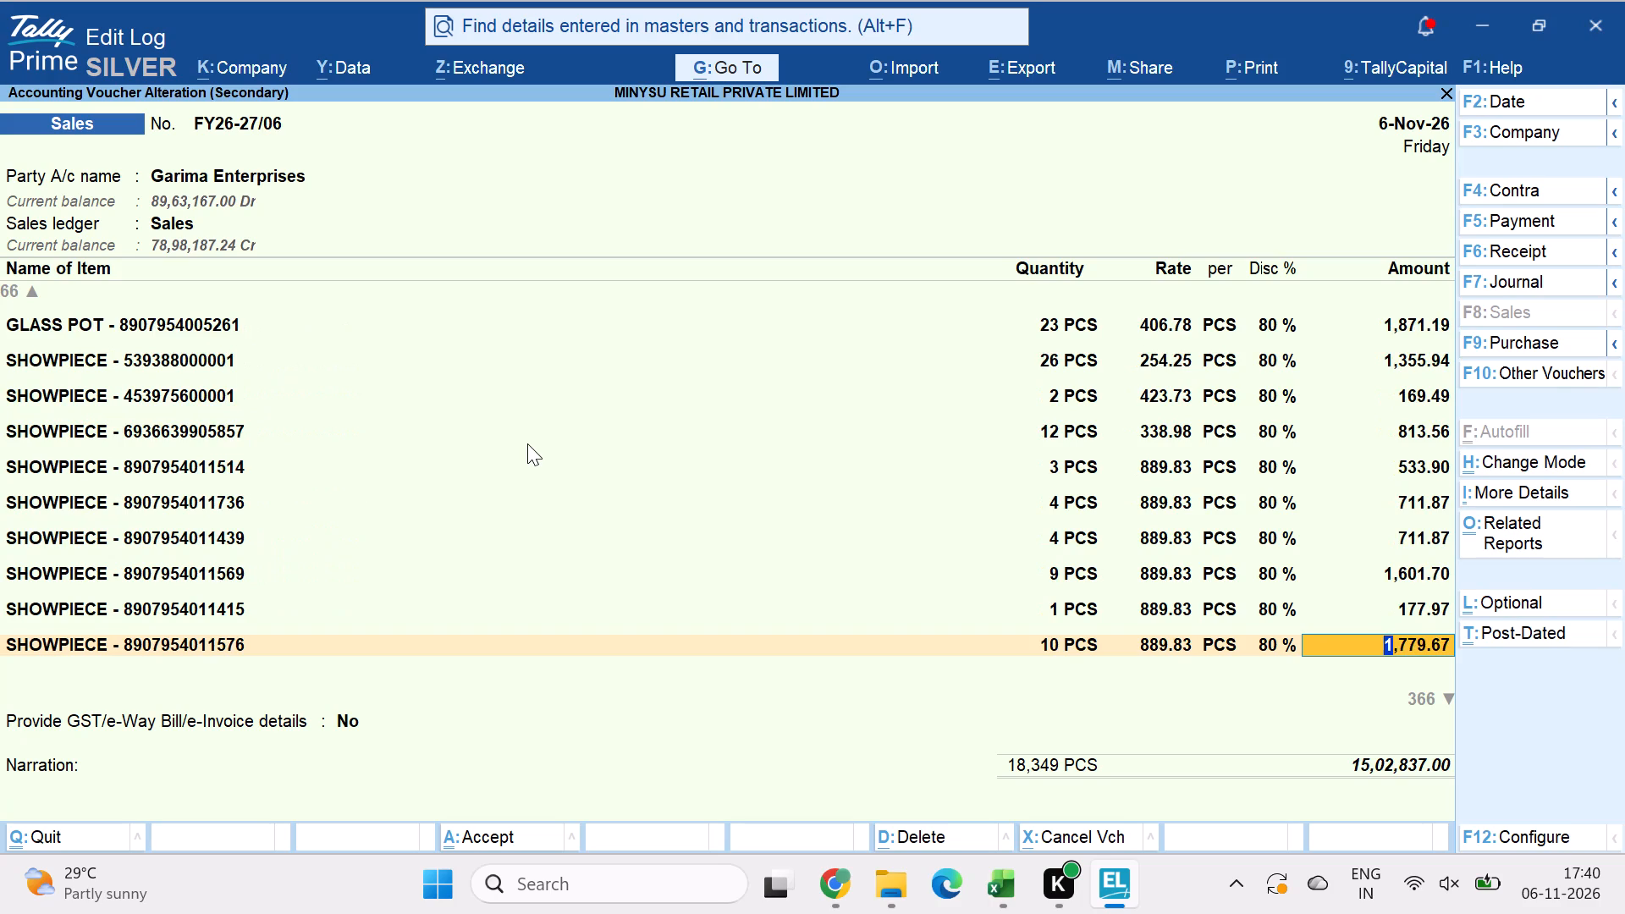
key(Down)
key(Down)
key(Down)
key(Down)
key(Down)
key(Down)
key(Down)
key(Down)
key(Down)
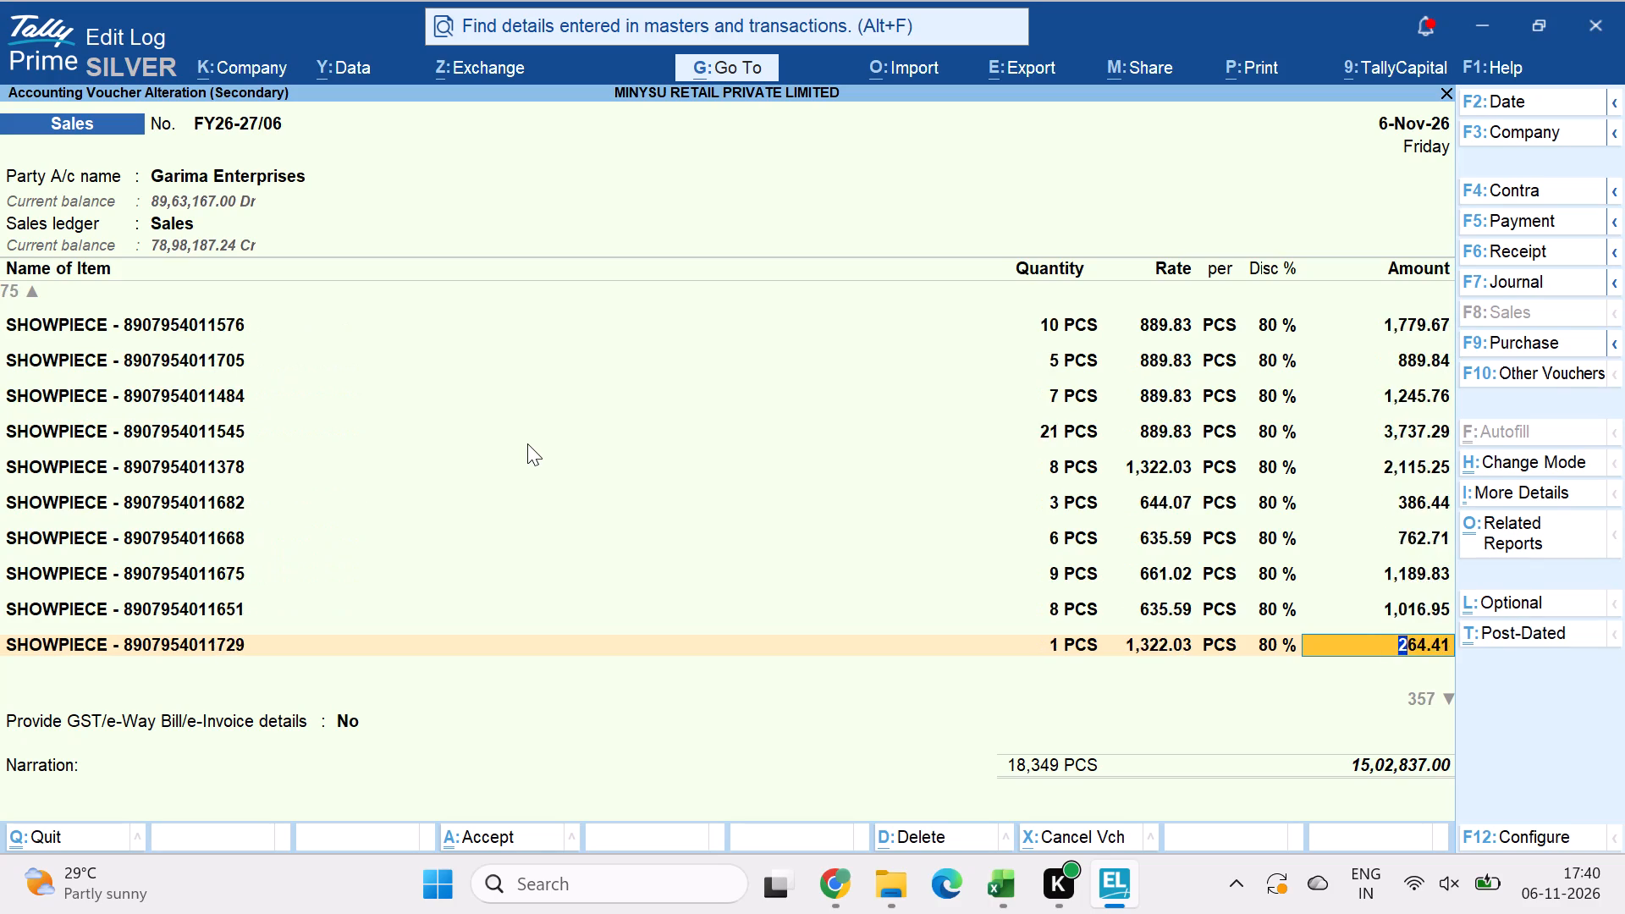
key(Down)
key(Down)
key(Down)
key(Down)
key(Down)
key(Down)
key(Down)
key(Down)
key(Down)
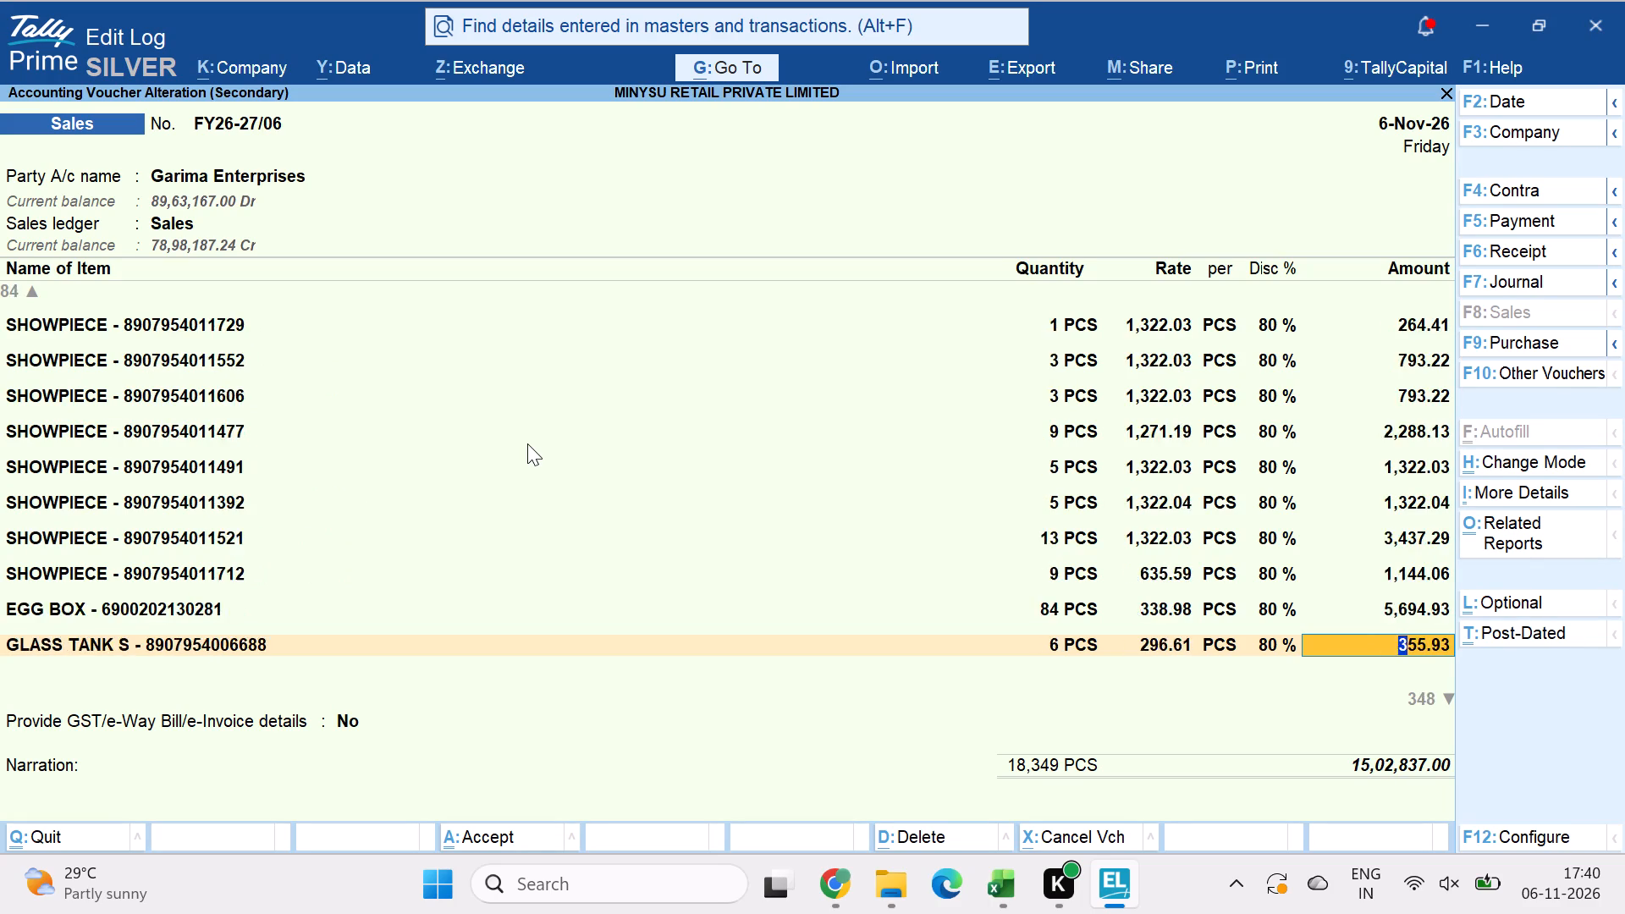
key(Down)
key(Down)
key(Down)
key(Down)
key(Down)
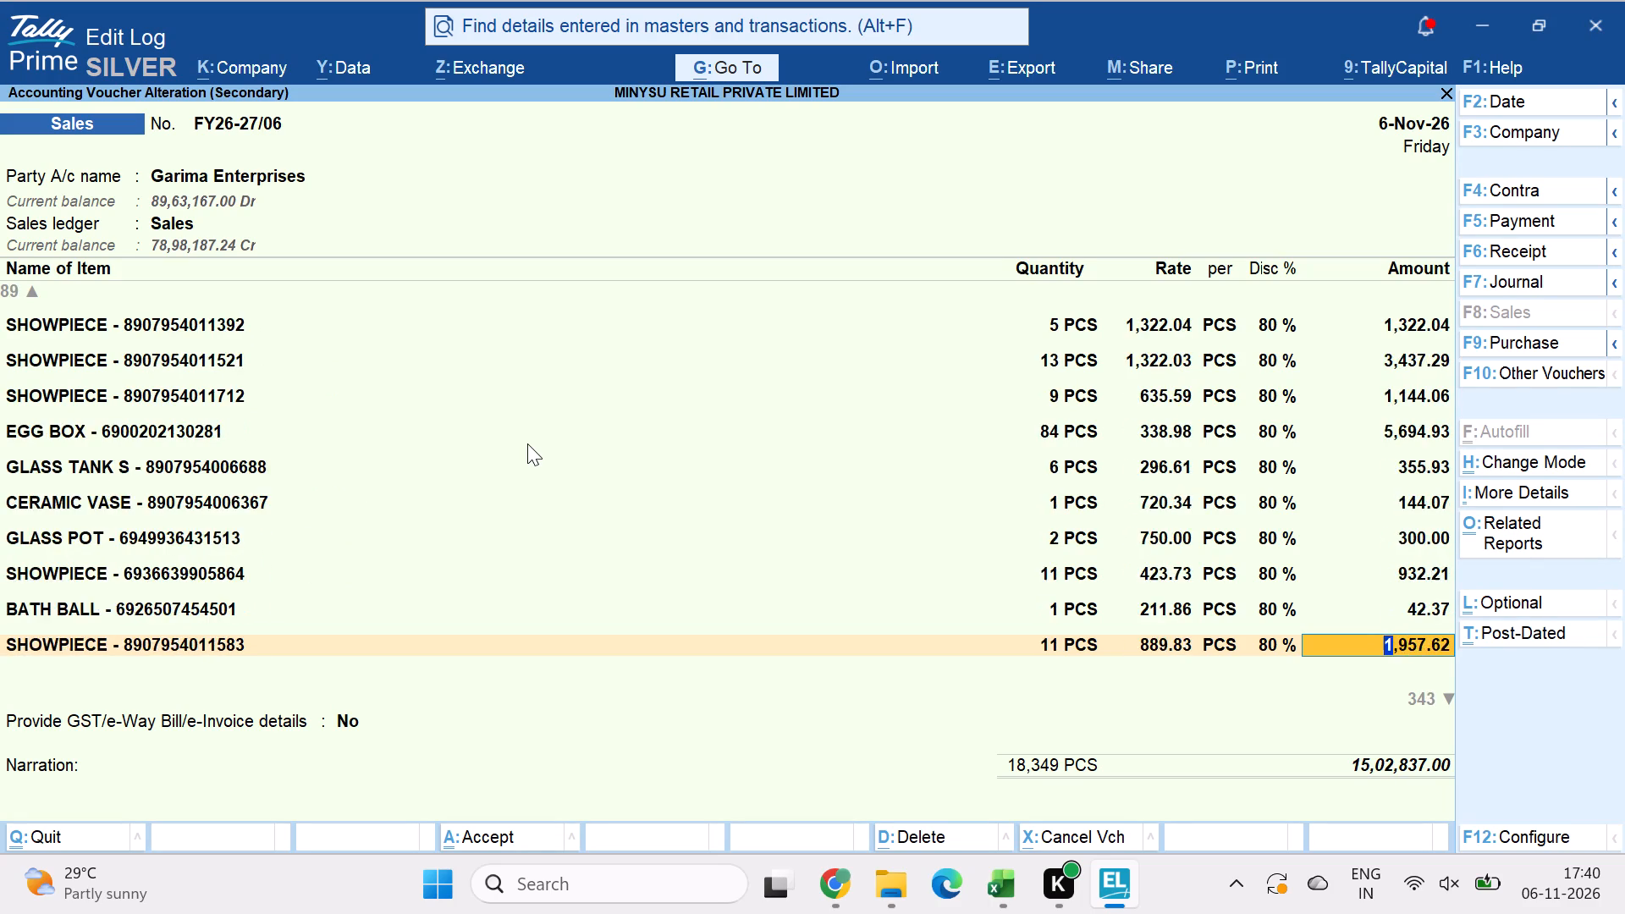
key(Down)
key(Down)
key(Down)
key(Down)
key(Down)
key(Down)
key(Down)
key(Down)
key(Down)
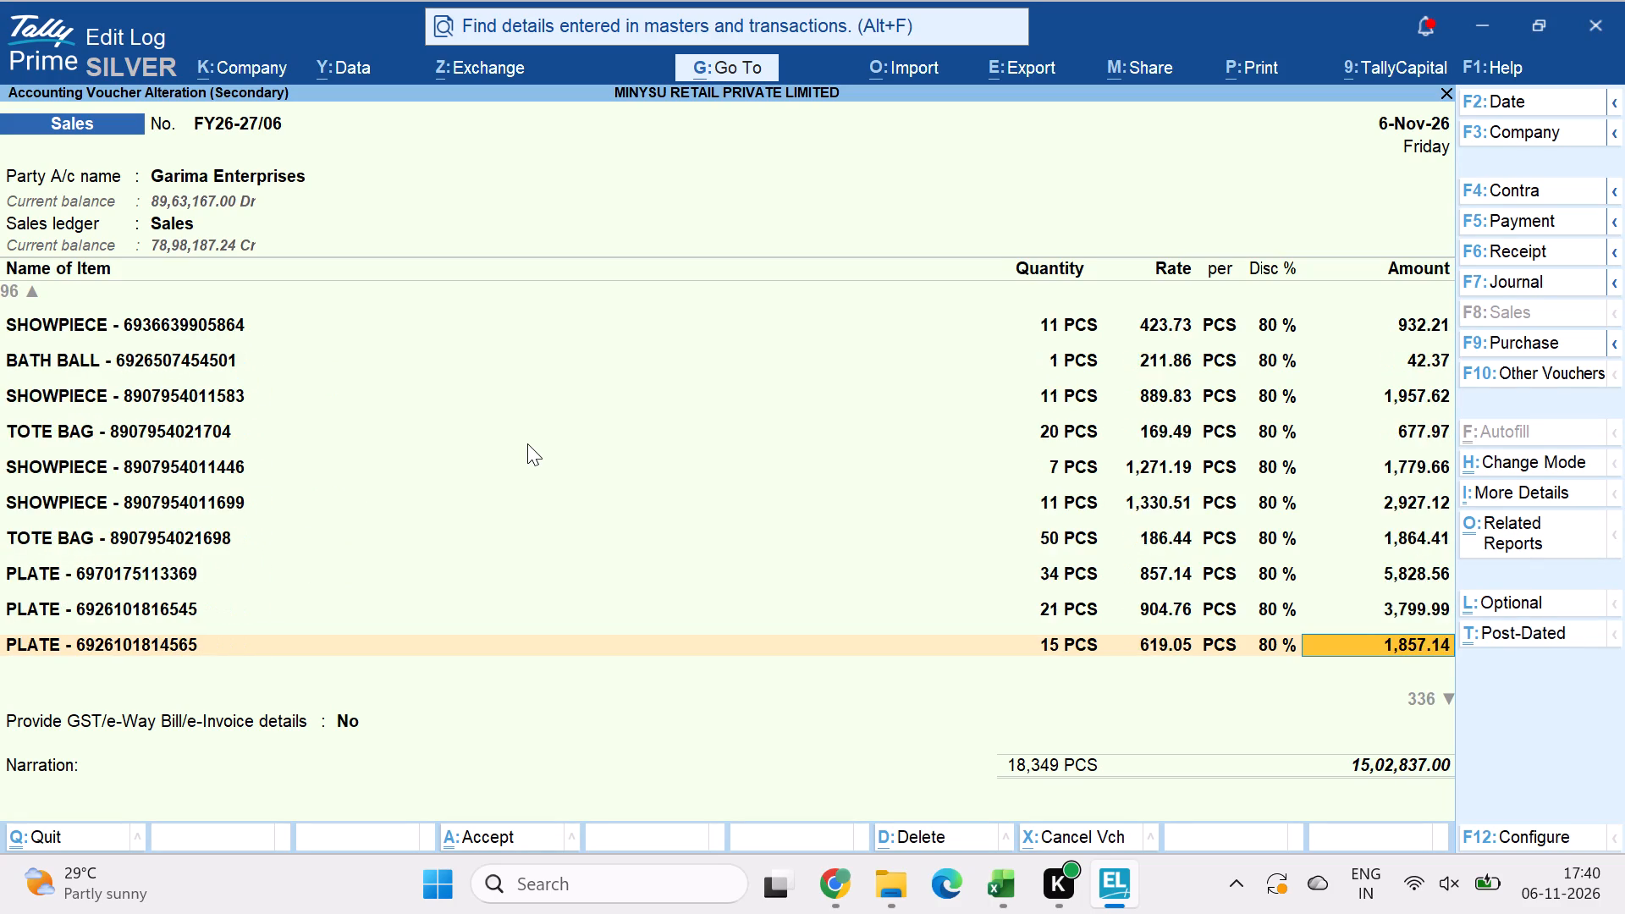
key(Down)
key(Down)
key(Down)
key(Down)
key(Down)
key(Down)
key(Down)
key(Down)
key(Down)
key(Down)
key(Down)
key(Down)
key(Down)
key(Down)
key(Down)
key(Down)
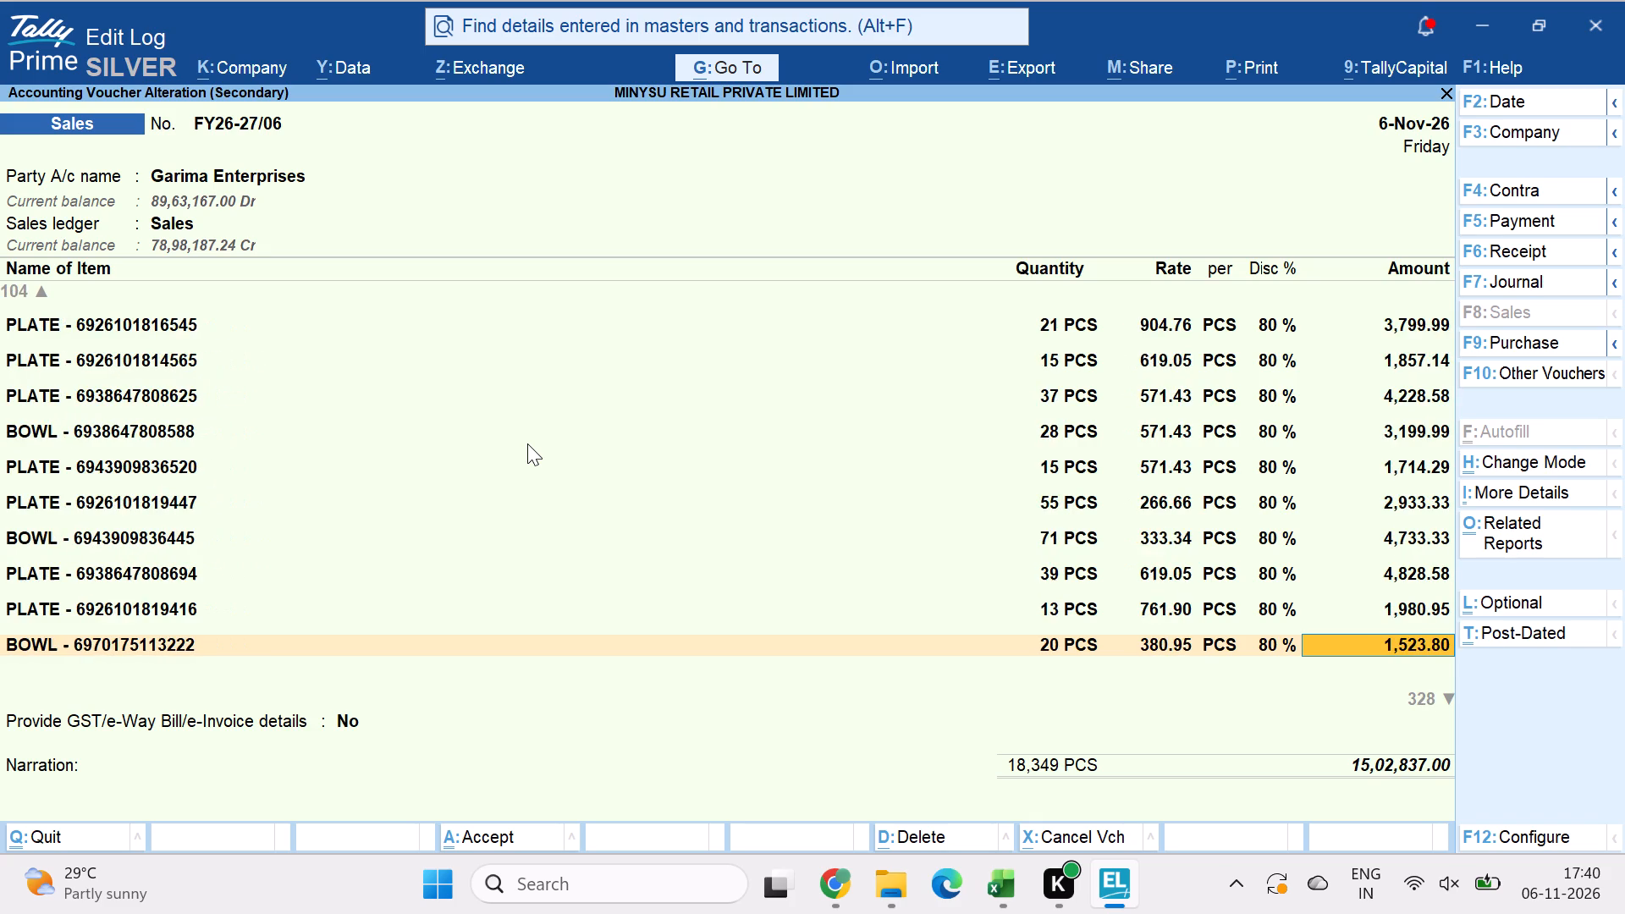
key(Down)
key(Down)
key(Down)
key(Down)
key(Down)
key(Down)
key(Down)
key(Down)
key(Down)
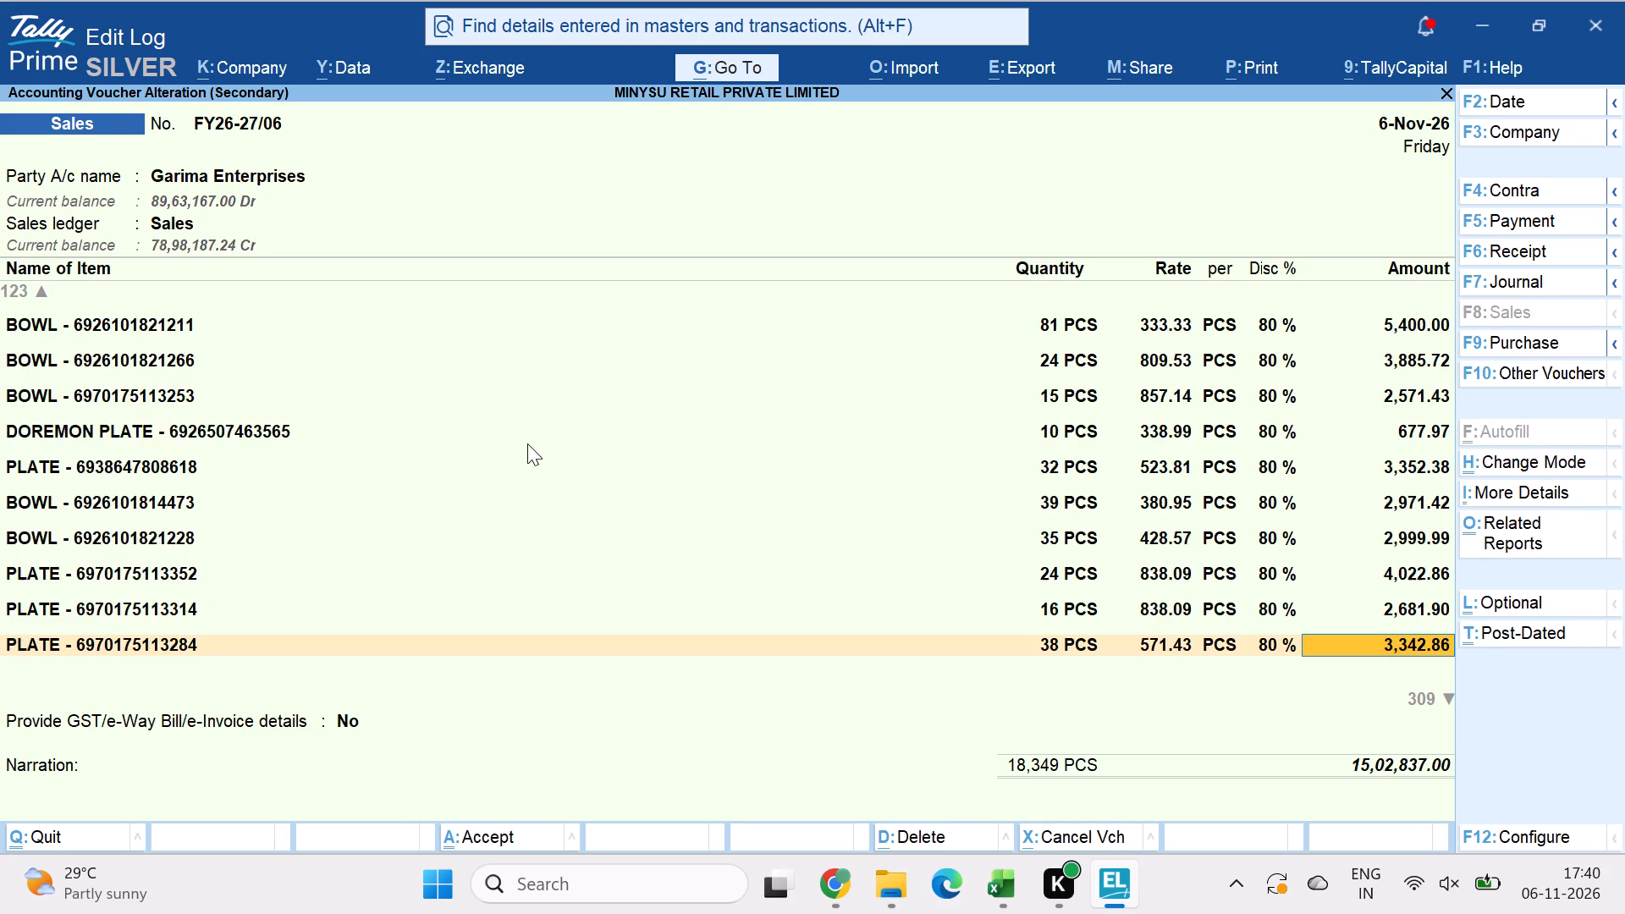
key(Down)
key(Down)
key(Down)
key(Down)
key(Down)
key(Down)
key(Down)
key(Down)
key(Down)
key(Down)
key(Down)
key(Down)
key(Down)
key(Down)
key(Down)
key(Down)
key(Down)
key(Down)
key(Down)
key(Down)
key(Down)
key(Down)
key(Down)
key(Down)
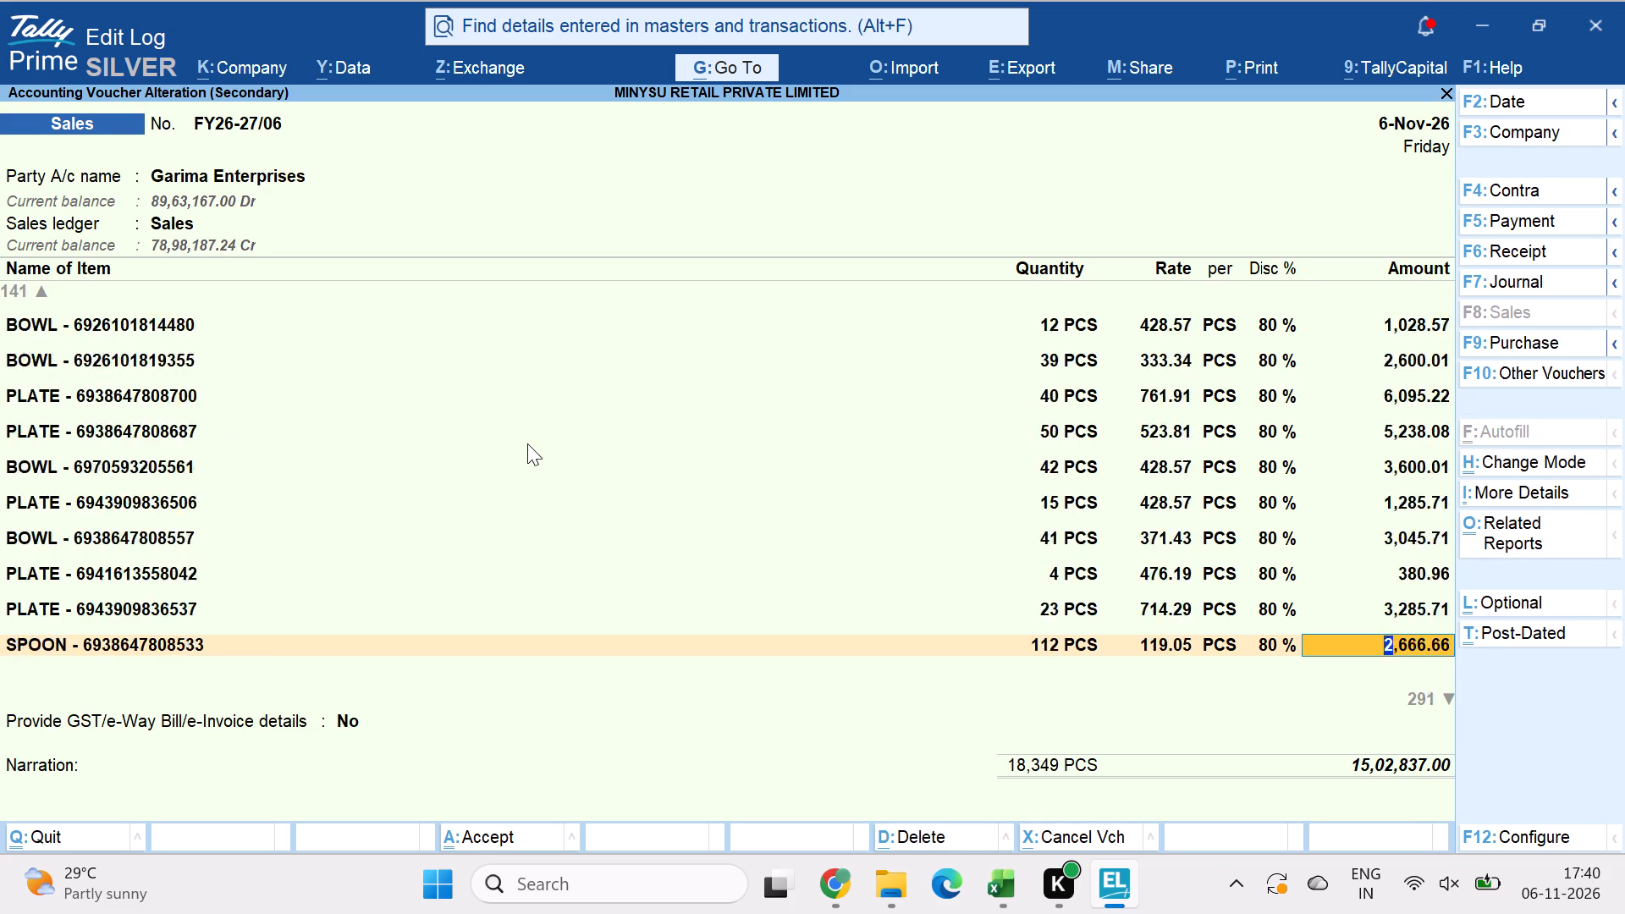
key(Down)
key(Down)
key(Down)
key(Down)
key(Down)
key(Down)
key(Down)
key(Down)
key(Down)
key(Down)
key(Down)
key(Down)
key(Down)
key(Down)
key(Down)
key(Down)
key(Down)
key(Down)
key(Down)
key(Down)
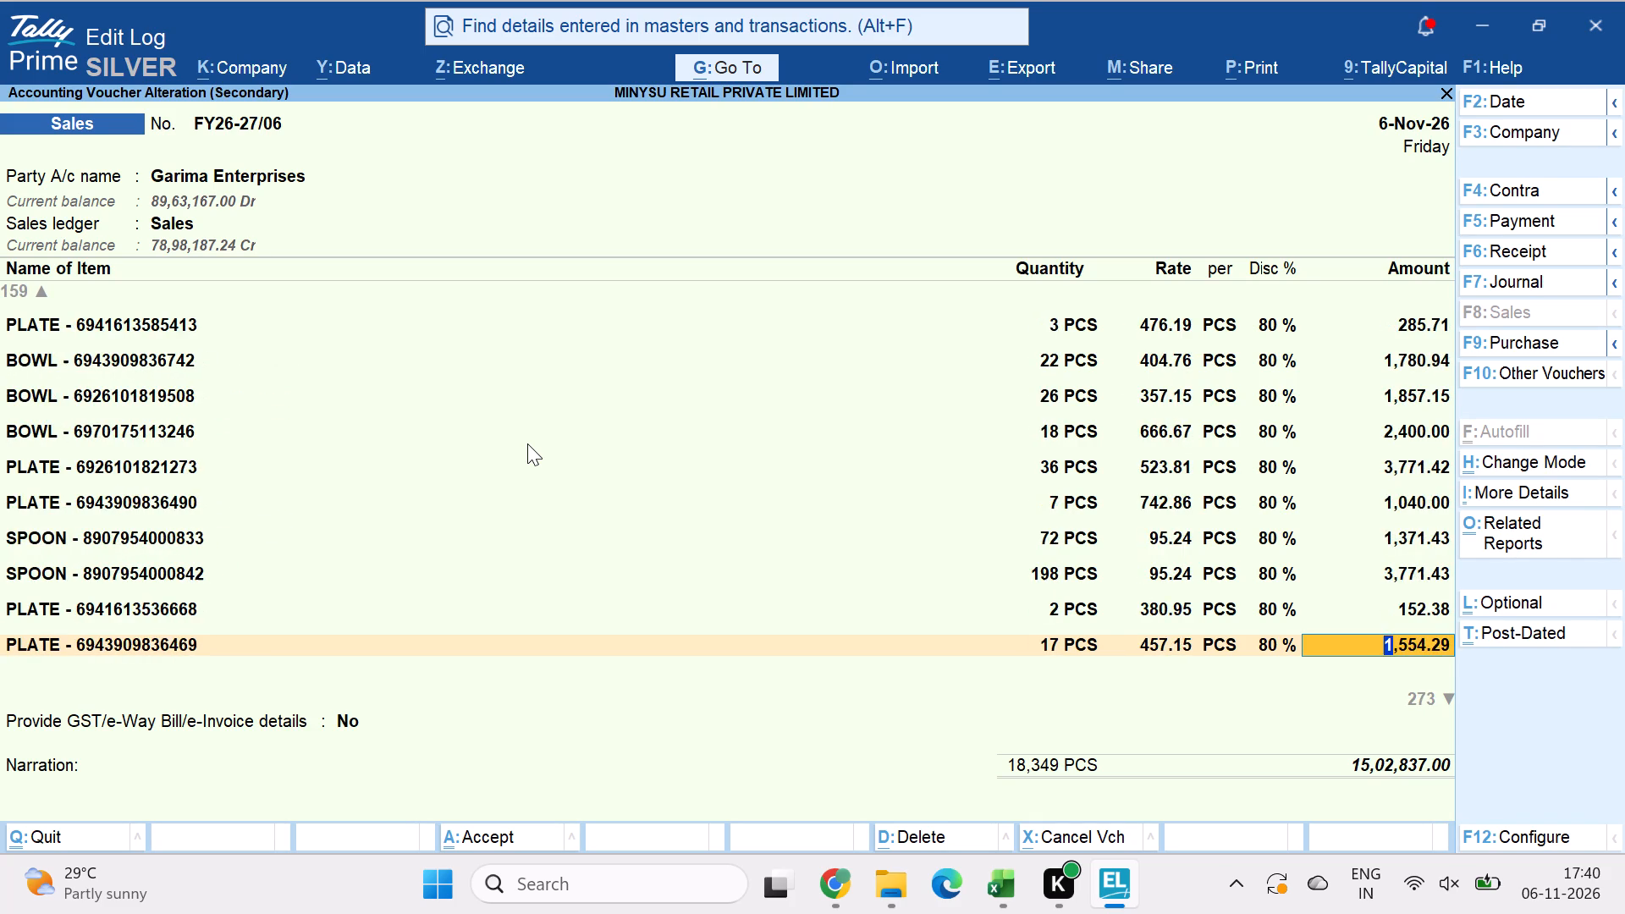
key(Down)
key(Down)
key(Down)
key(Down)
key(Down)
key(Down)
key(Down)
key(Down)
key(Down)
key(Down)
key(Down)
key(Down)
key(Down)
key(Down)
key(Down)
key(Down)
key(Down)
key(Down)
key(Down)
key(Down)
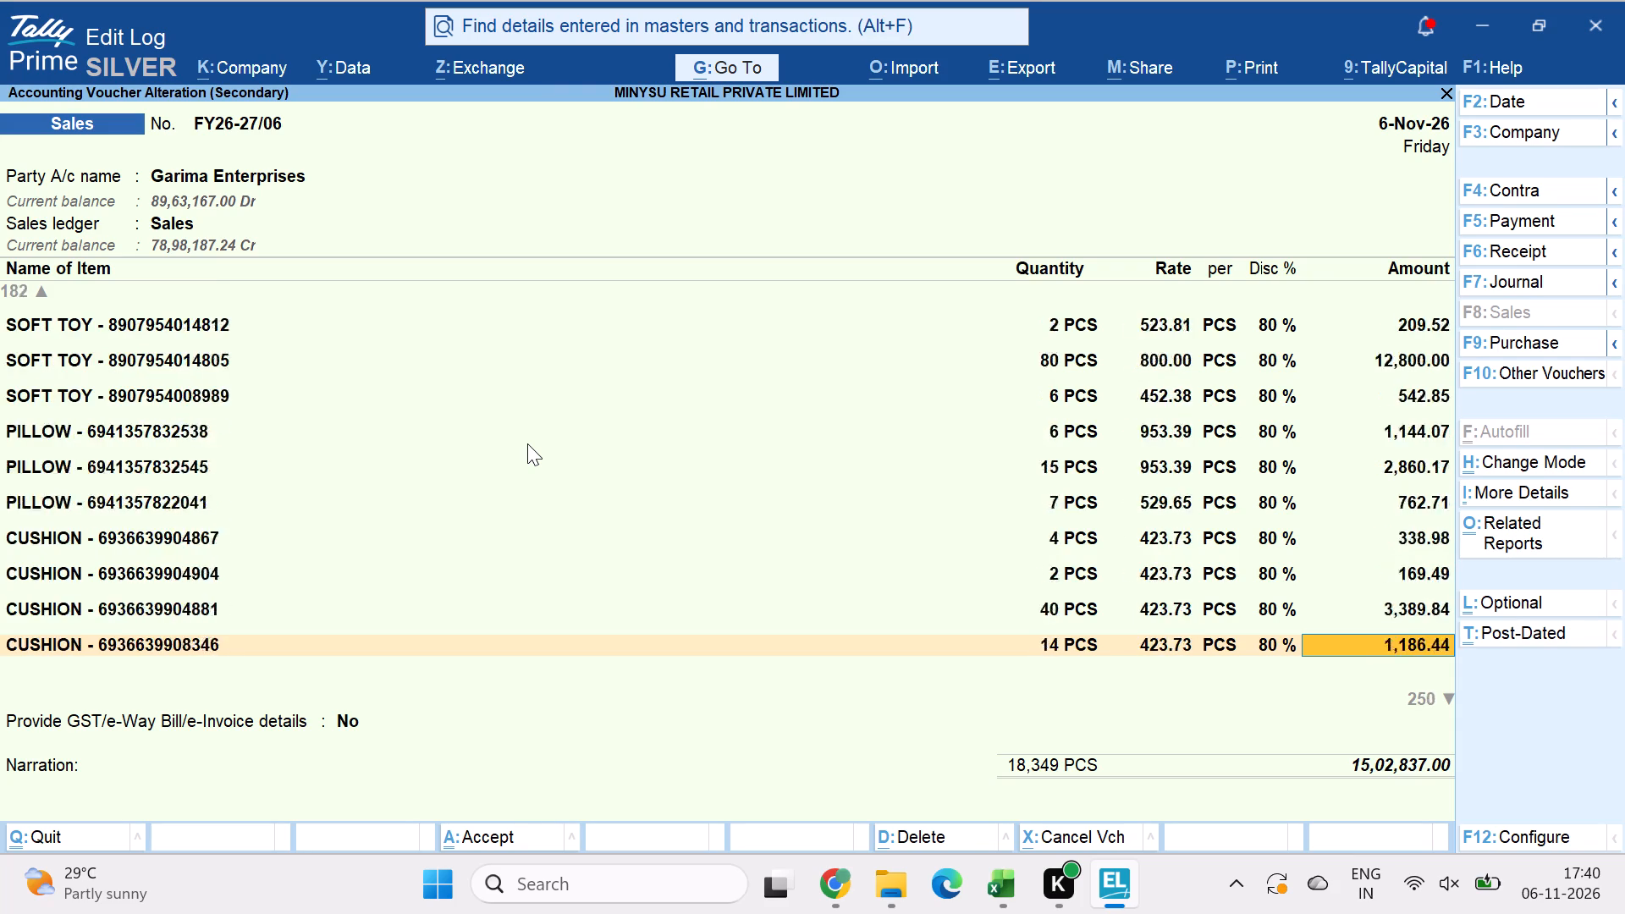
key(Up)
key(Up)
key(Up)
key(Up)
key(Up)
key(Up)
key(Up)
key(Up)
key(Up)
key(Up)
key(Up)
key(Up)
key(Up)
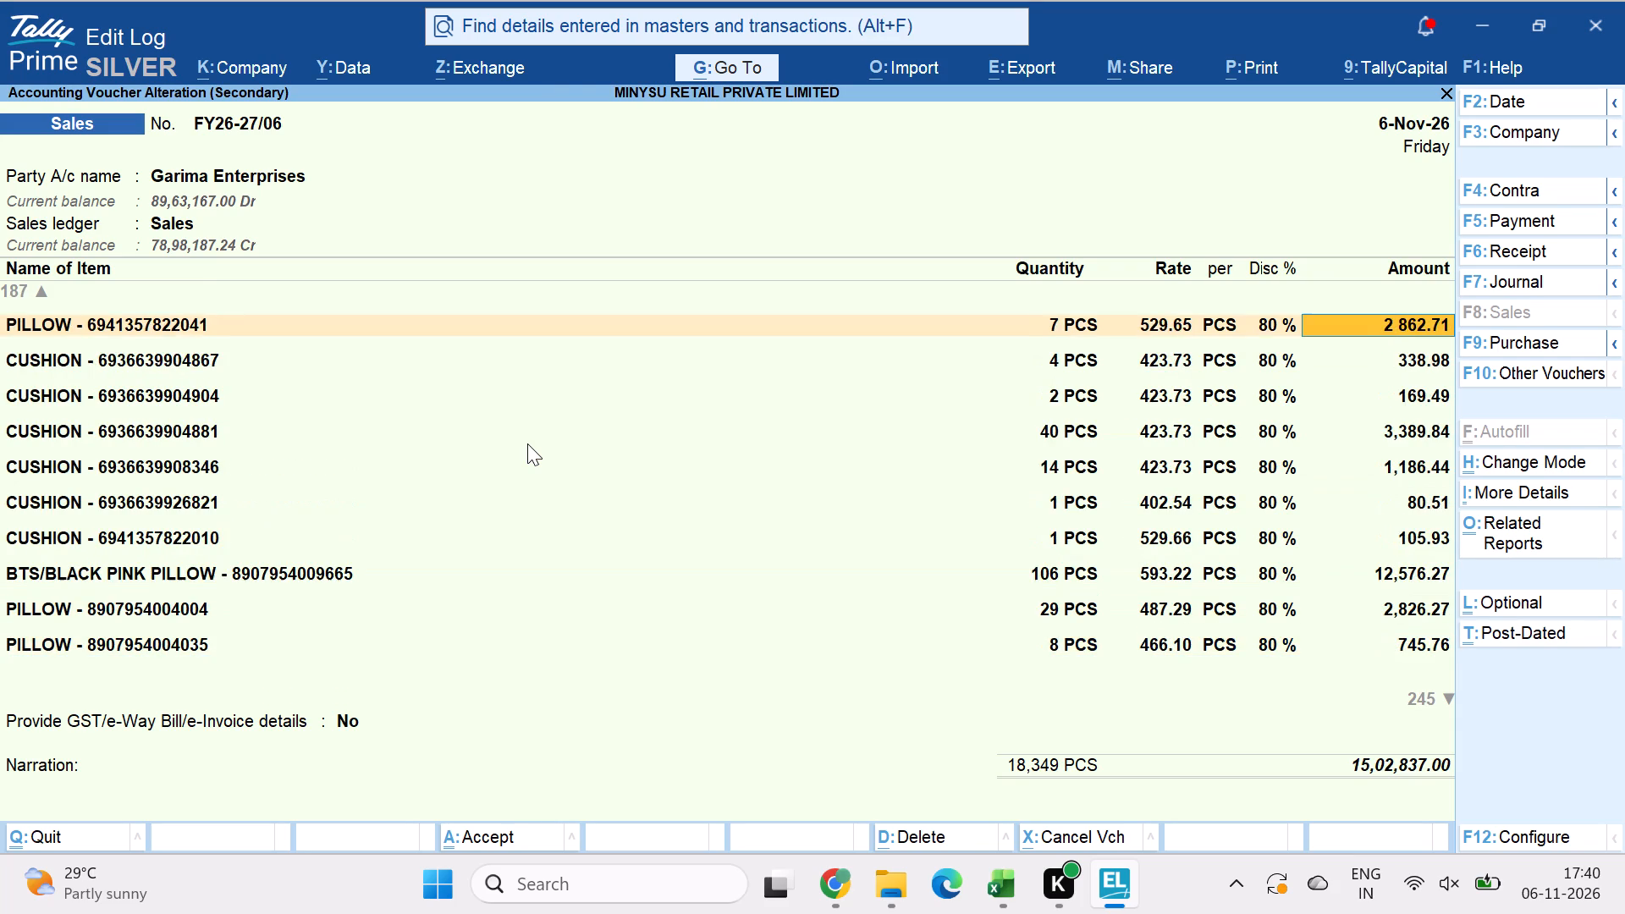
key(Down)
key(Up)
key(Up)
key(Up)
key(Up)
key(Down)
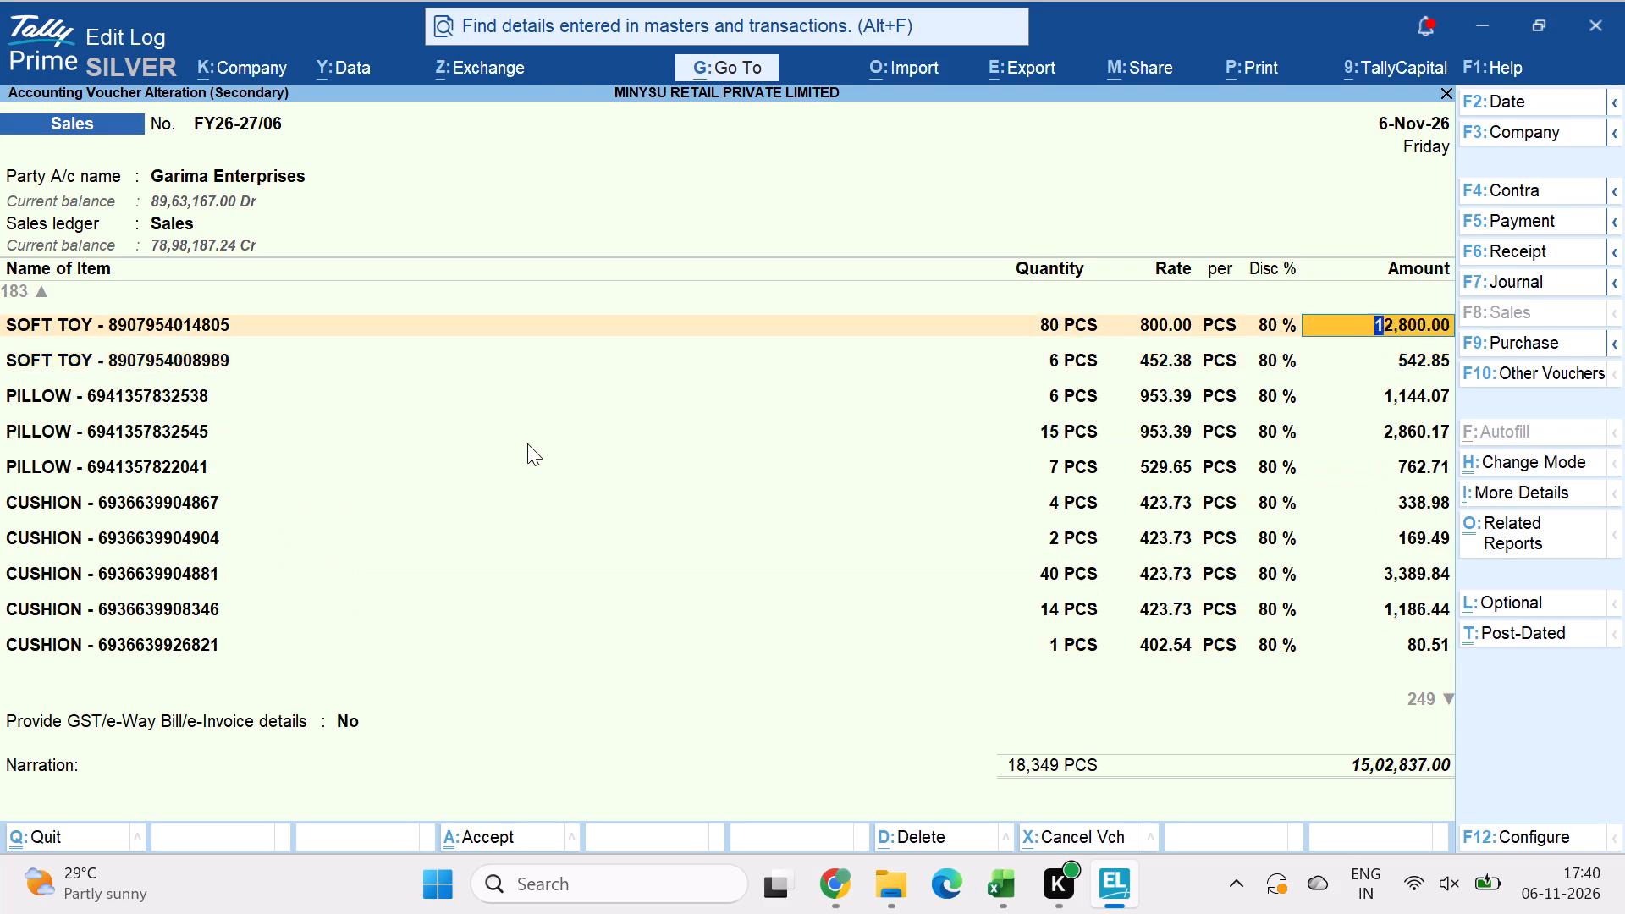
key(Down)
key(Return)
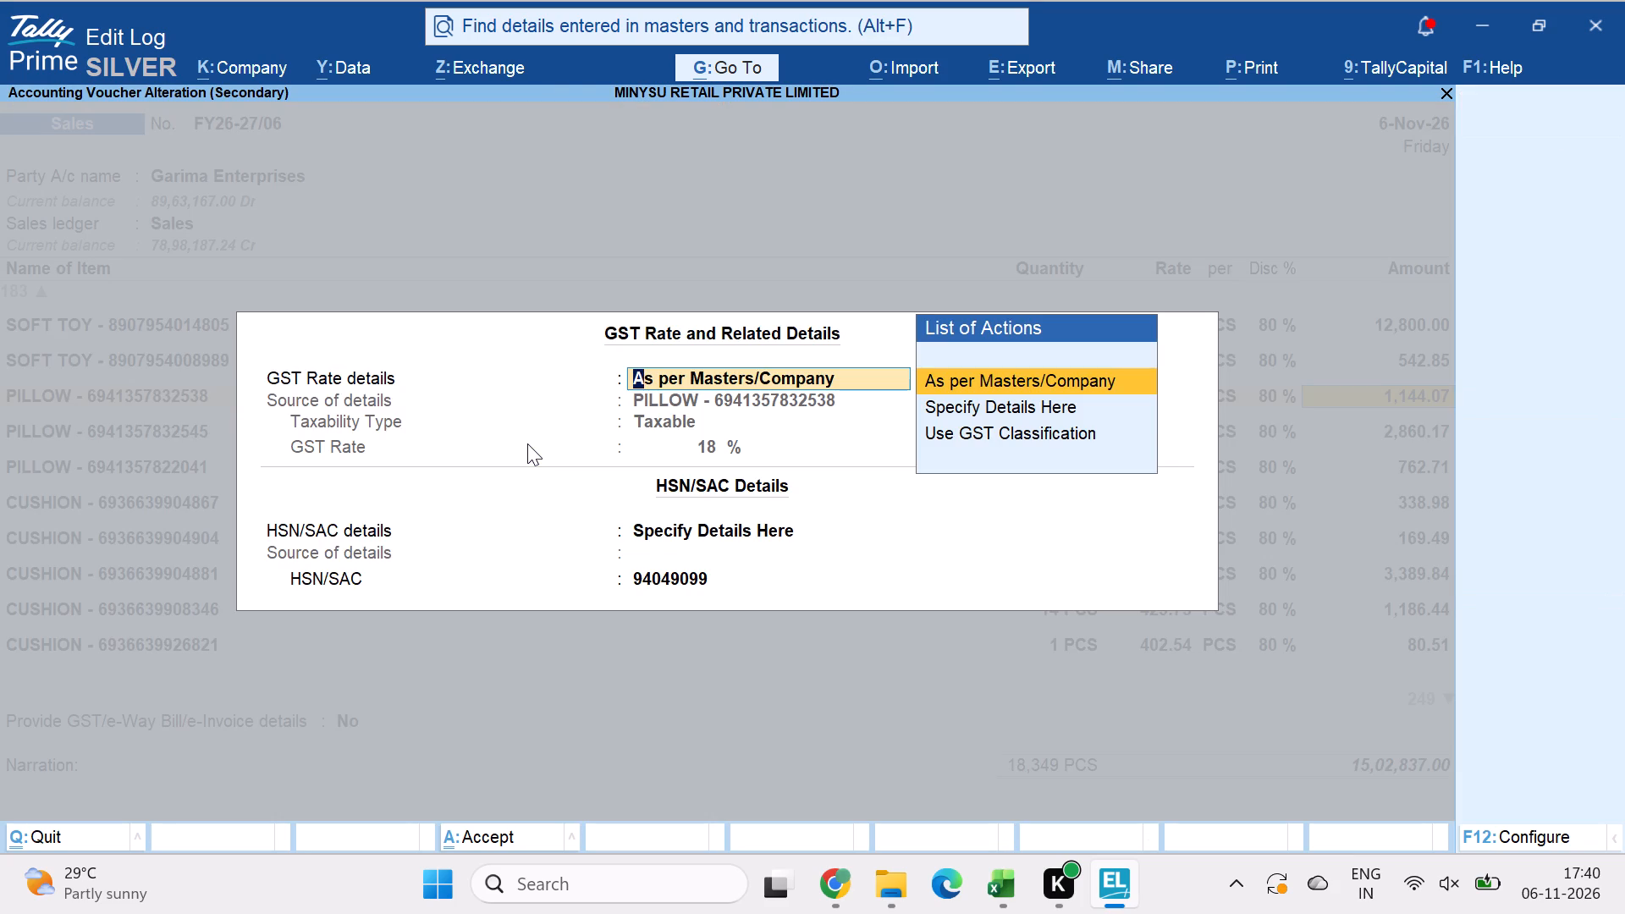
key(ctrl+a)
key(Return)
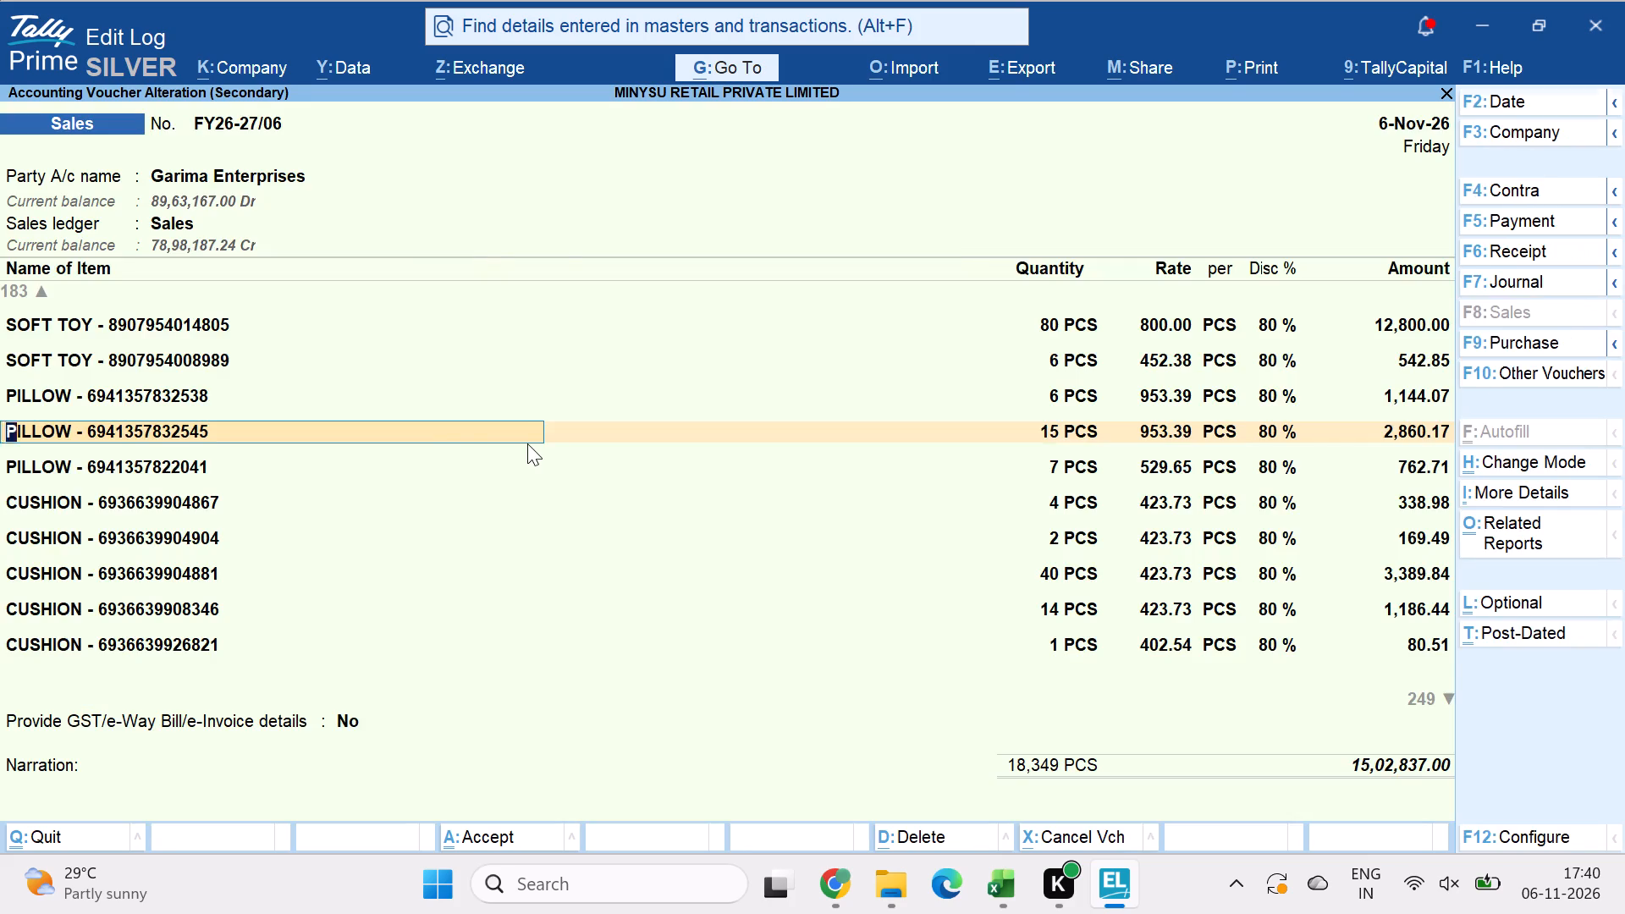
key(ctrl+a)
key(Return)
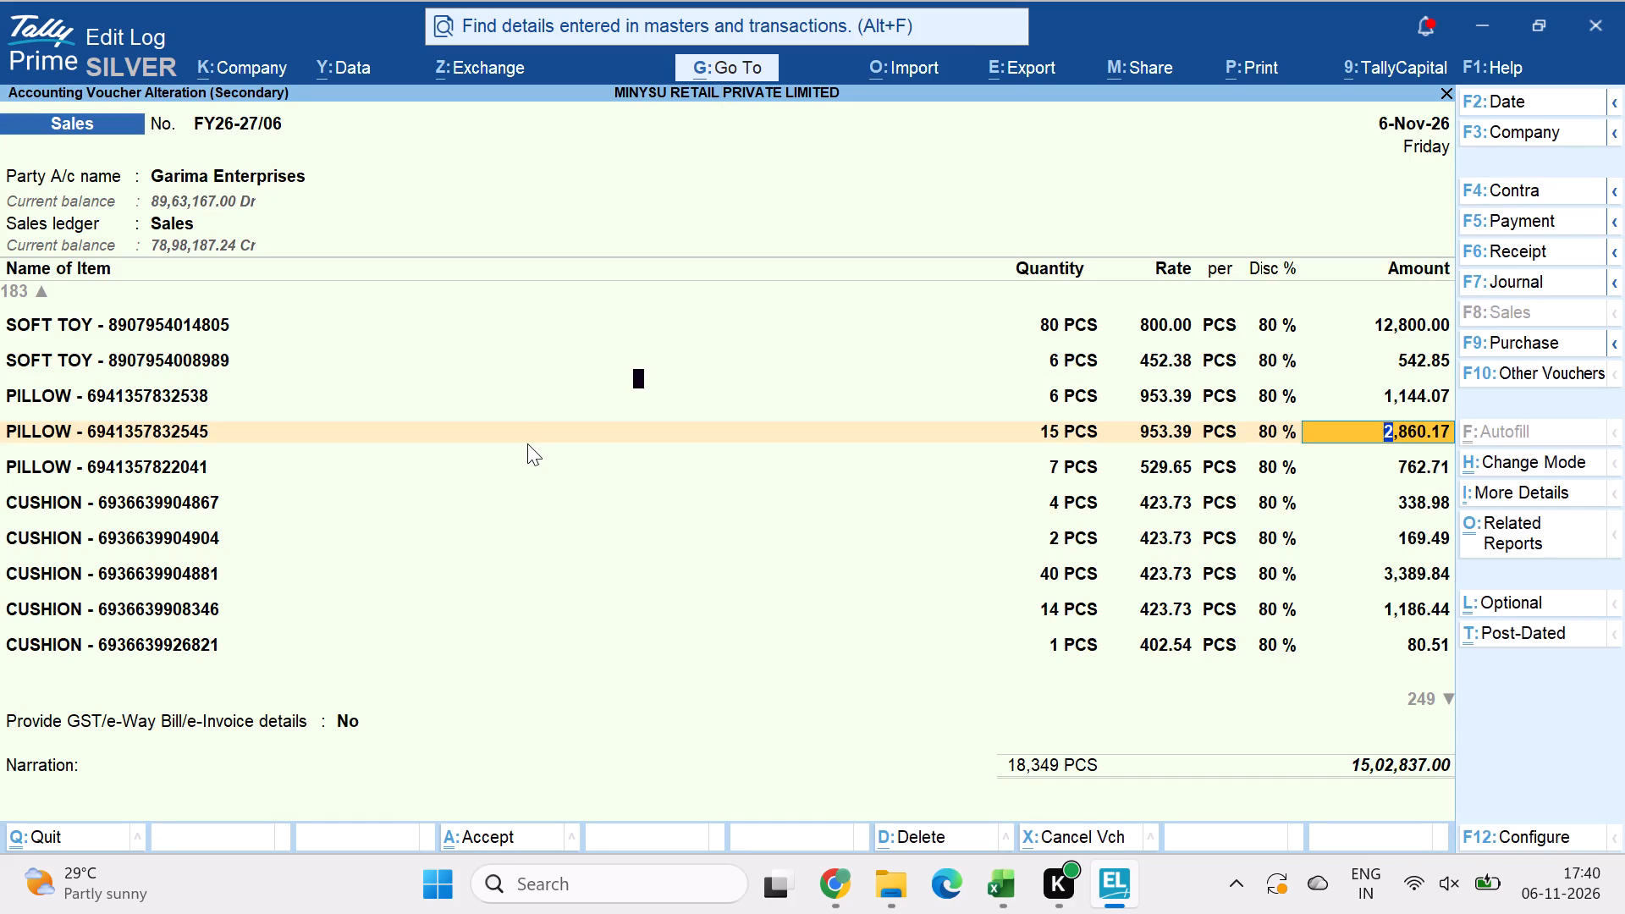
key(ctrl+a)
key(Return)
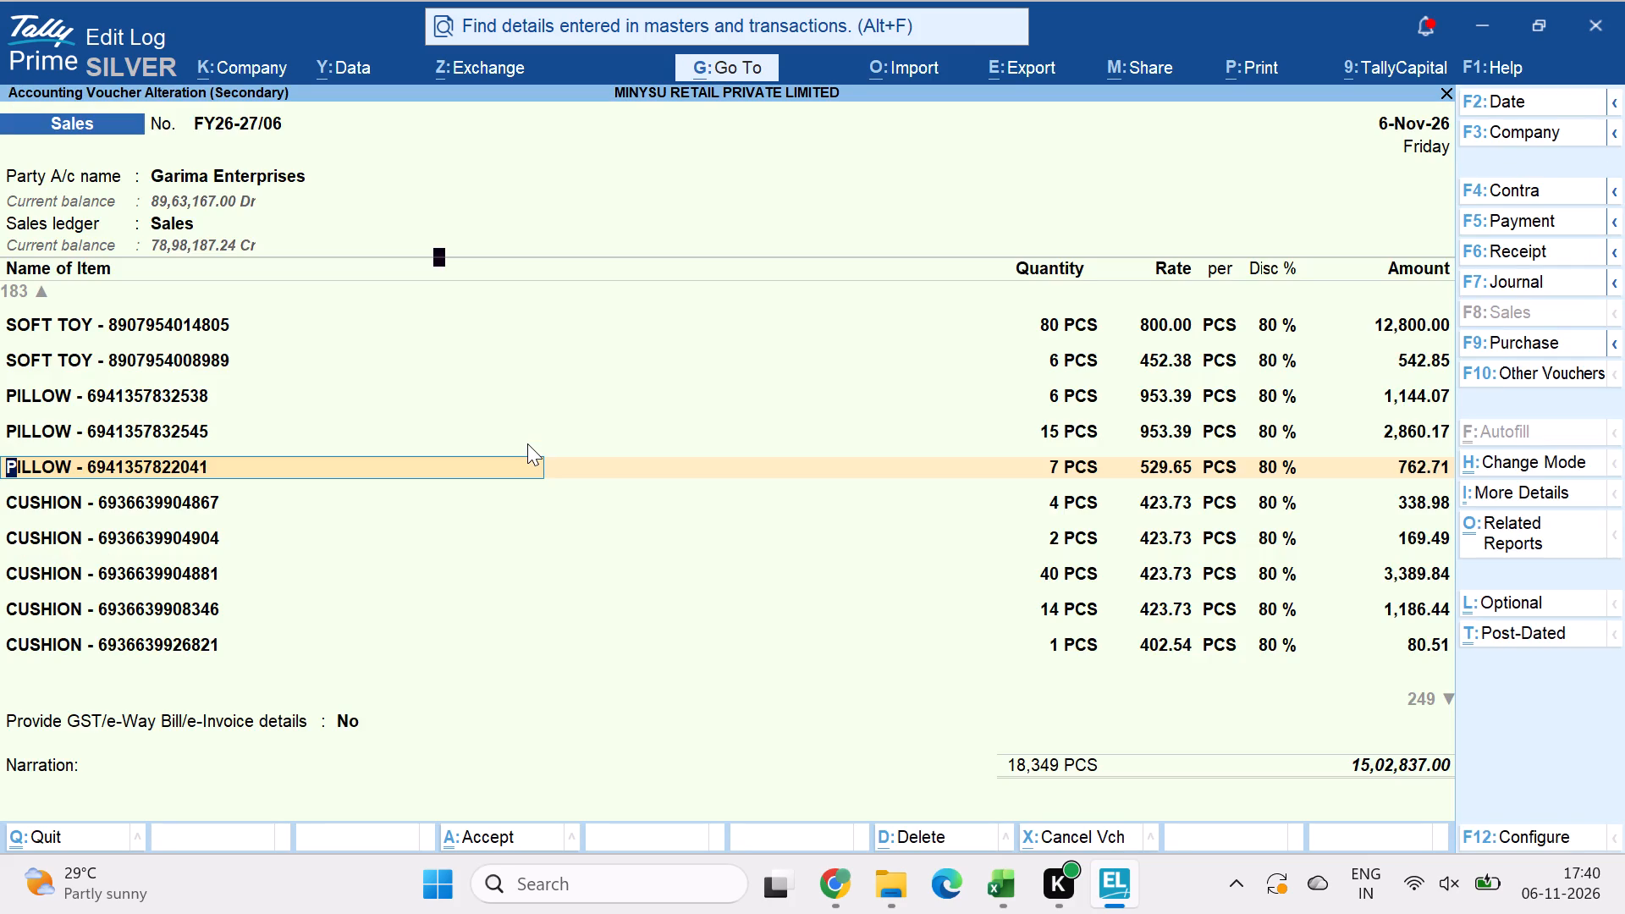
key(ctrl+a)
key(Return)
key(ctrl+a)
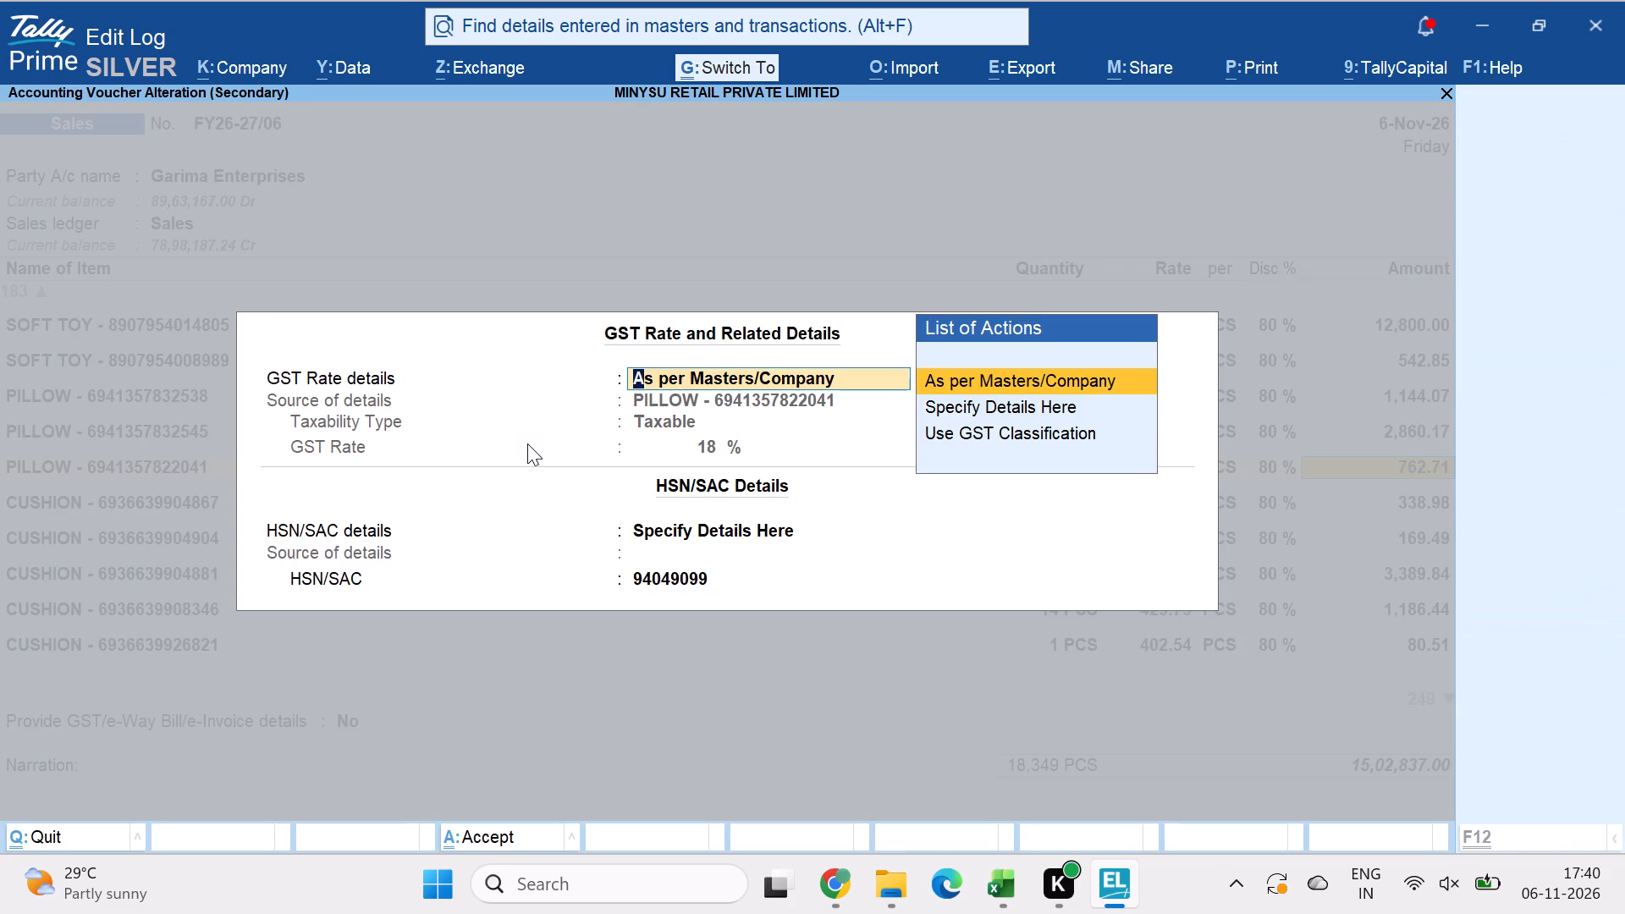
key(Return)
key(ctrl+a)
key(Return)
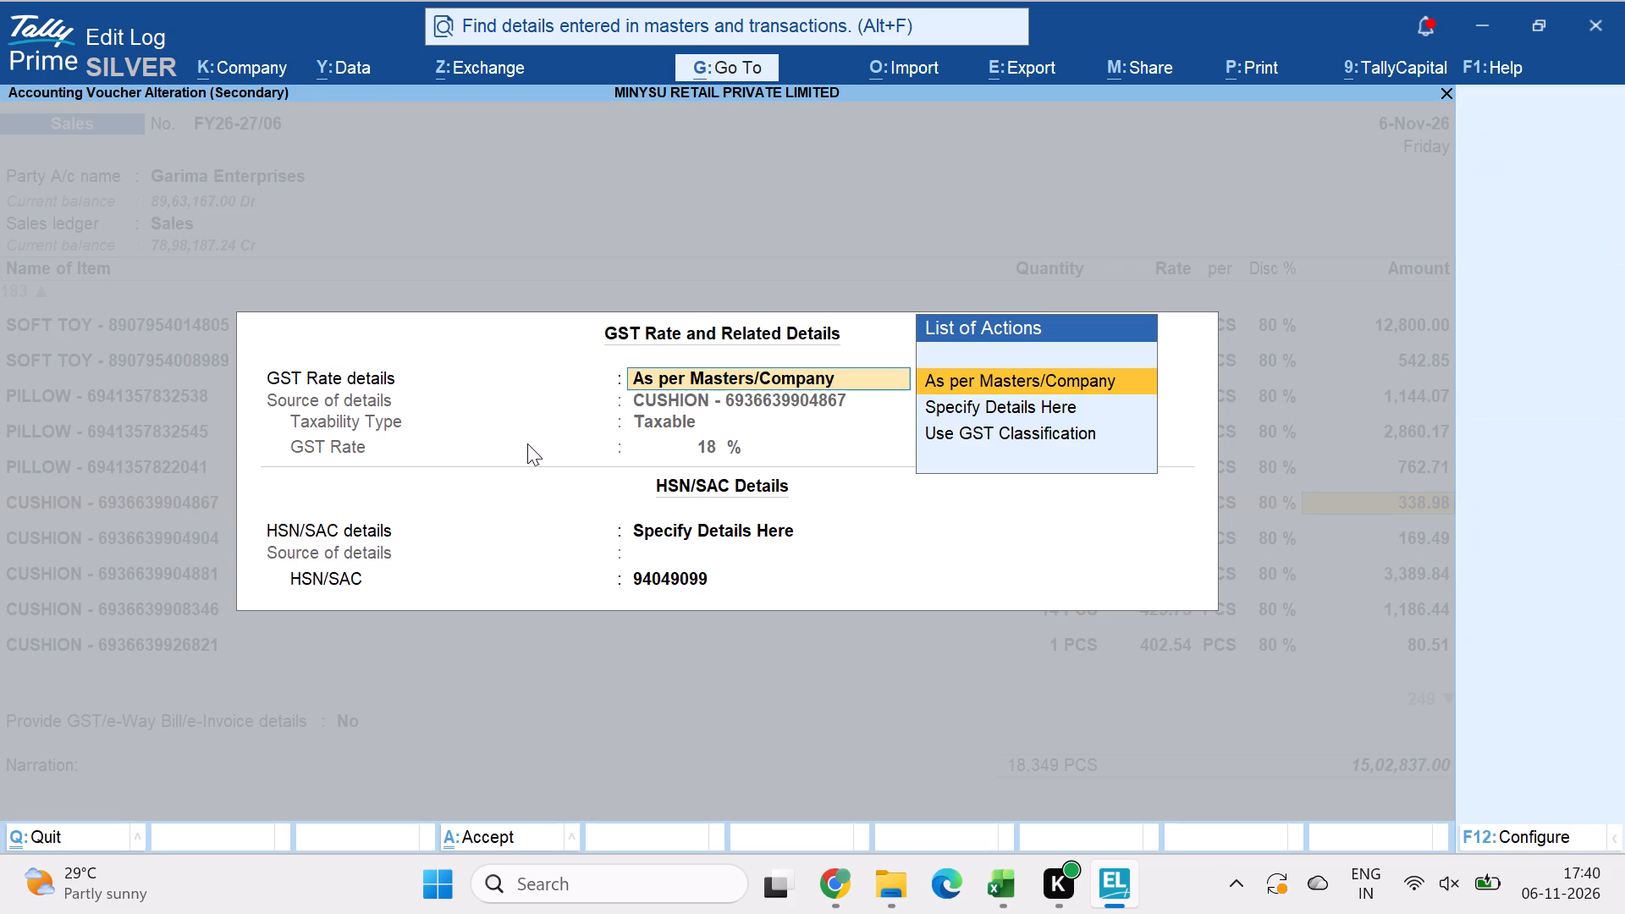
key(ctrl+a)
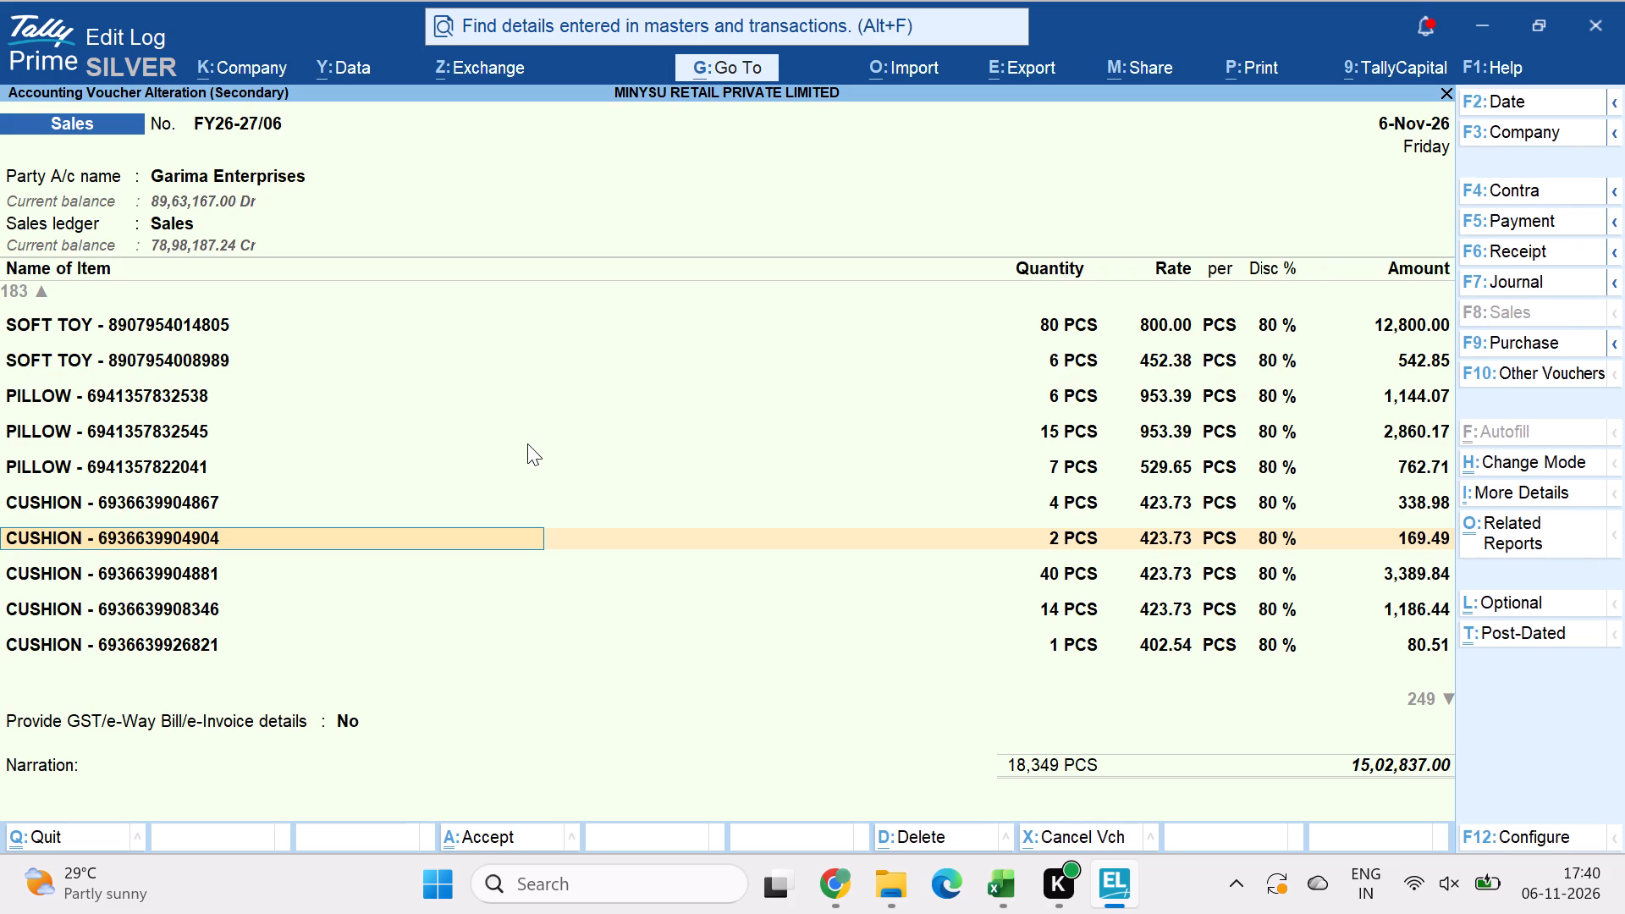
key(Return)
key(ctrl+a)
key(ctrl+a)
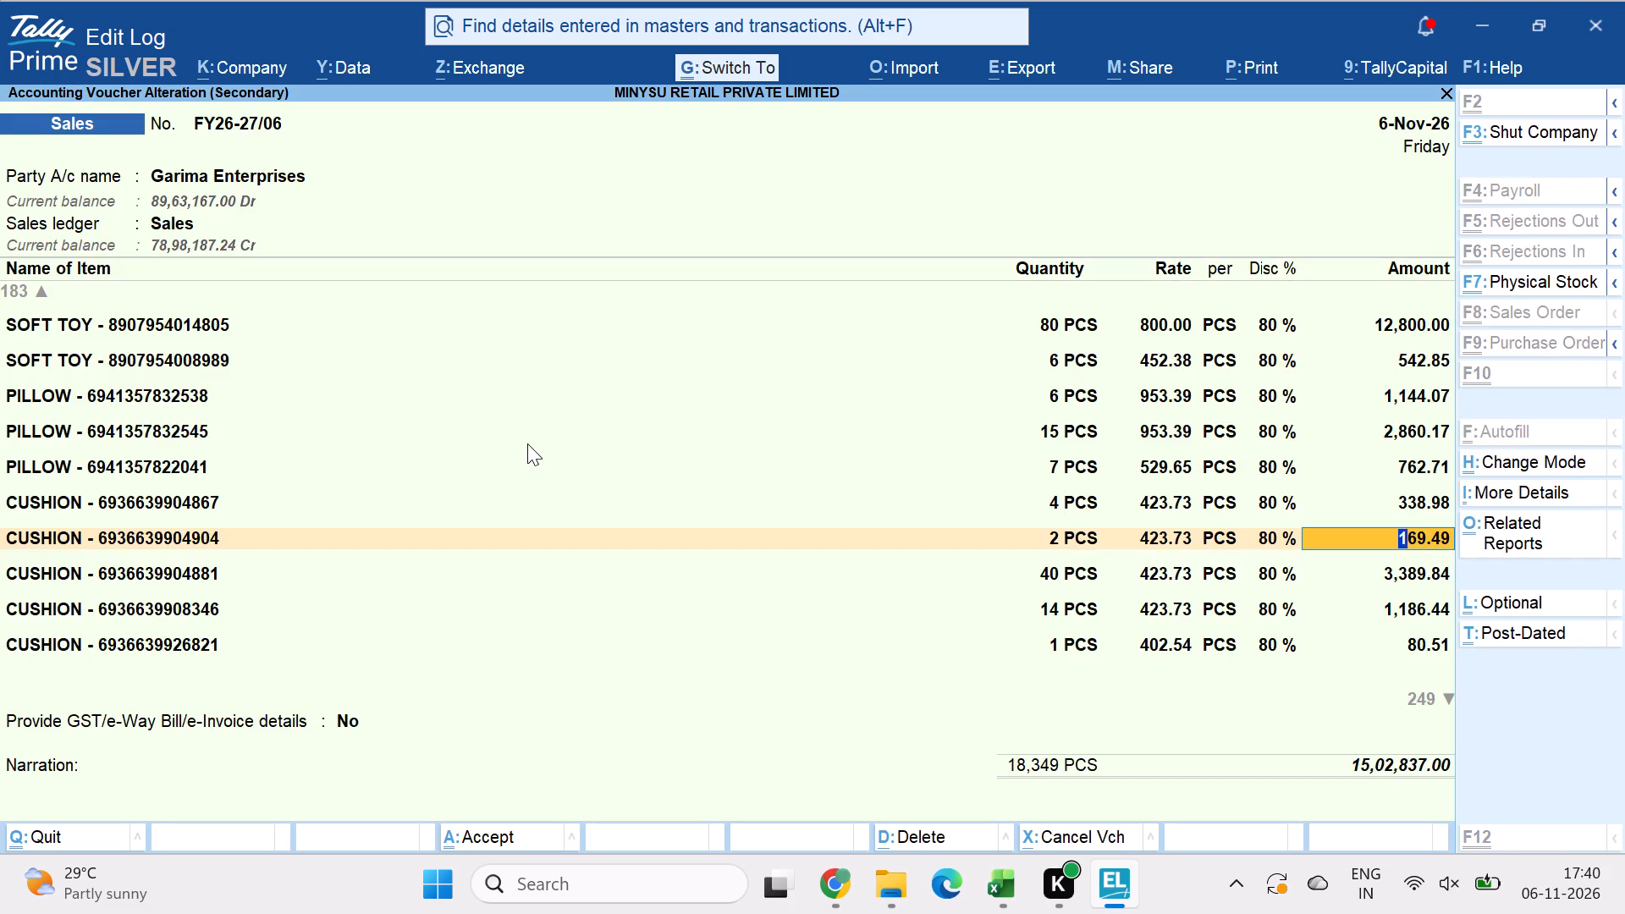
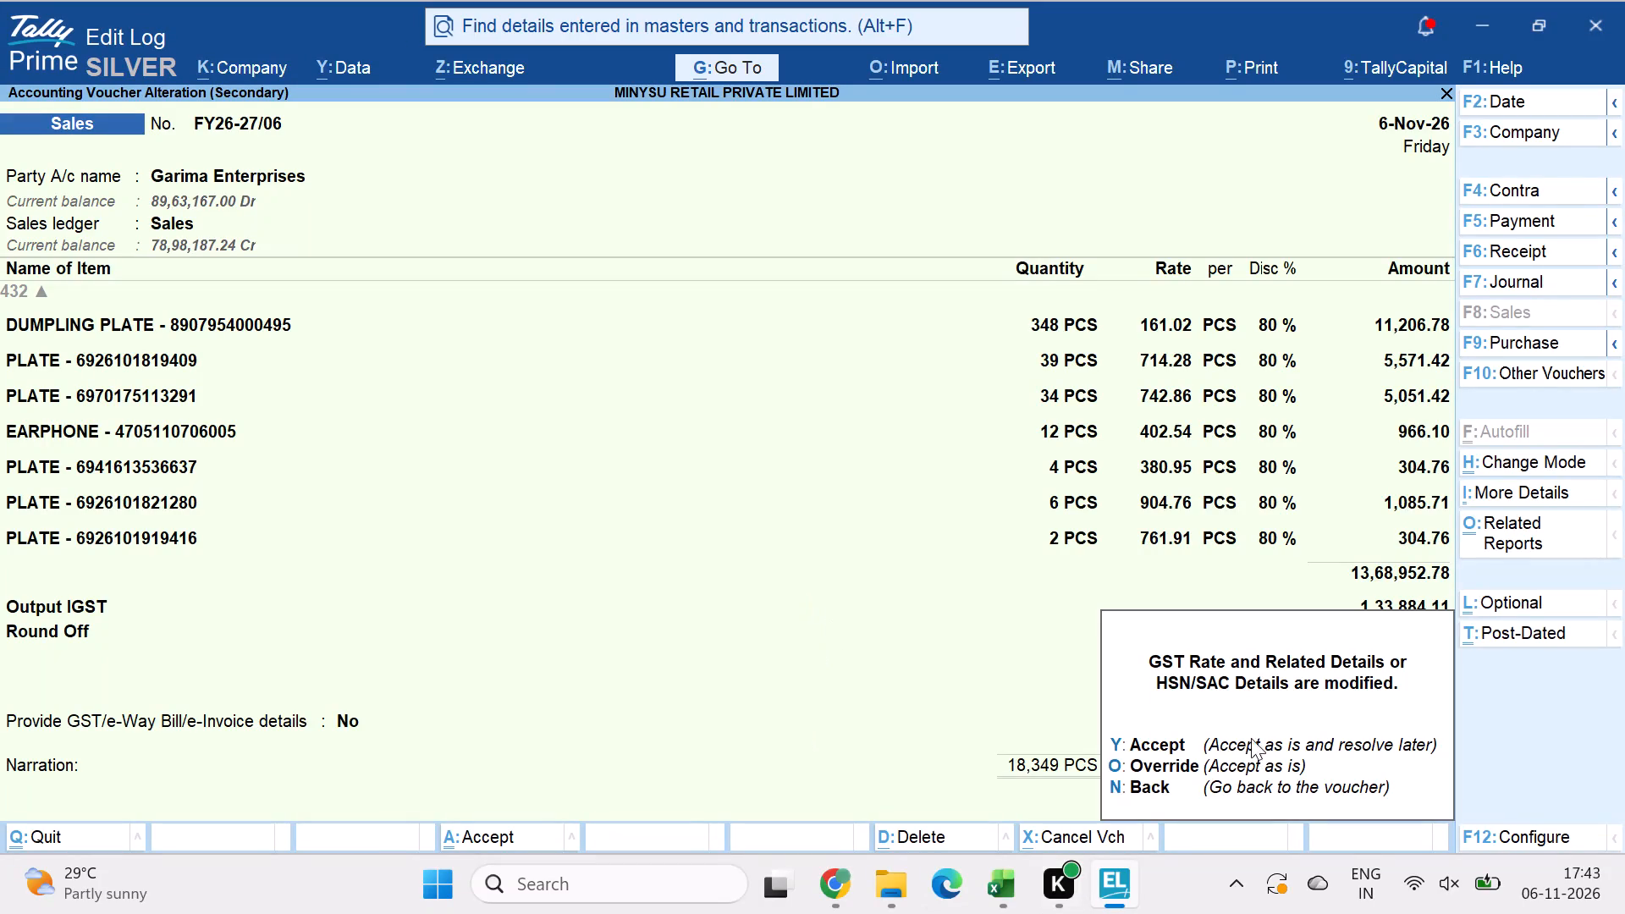
Accept voucher FY26-27/06 as is with its modified GST and HSN/SAC details left to resolve later, and send it for e-Invoice and e-Way Bill generation.
click(1160, 742)
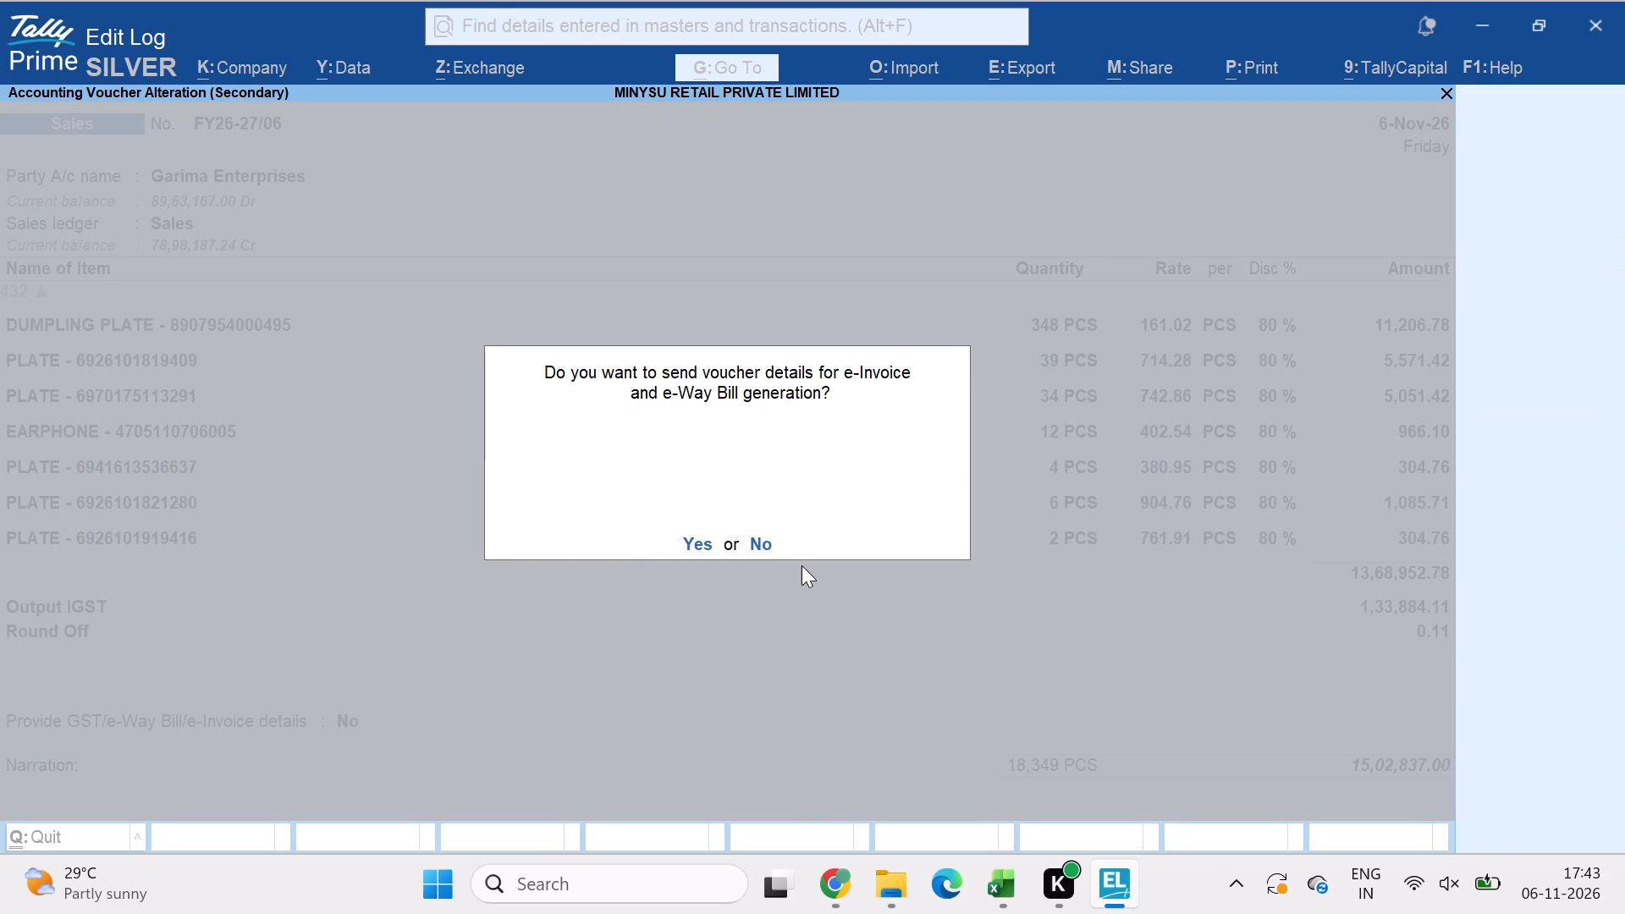
click(693, 541)
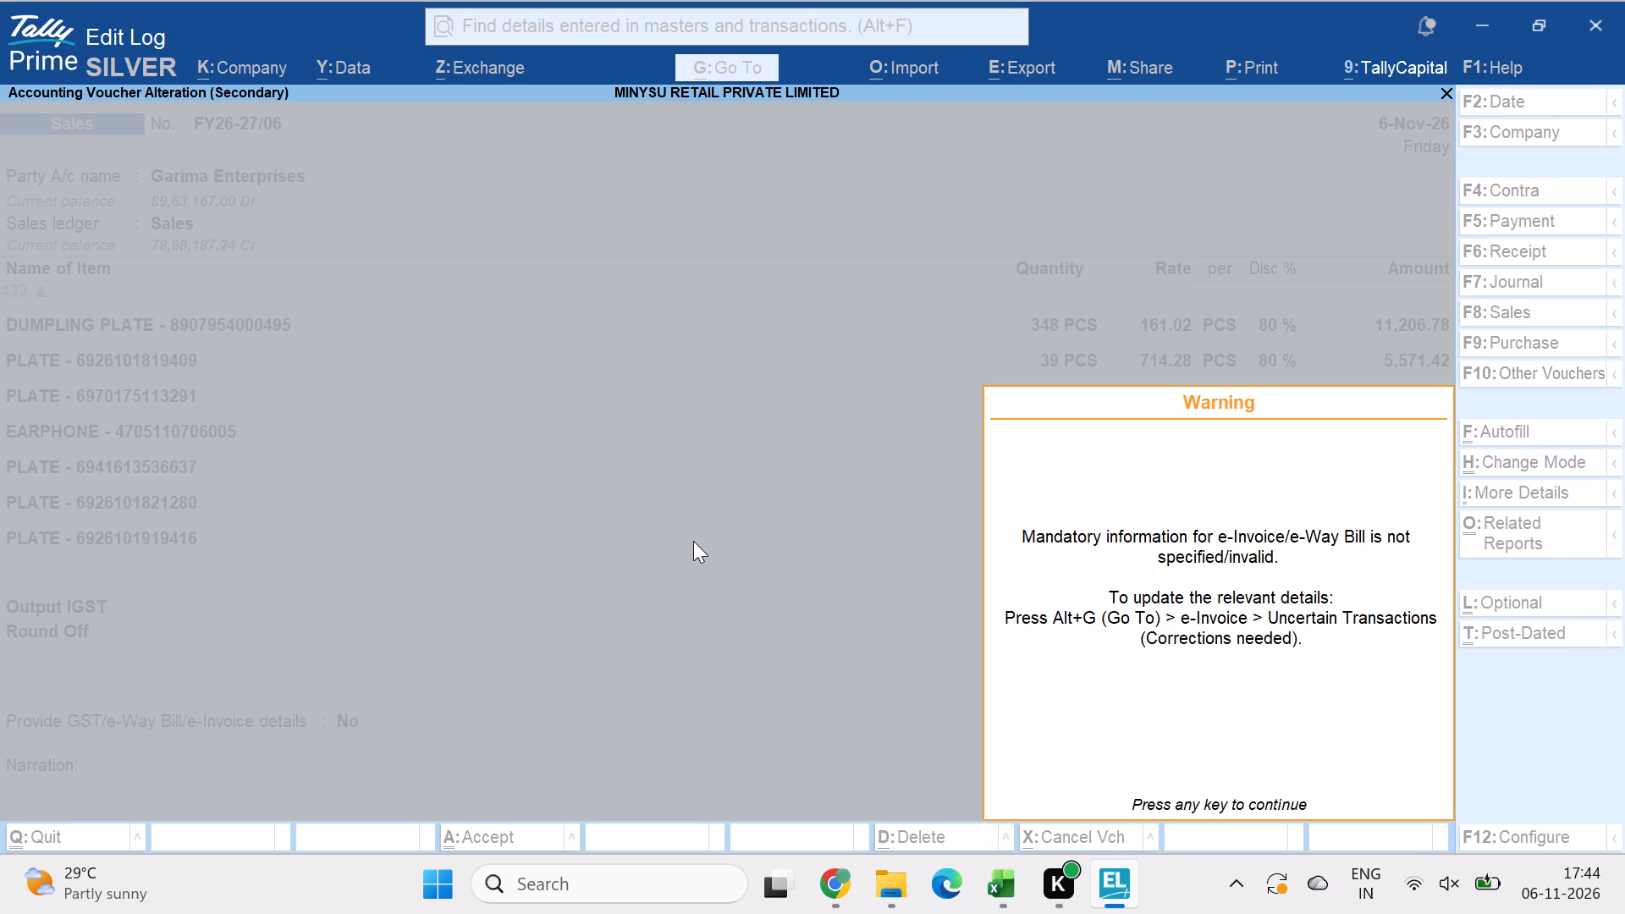
key(Return)
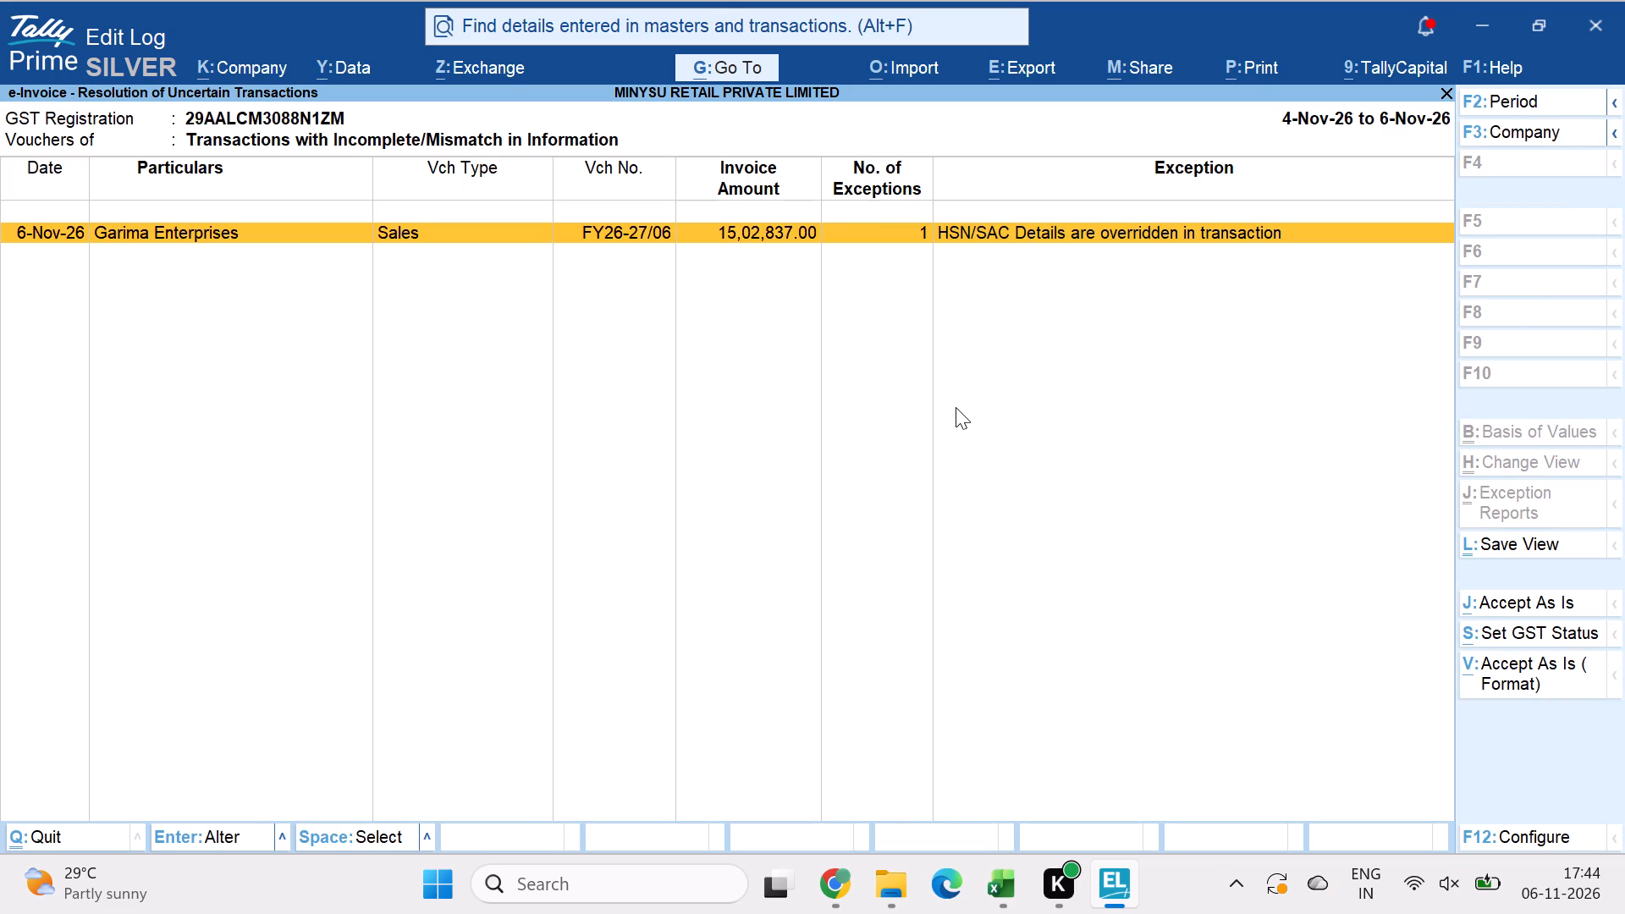
Go to the e-Invoice report's uncertain transactions and examine the items under HSN/SAC Details are overridden in transaction.
click(733, 68)
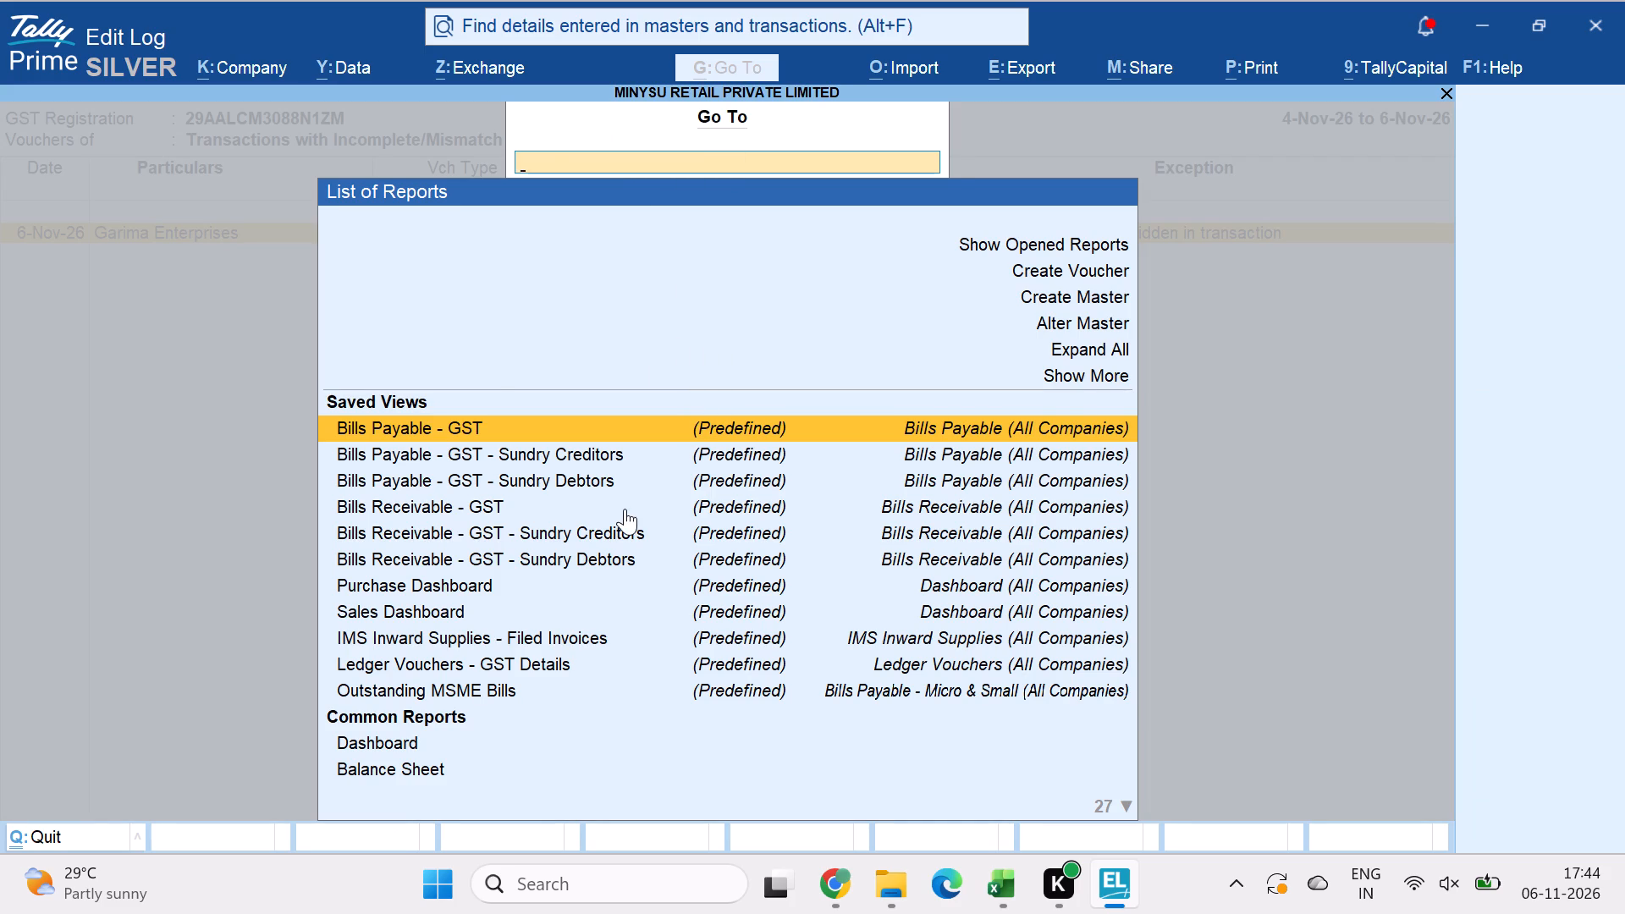
text(e in)
key(Return)
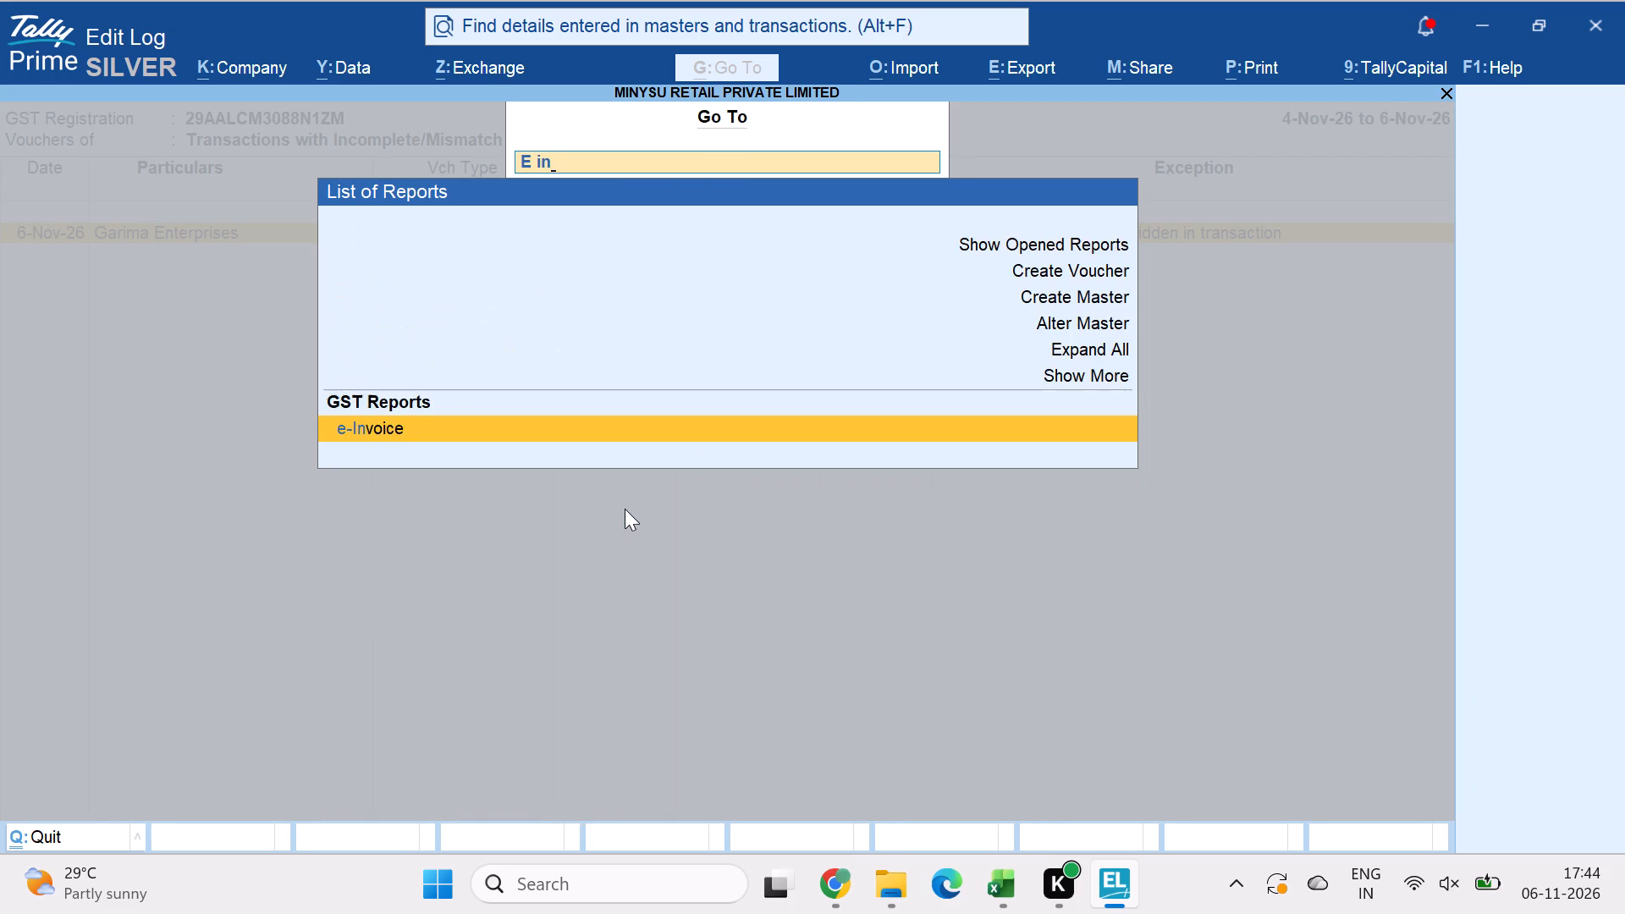
key(Return)
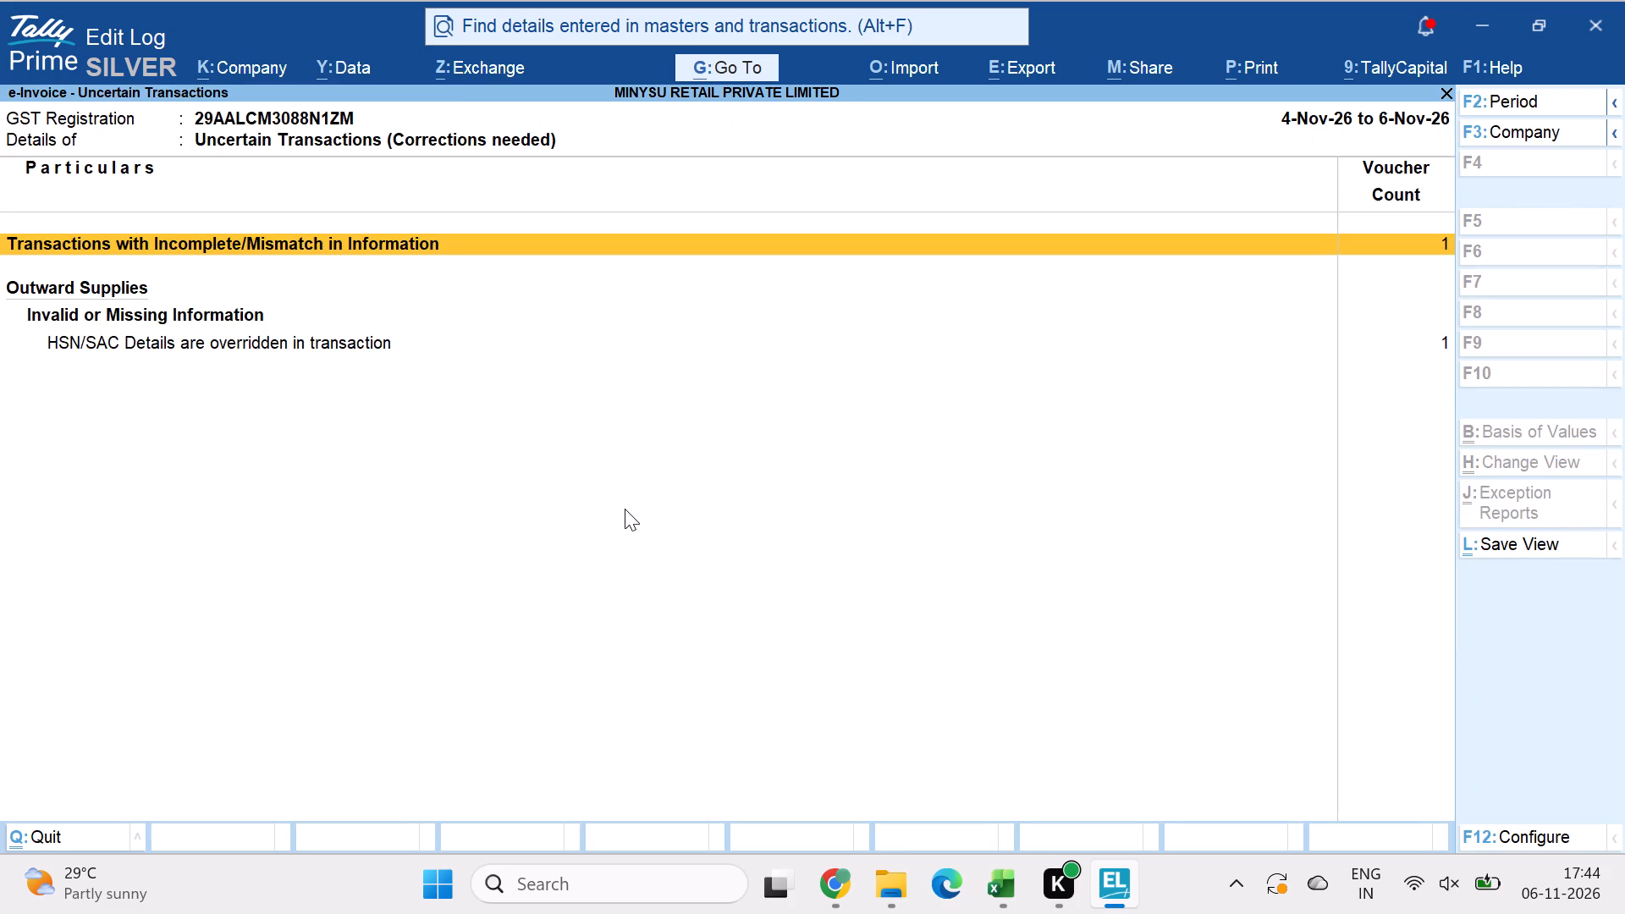
key(Right)
key(Down)
key(Down)
key(Down)
key(Return)
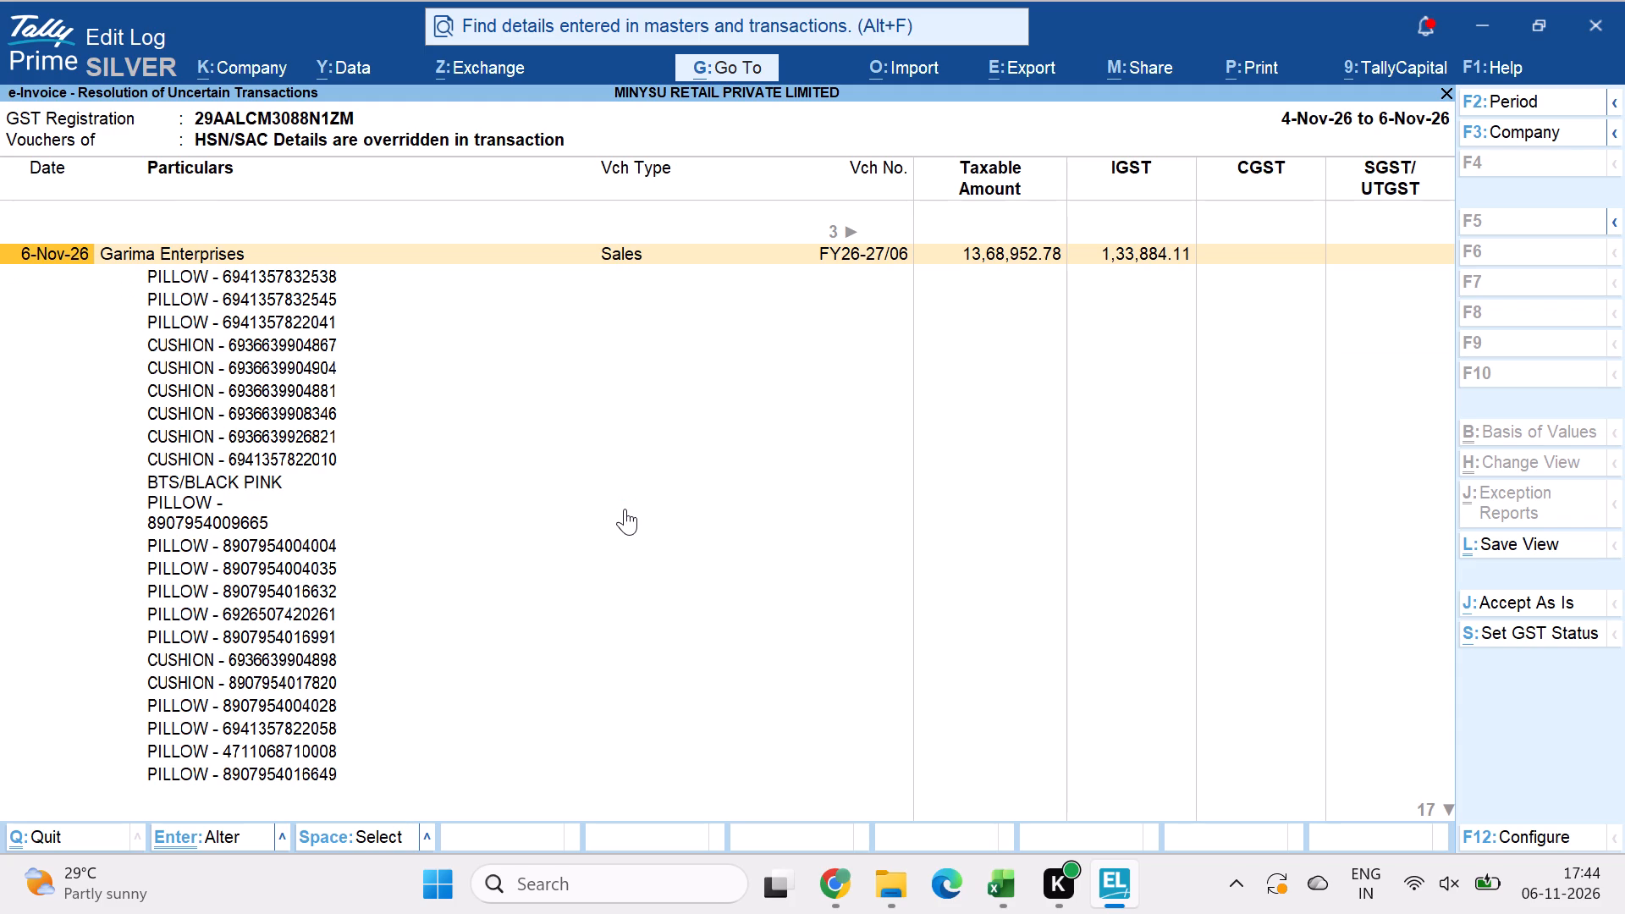
key(Escape)
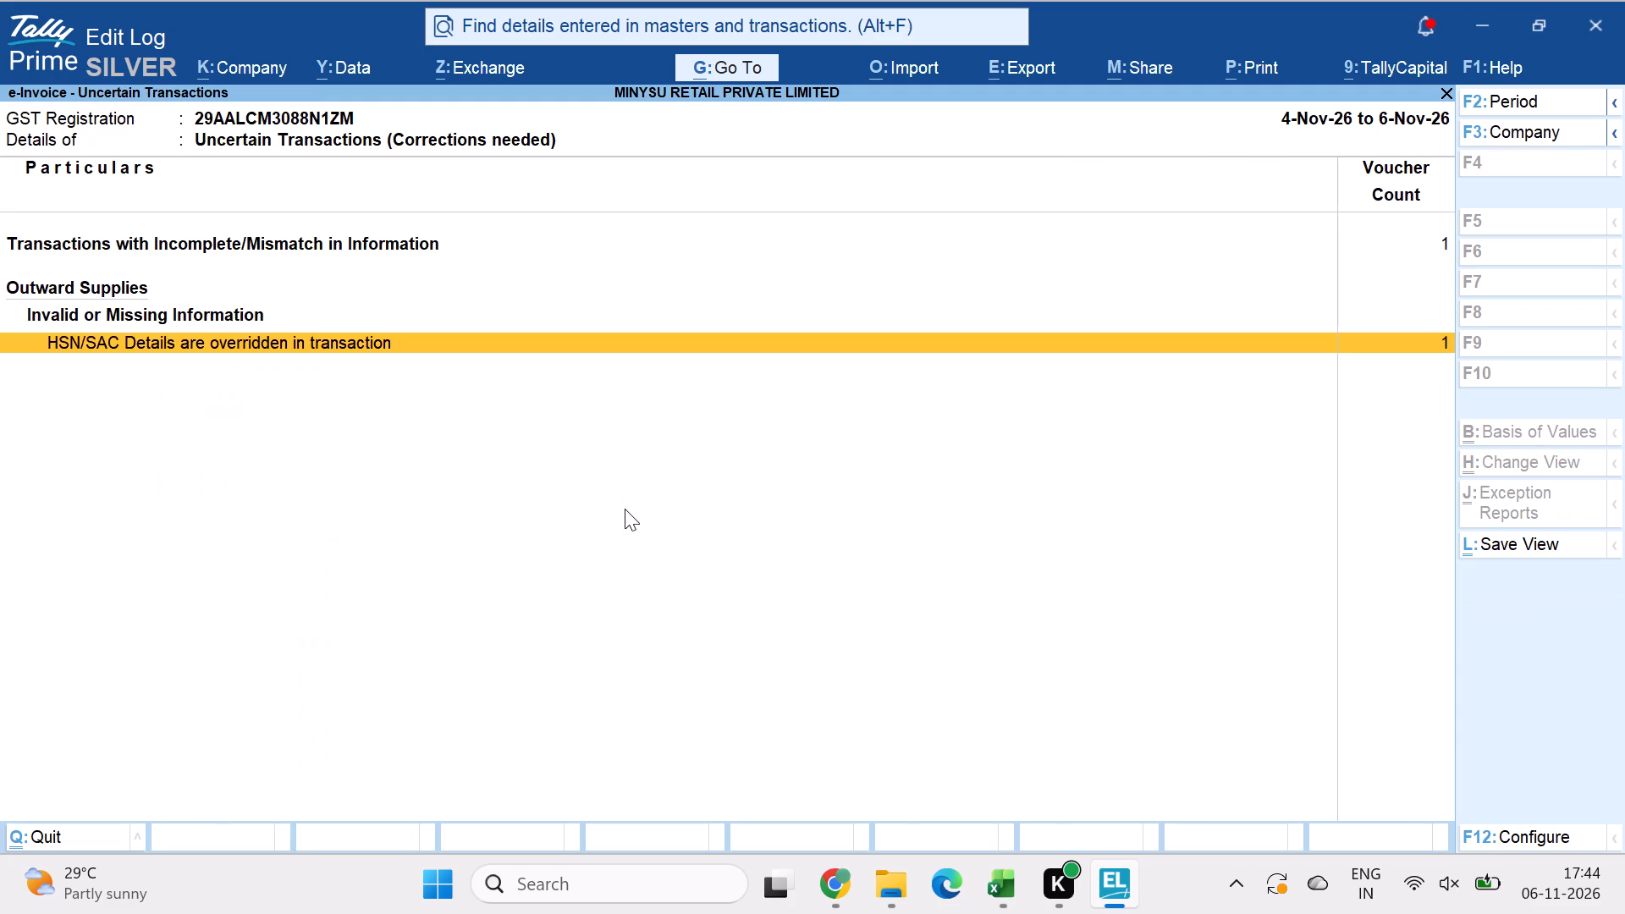
Reopen voucher FY26-27/06 from Transactions with Incomplete/Mismatch in Information and set Provide GST/e-Way Bill/e-Invoice details to Yes.
key(Up)
key(Up)
key(Up)
key(Return)
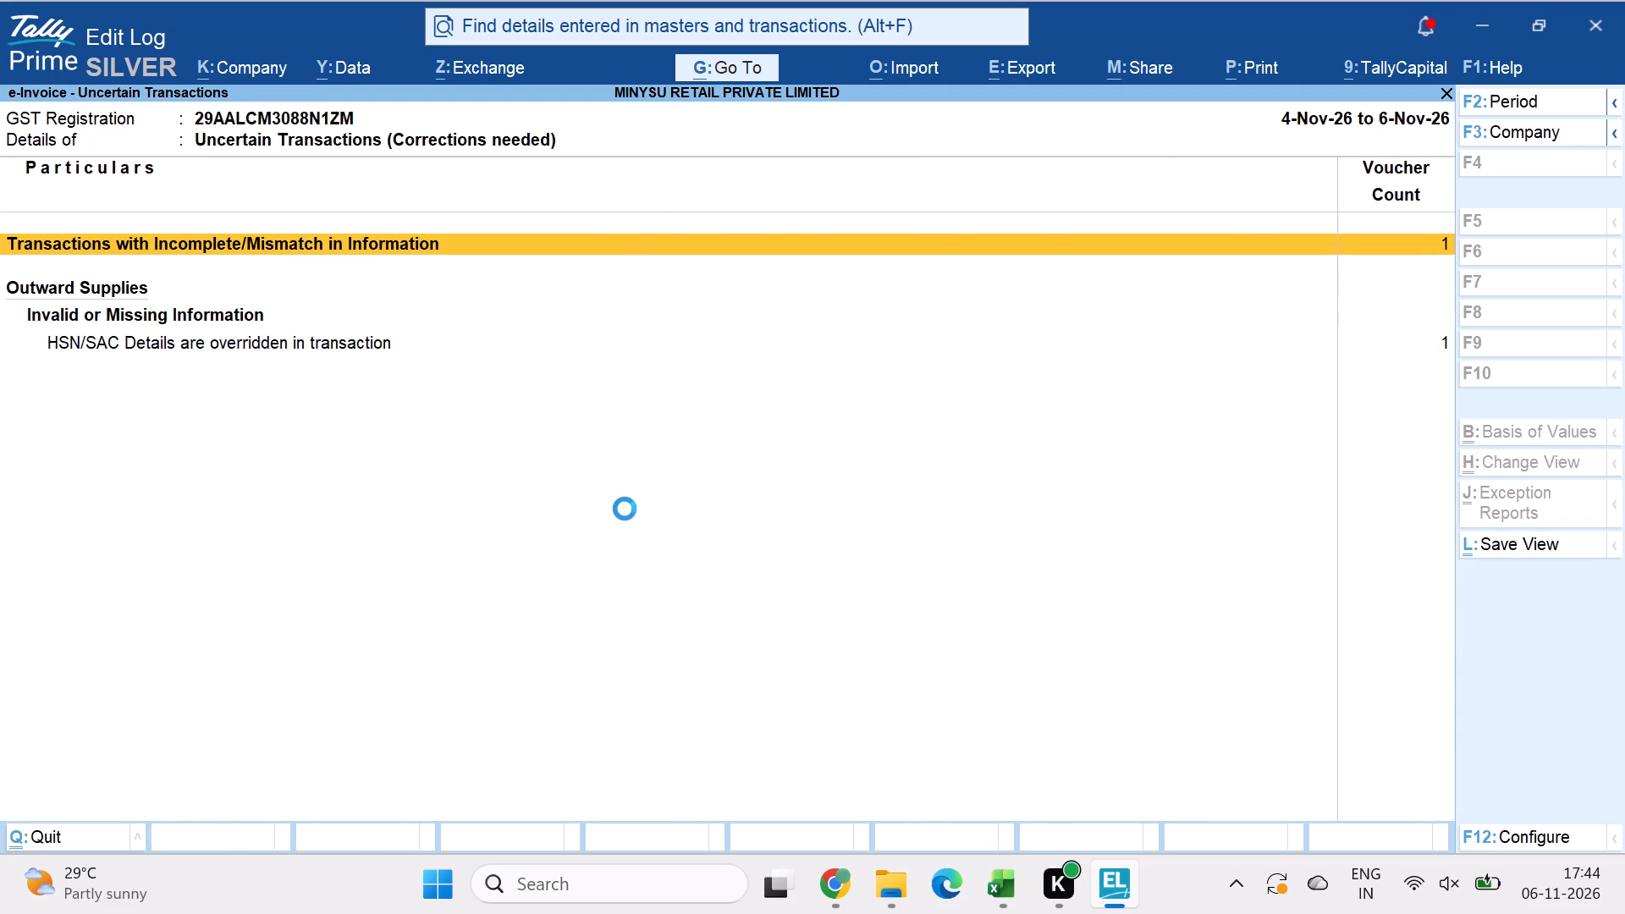
key(Return)
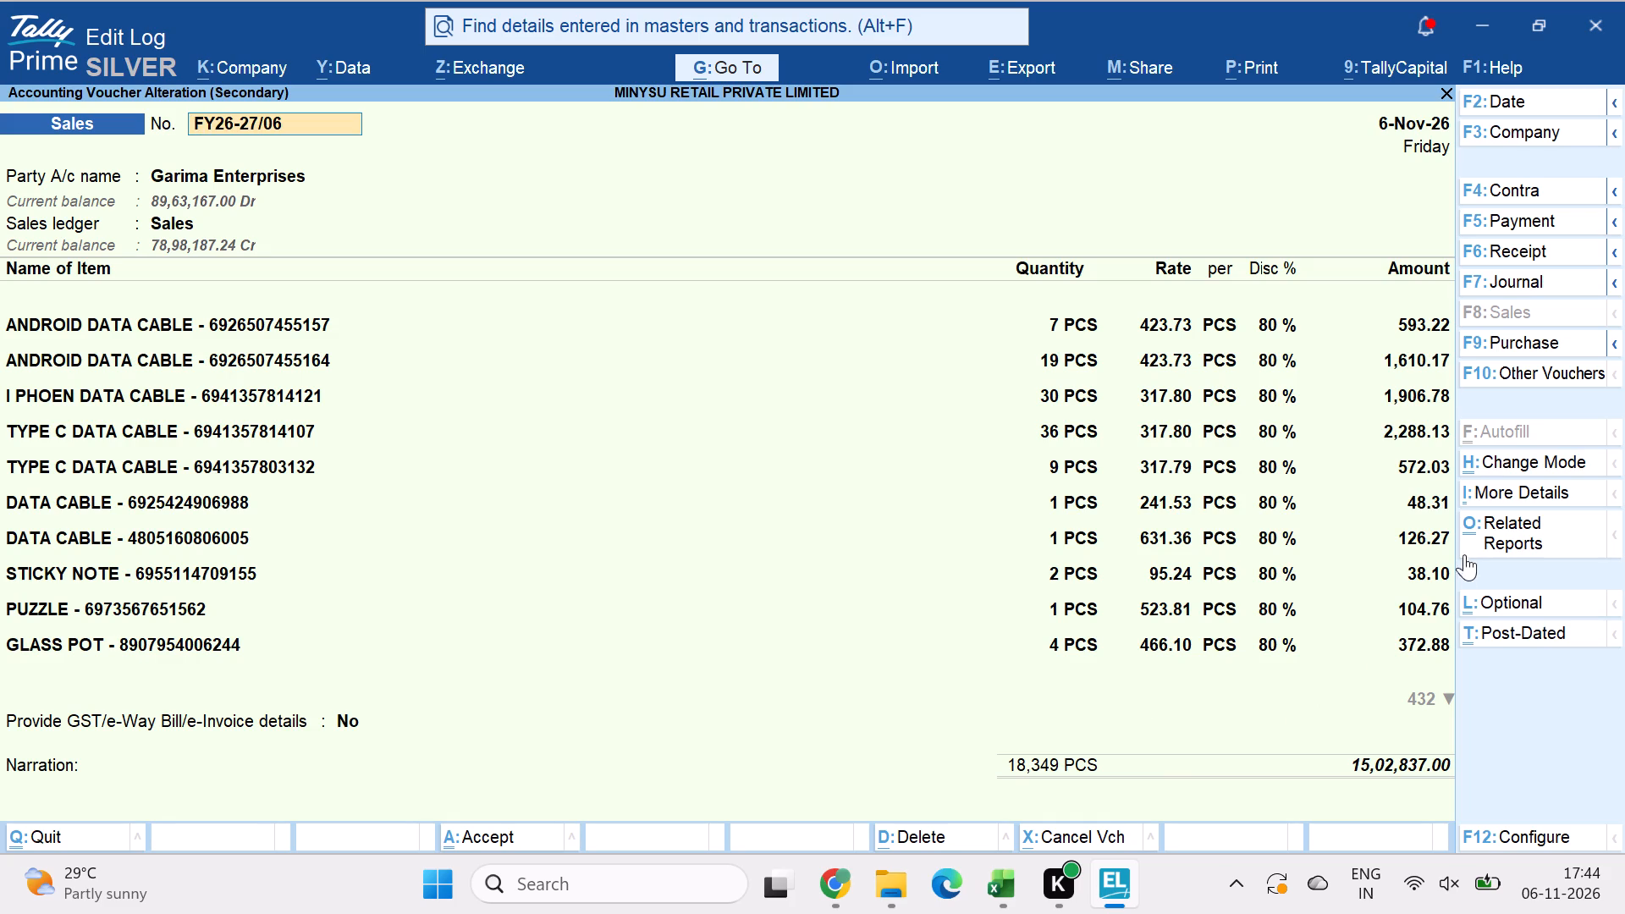
click(356, 722)
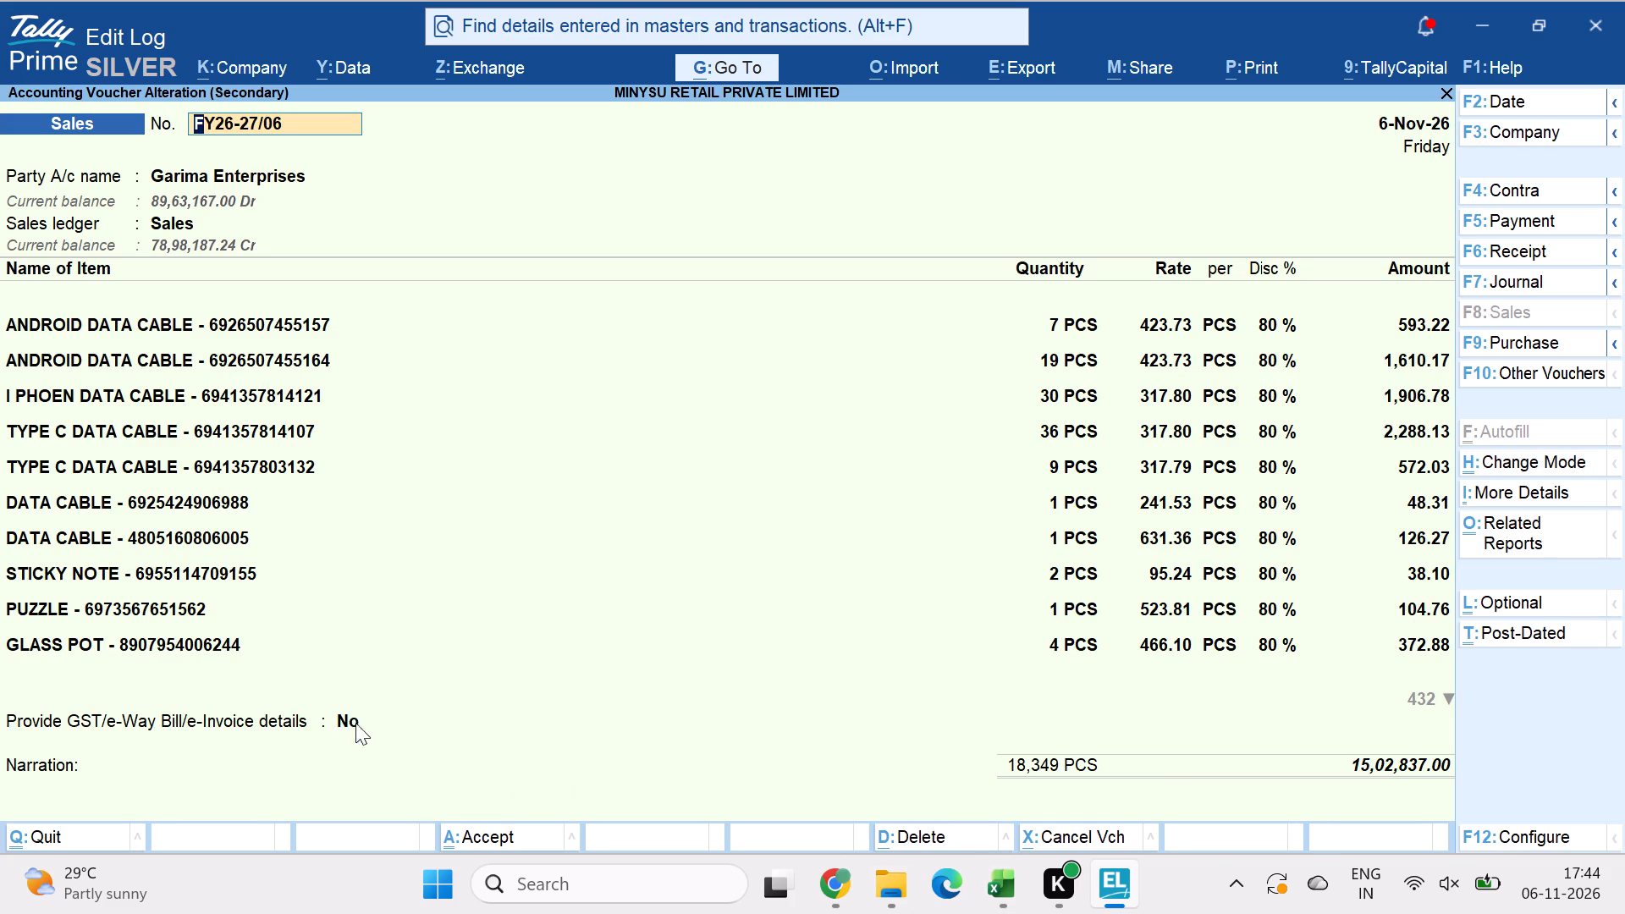
click(347, 721)
key(Down)
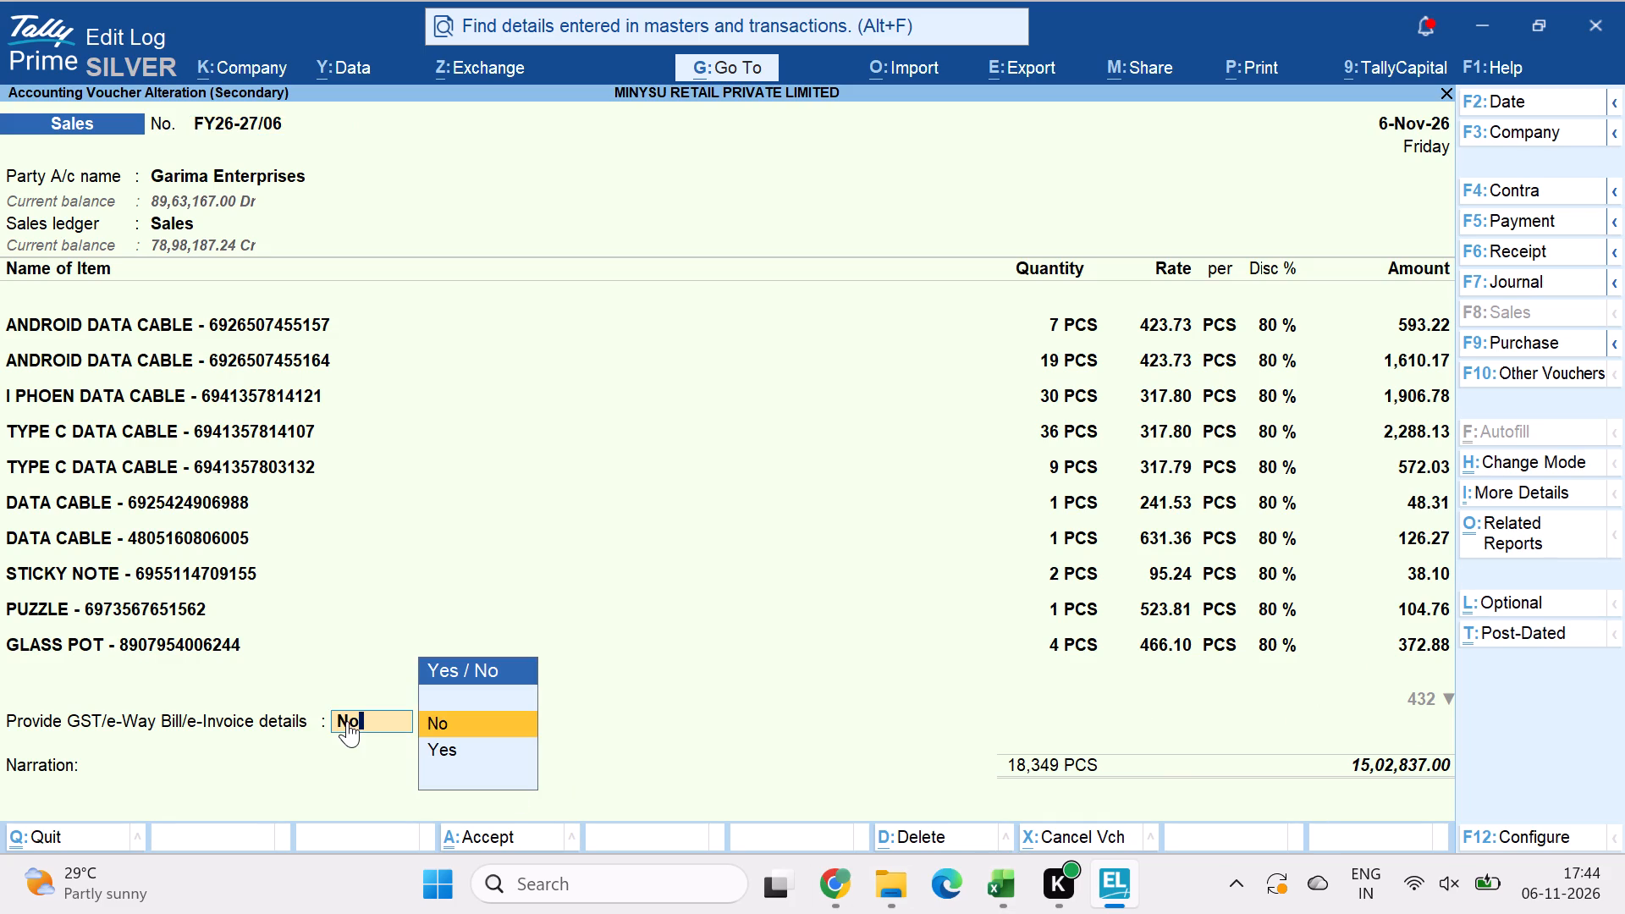
key(Return)
key(Return)
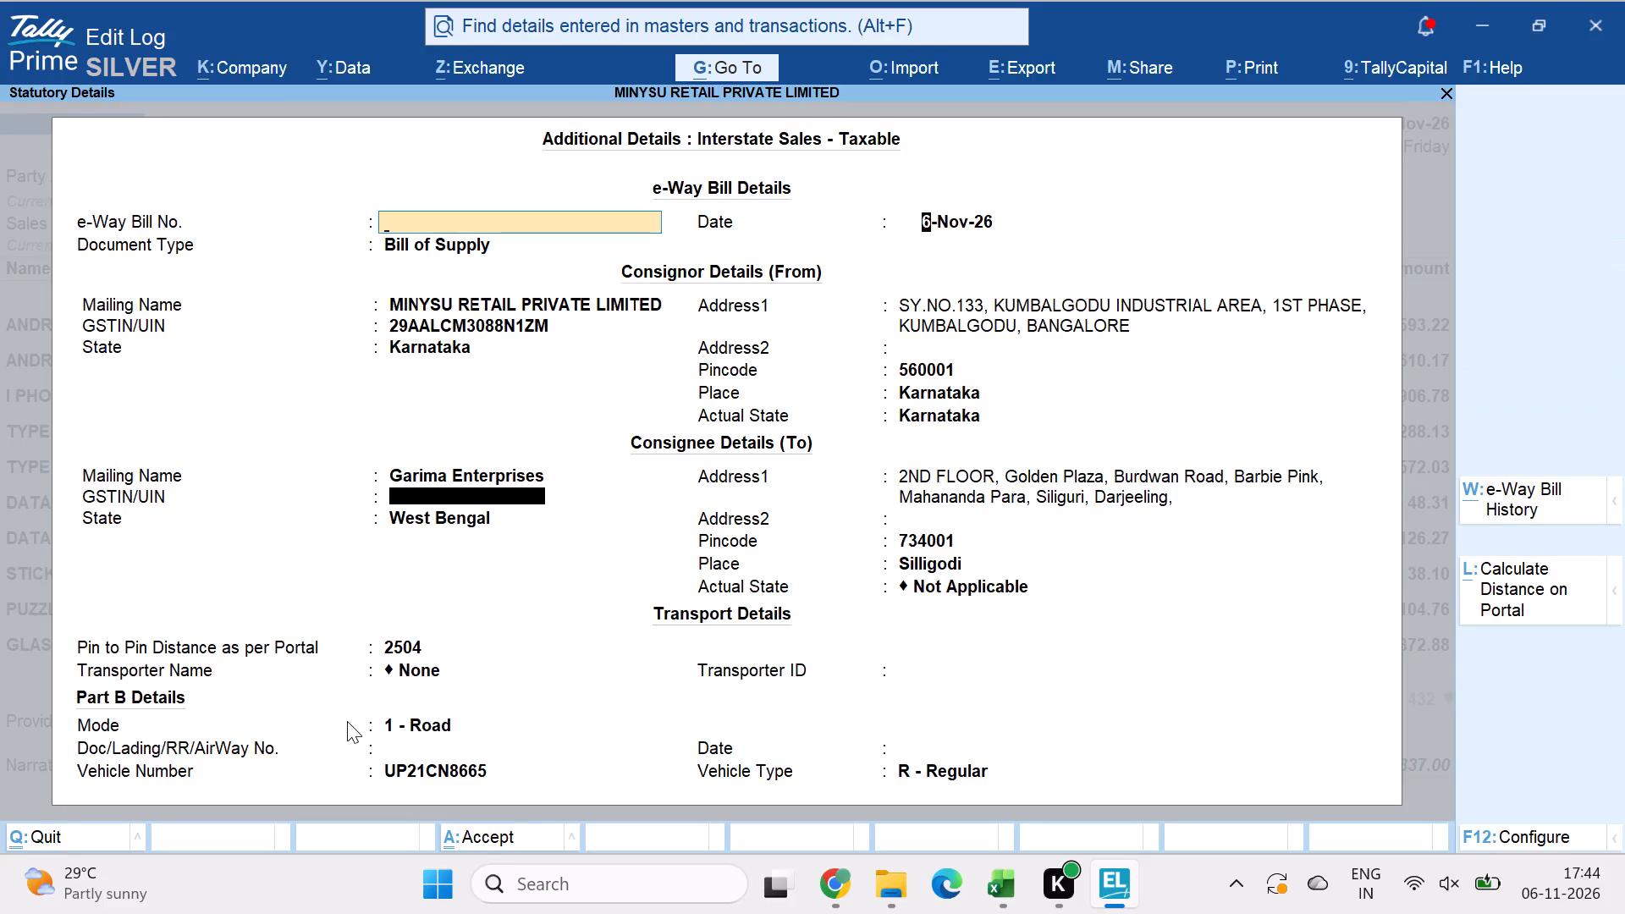
Set the consignee's actual state to West Bengal in the e-Way Bill details for Garima Enterprises.
key(Return)
key(Return)
key(Return)
key(Return)
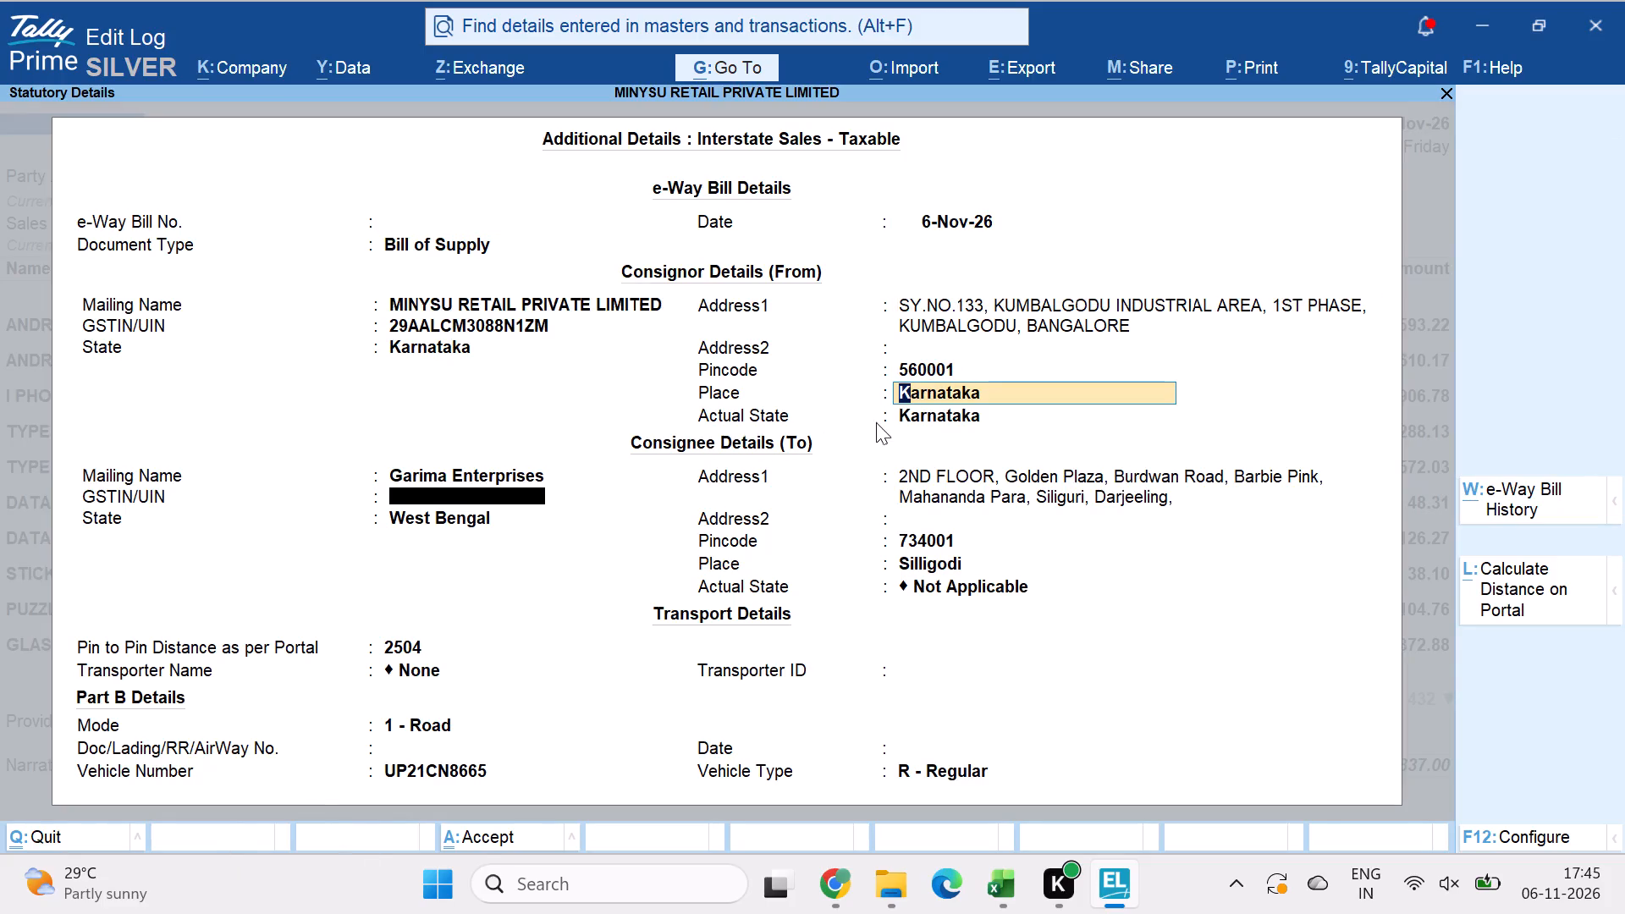
click(945, 580)
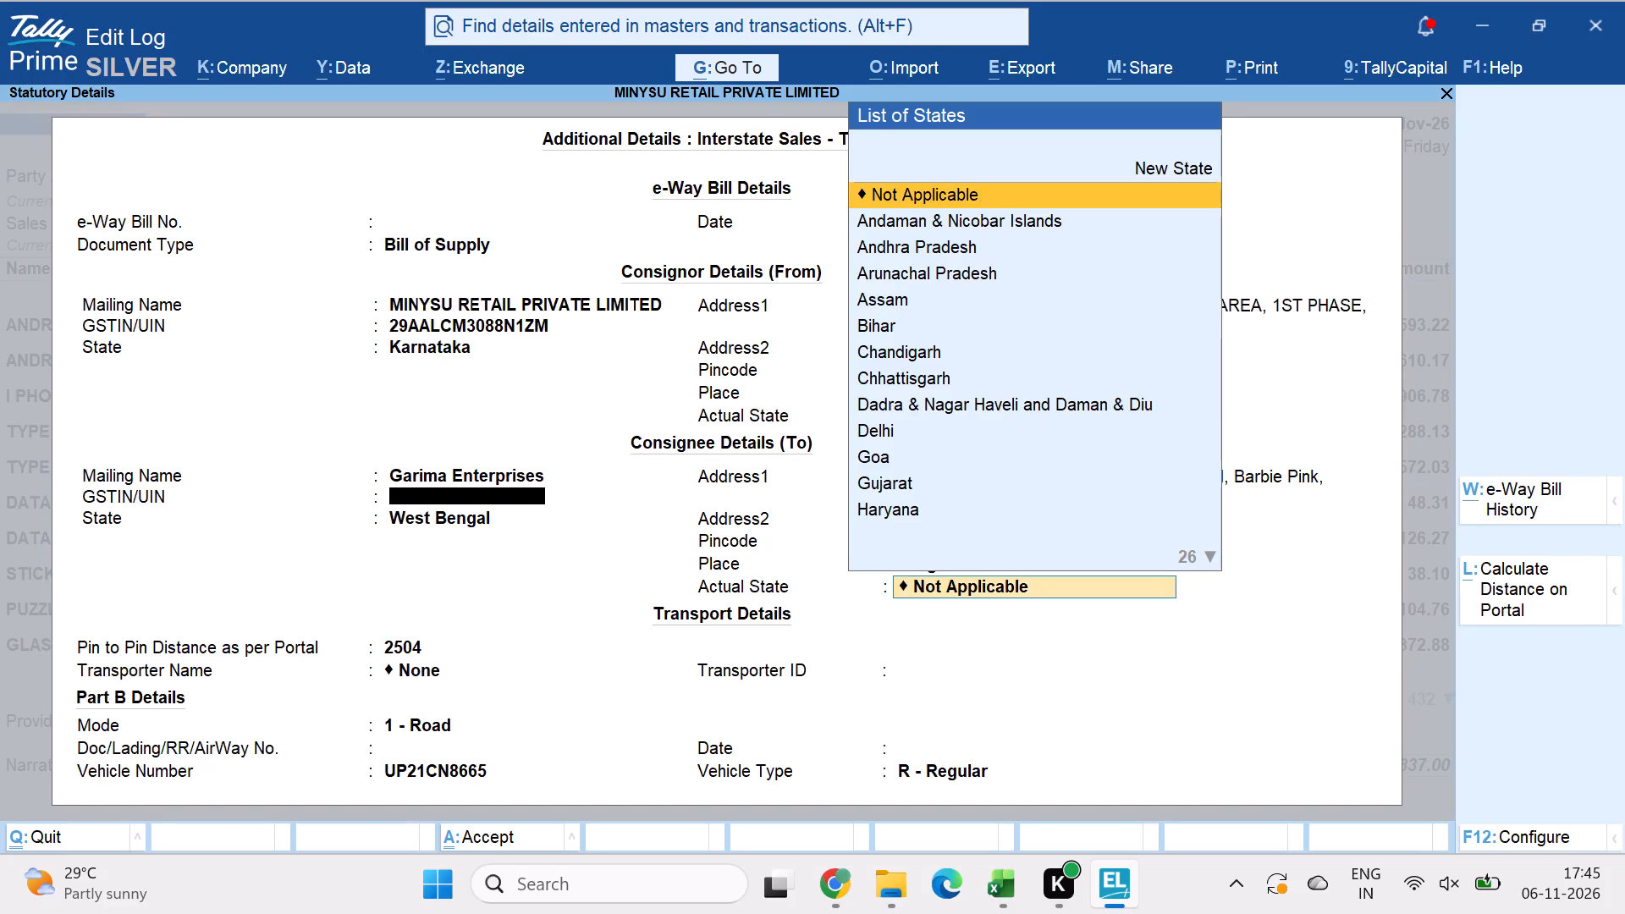
text(wes)
key(Return)
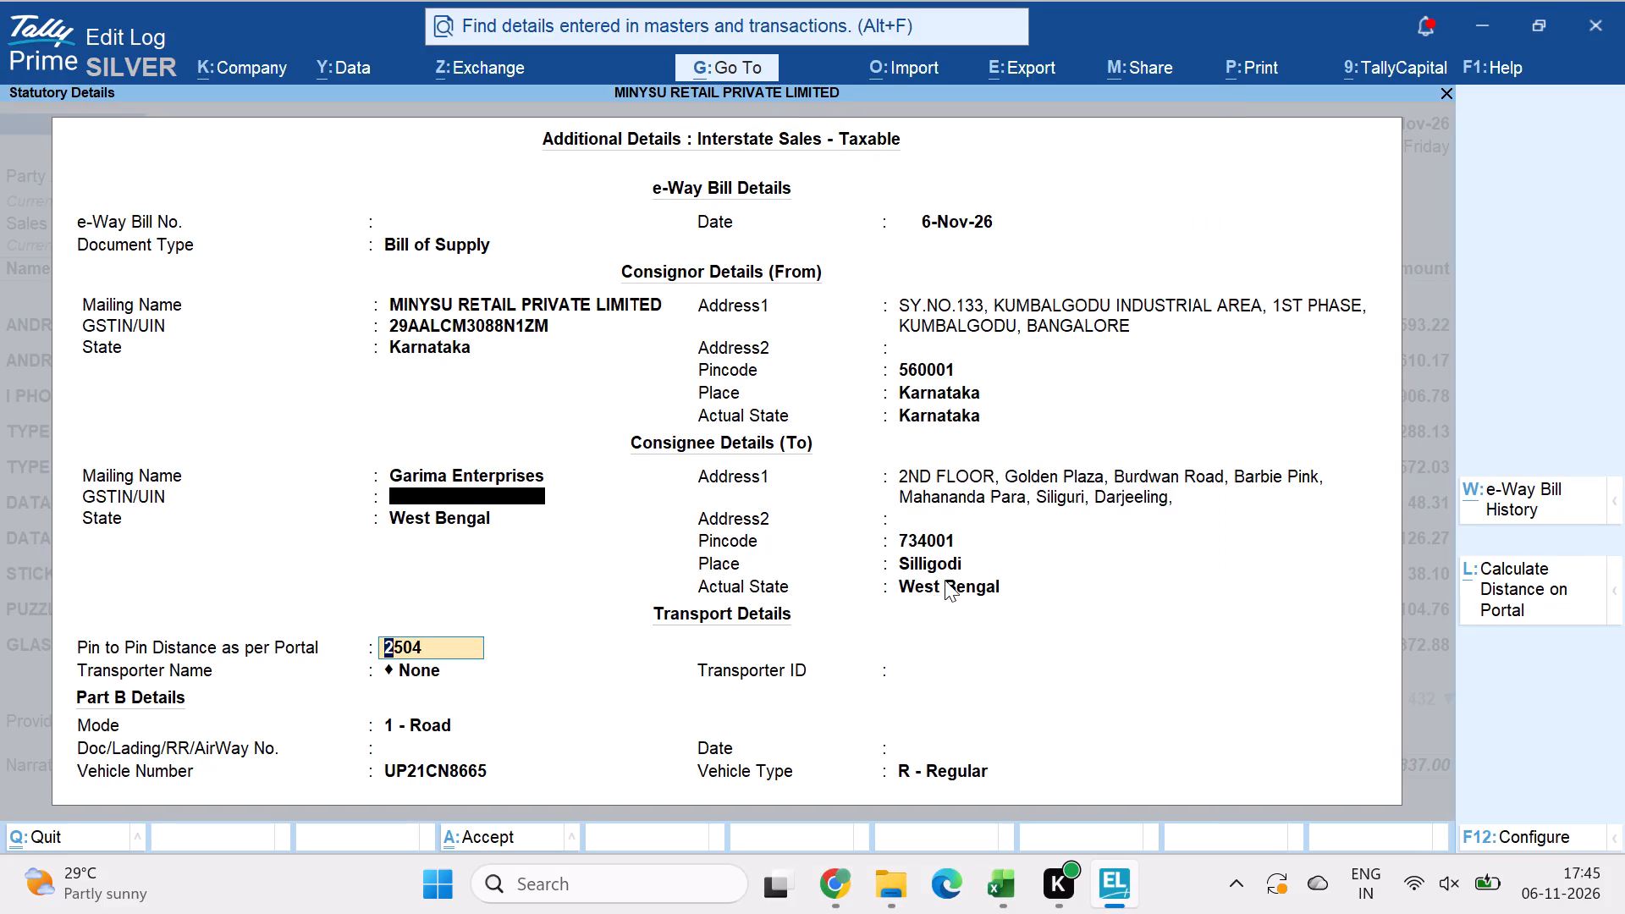
Keep the existing transport and Part B details, and accept the e-Invoice details with Silligodi as bill-to and ship-to place.
key(Return)
key(Return)
key(Return)
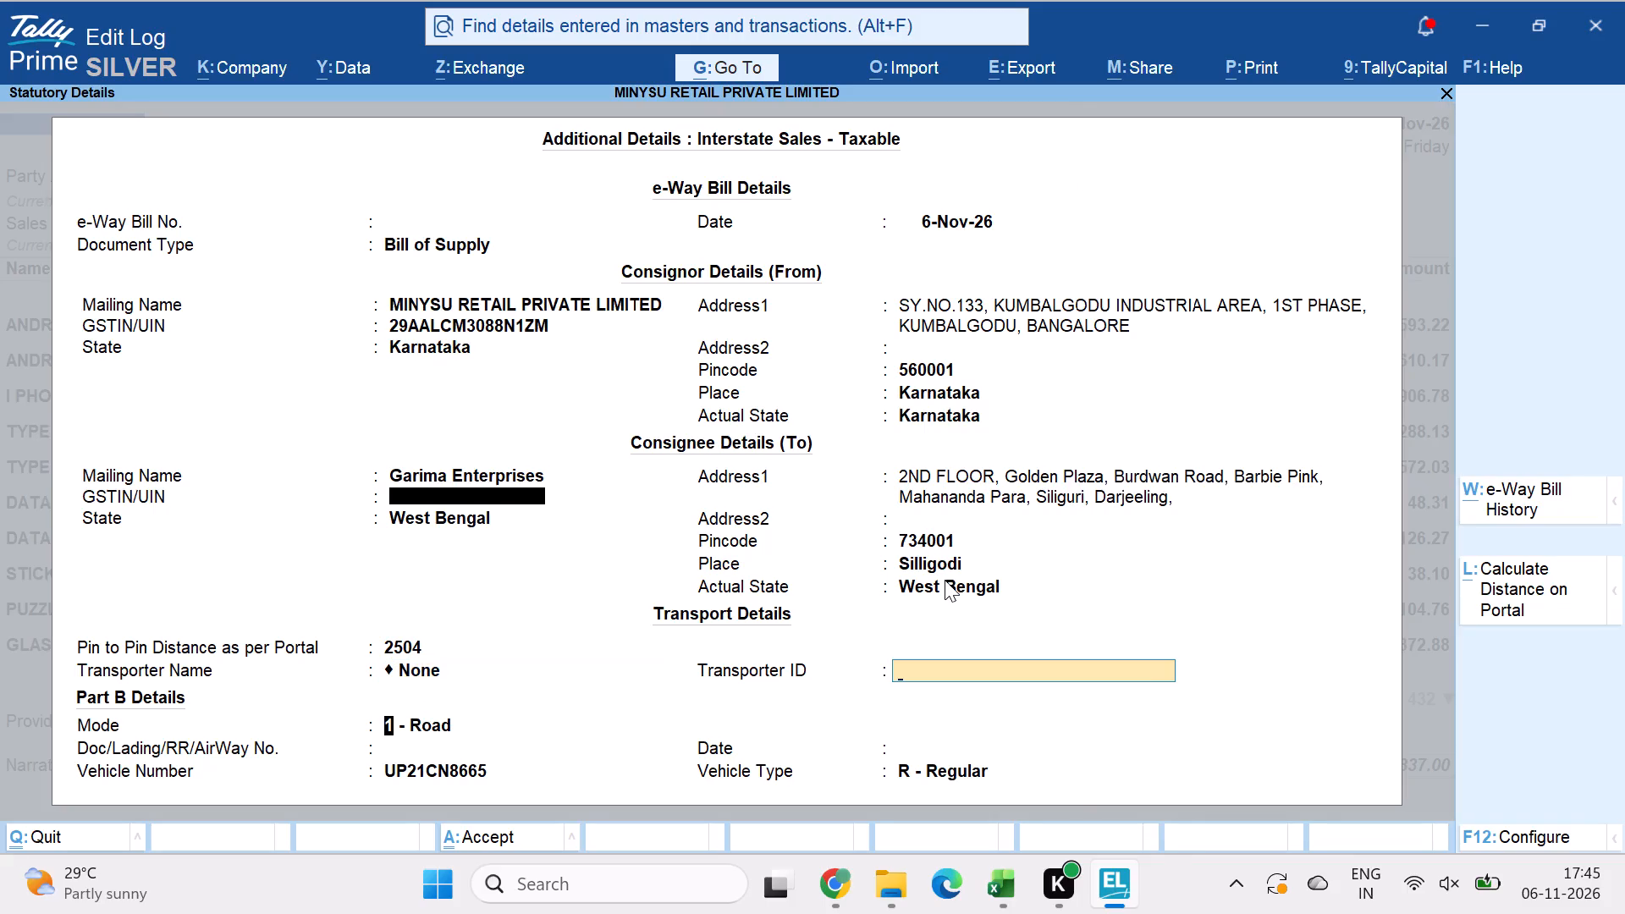
key(Return)
key(Return)
key(Return)
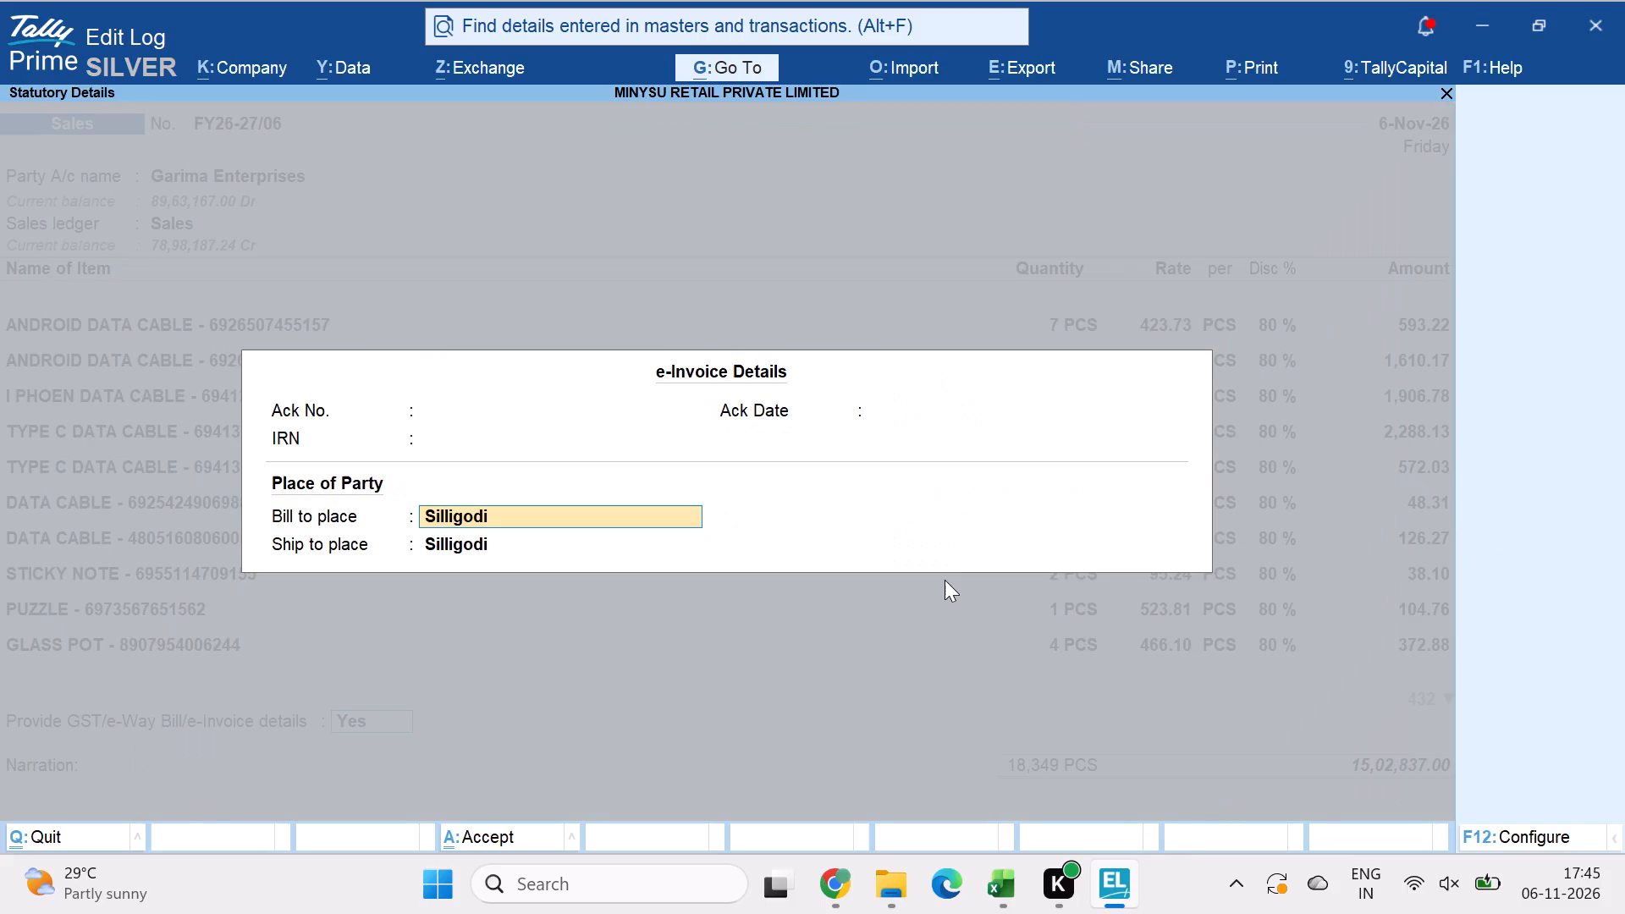
key(ctrl+a)
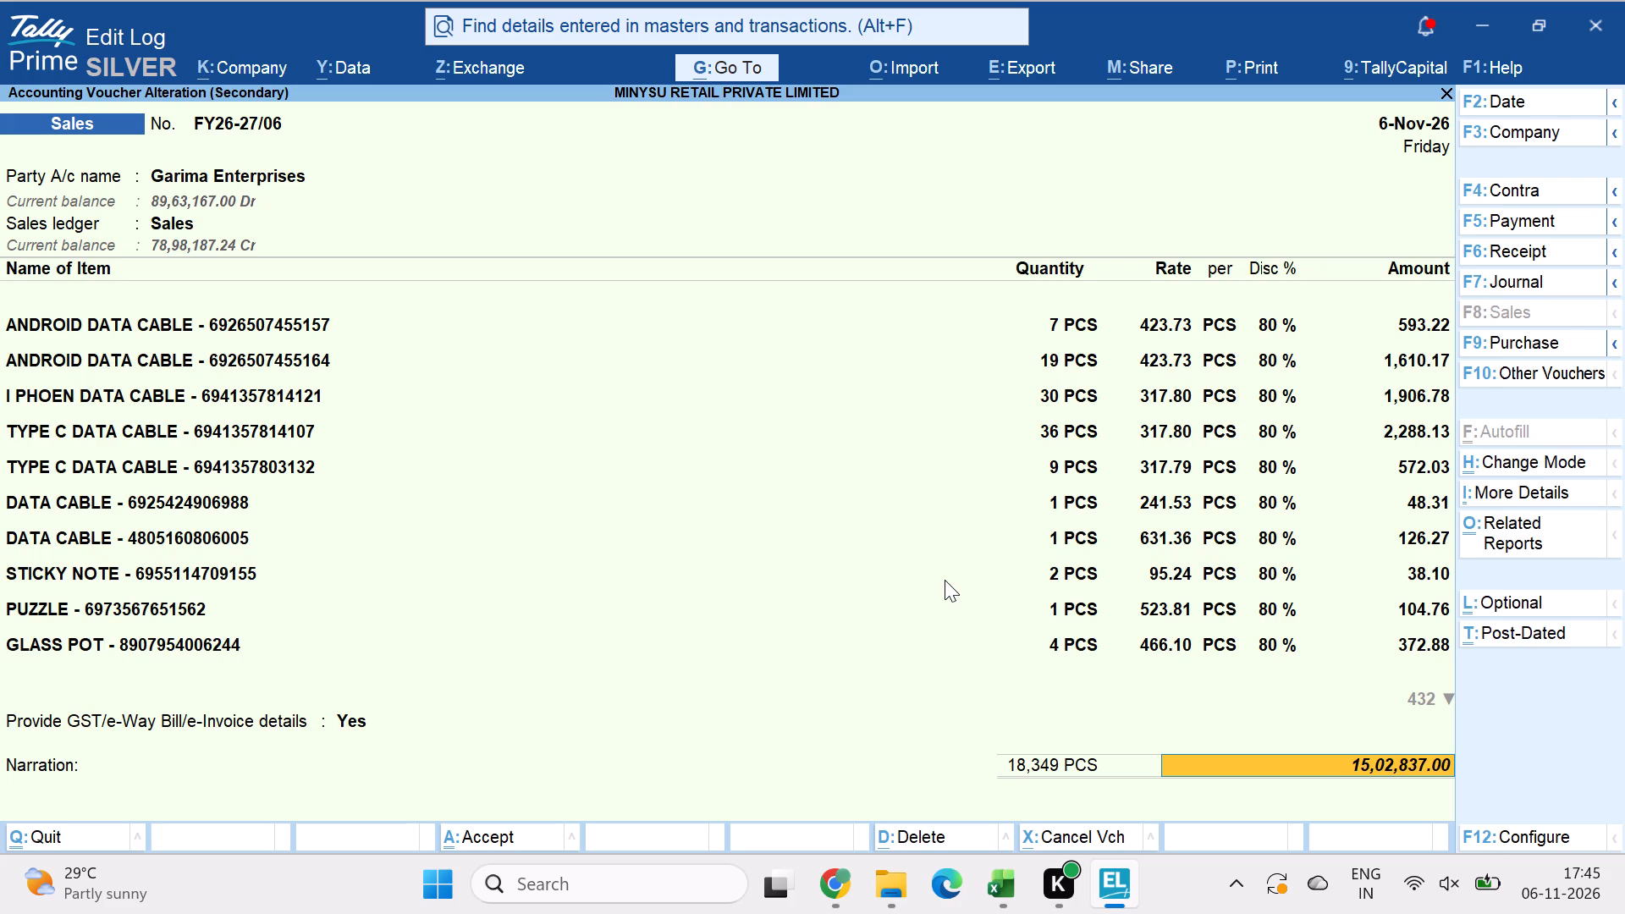
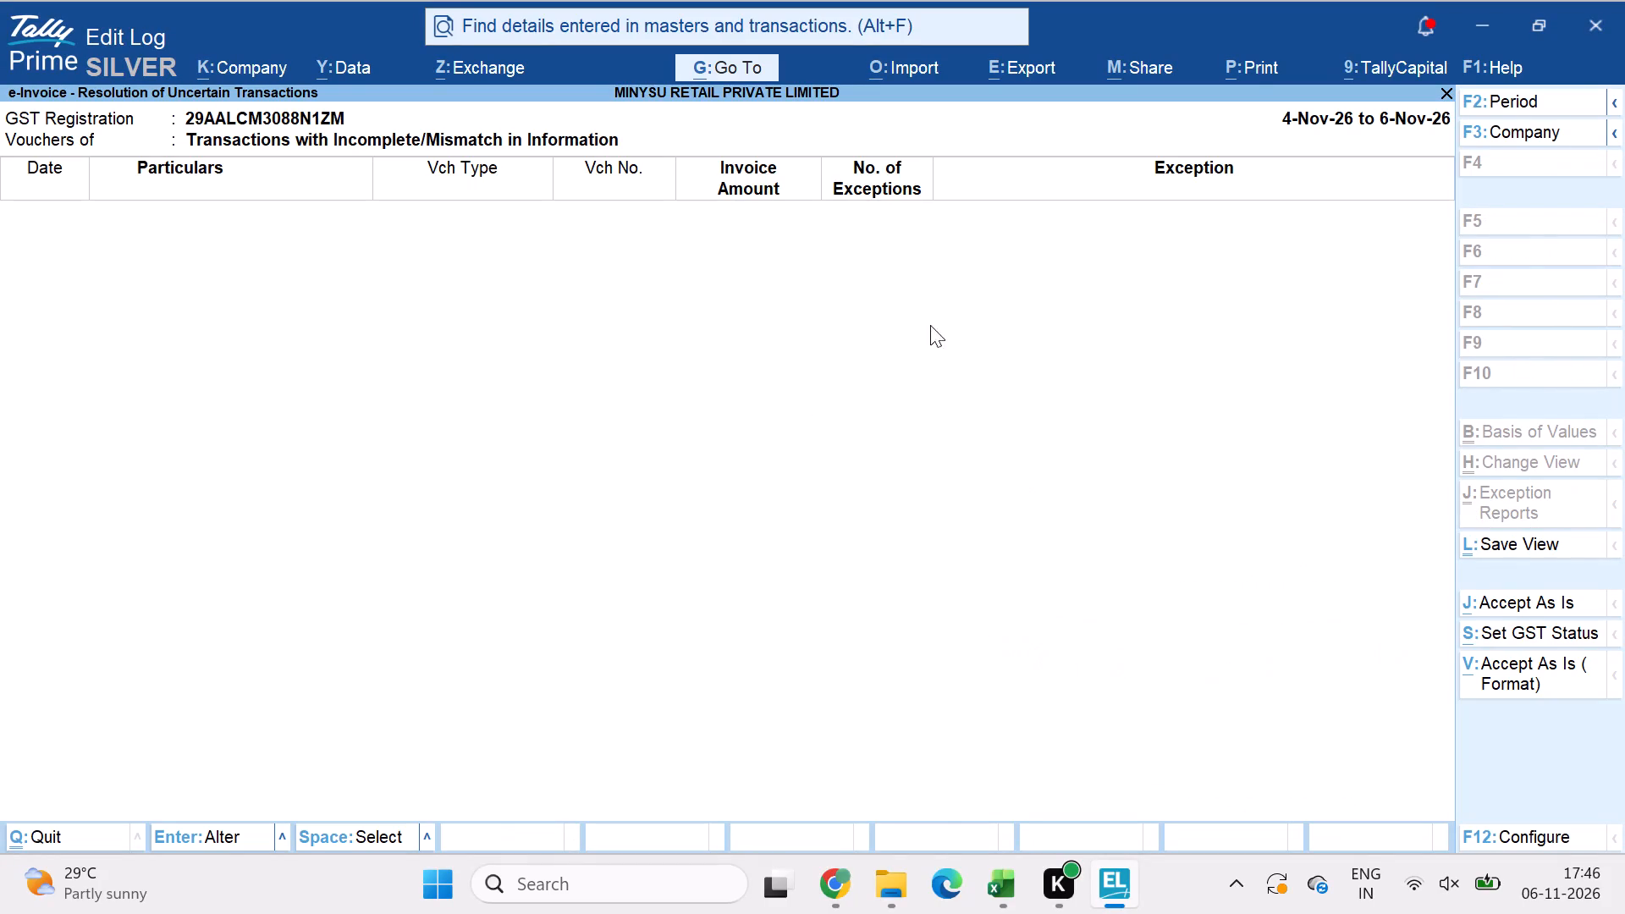
Open the e-Invoice report's vouchers rejected by the e-Invoice system and reopen sales voucher FY26-27/06 for Garima Enterprises for alteration.
click(722, 66)
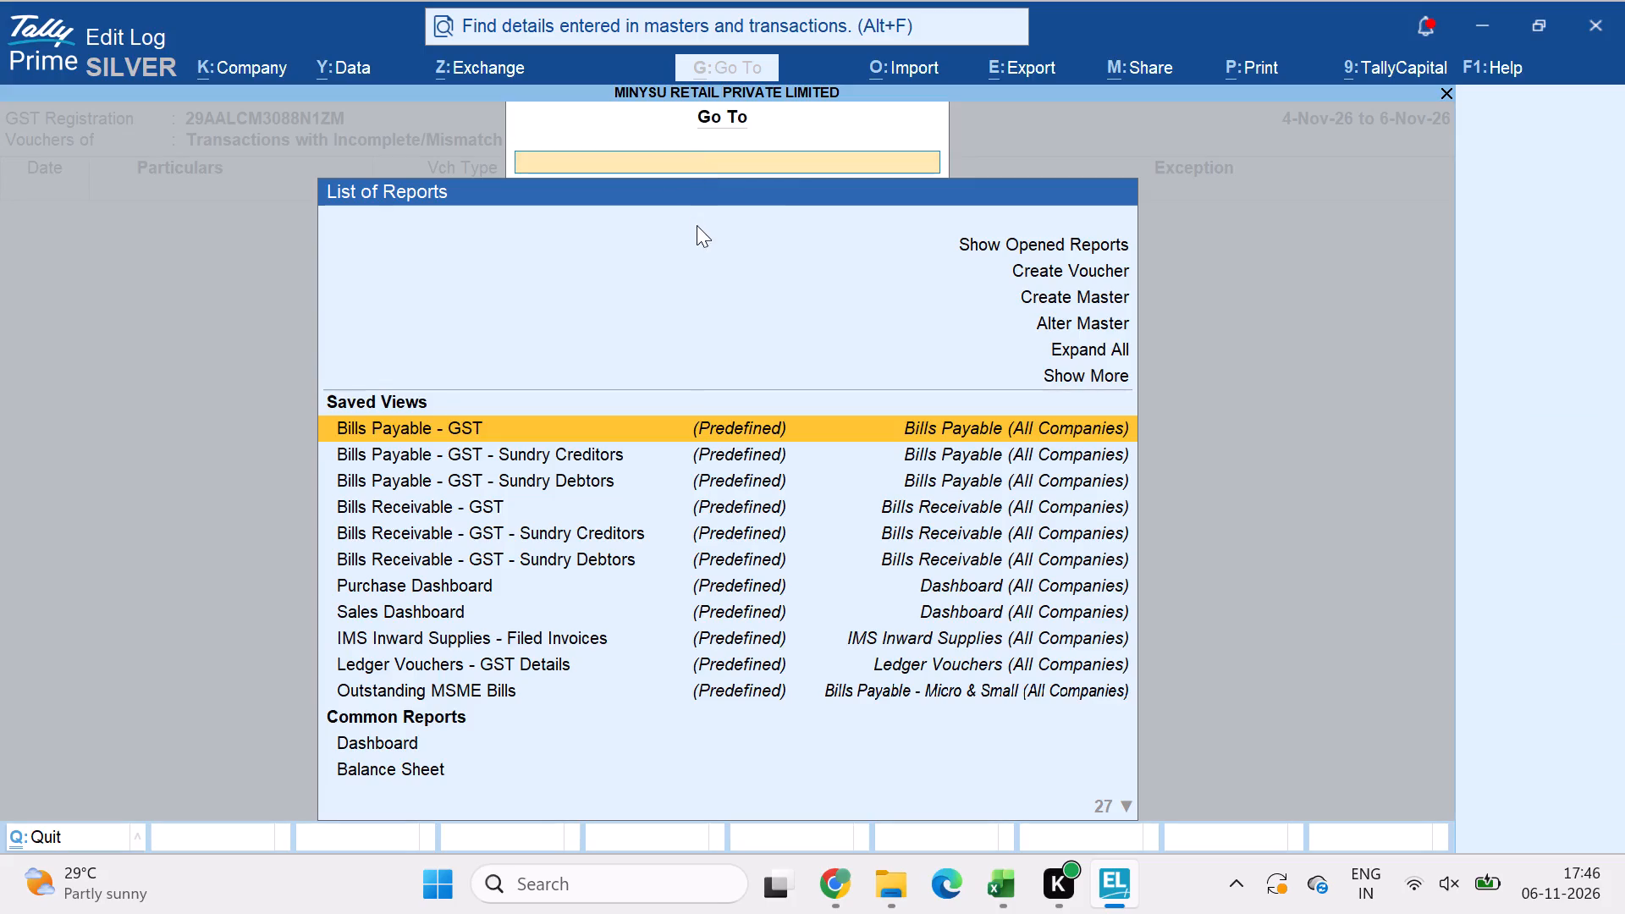
text(e in)
key(Return)
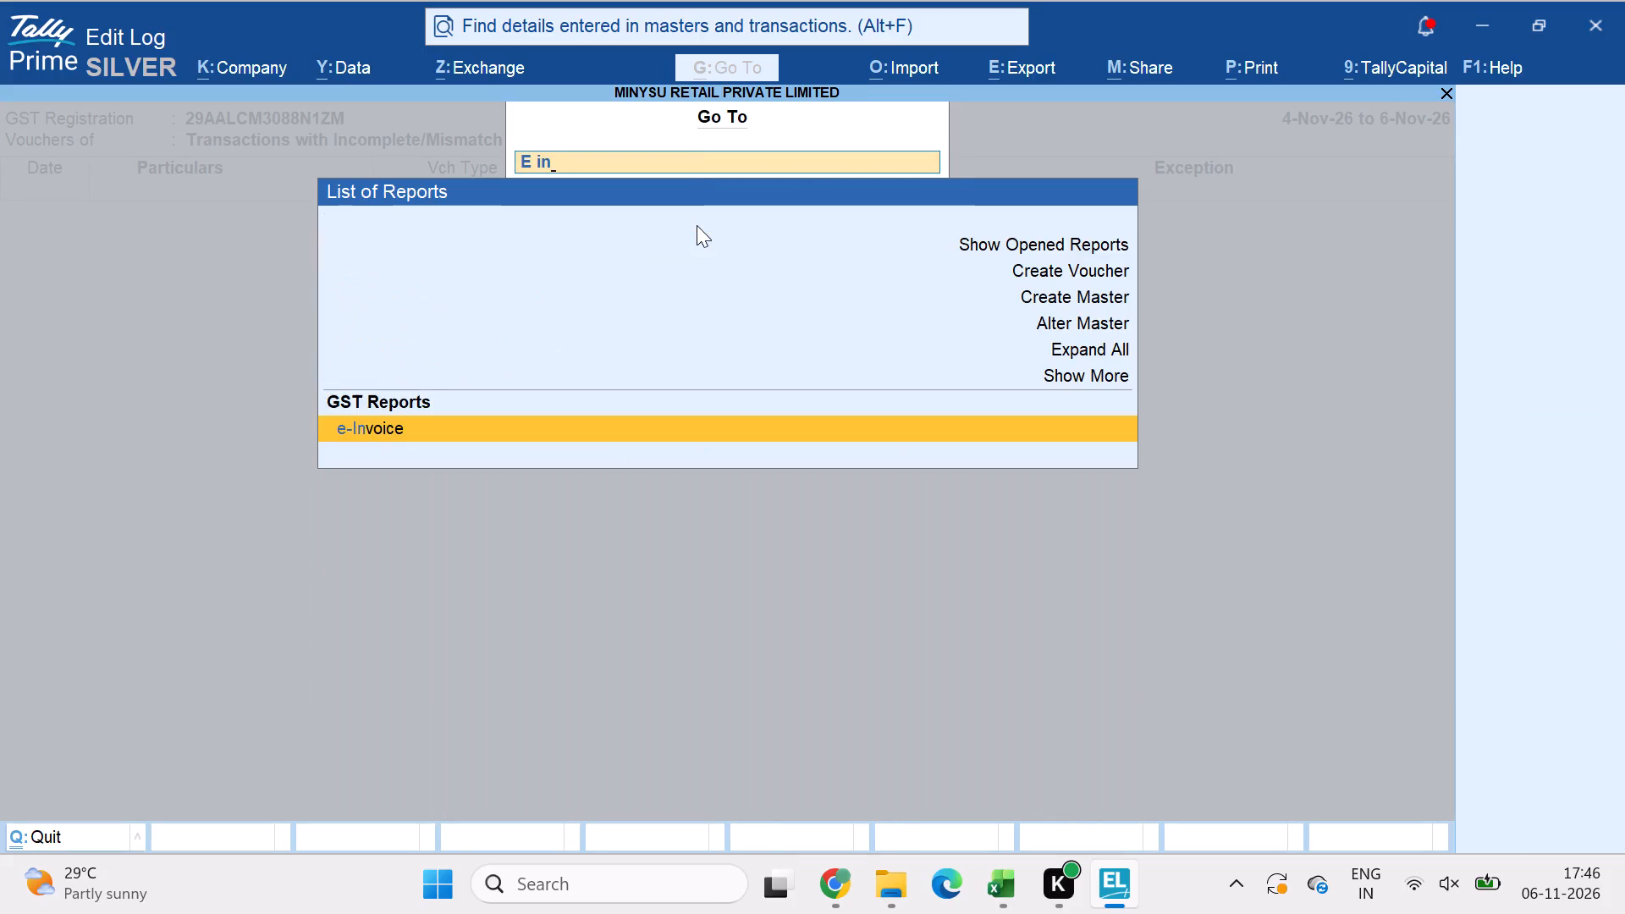
key(Return)
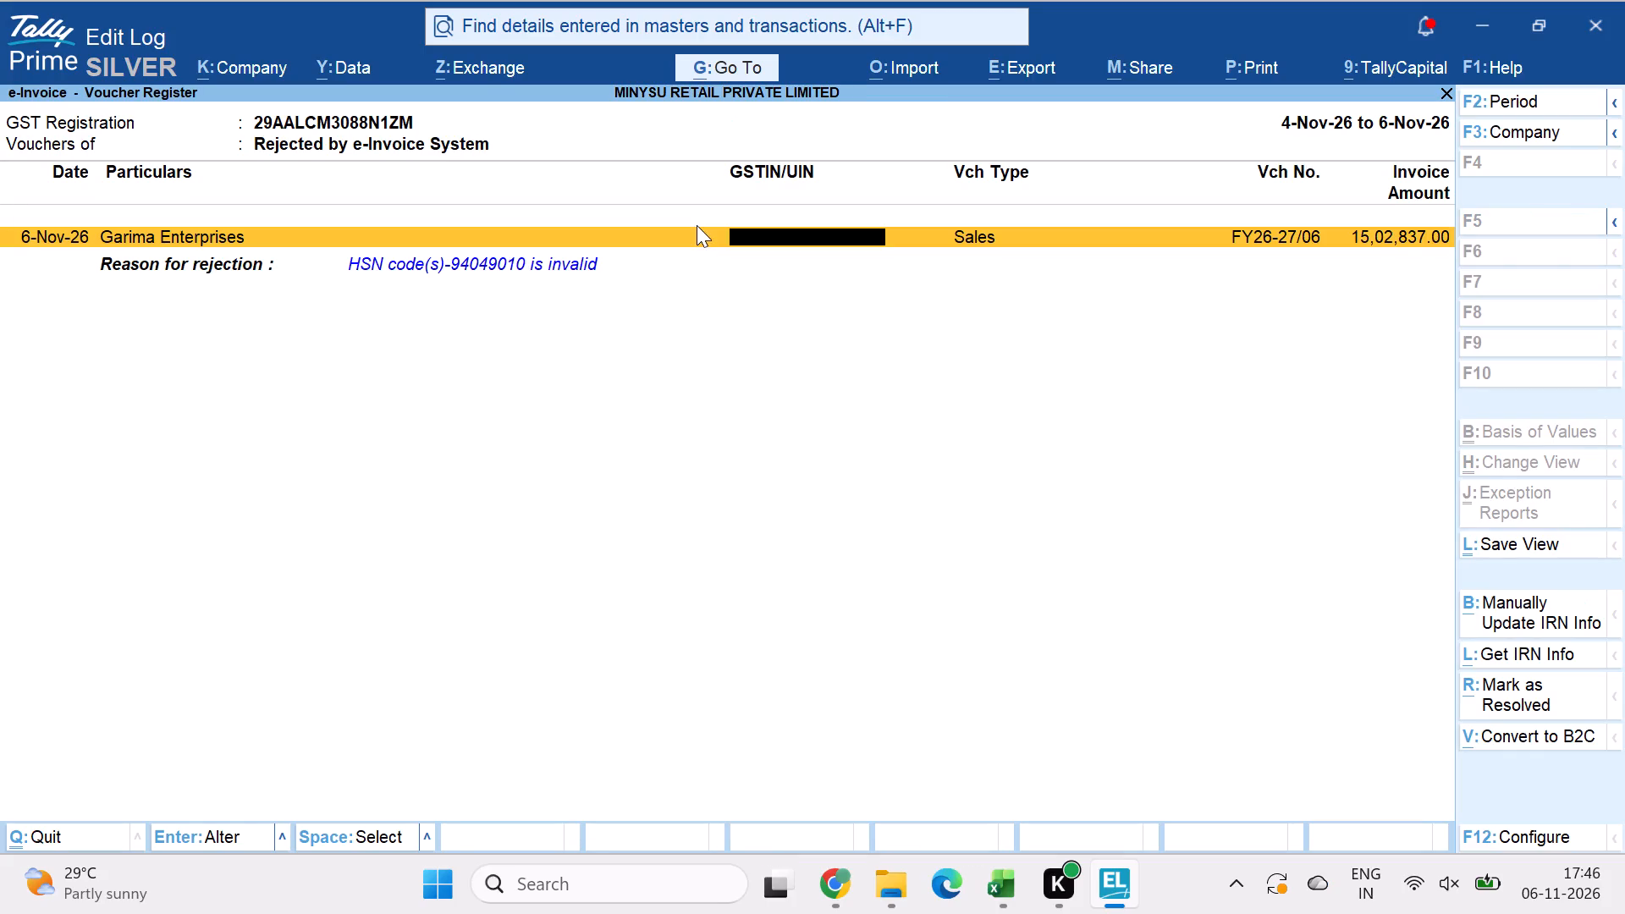
key(Down)
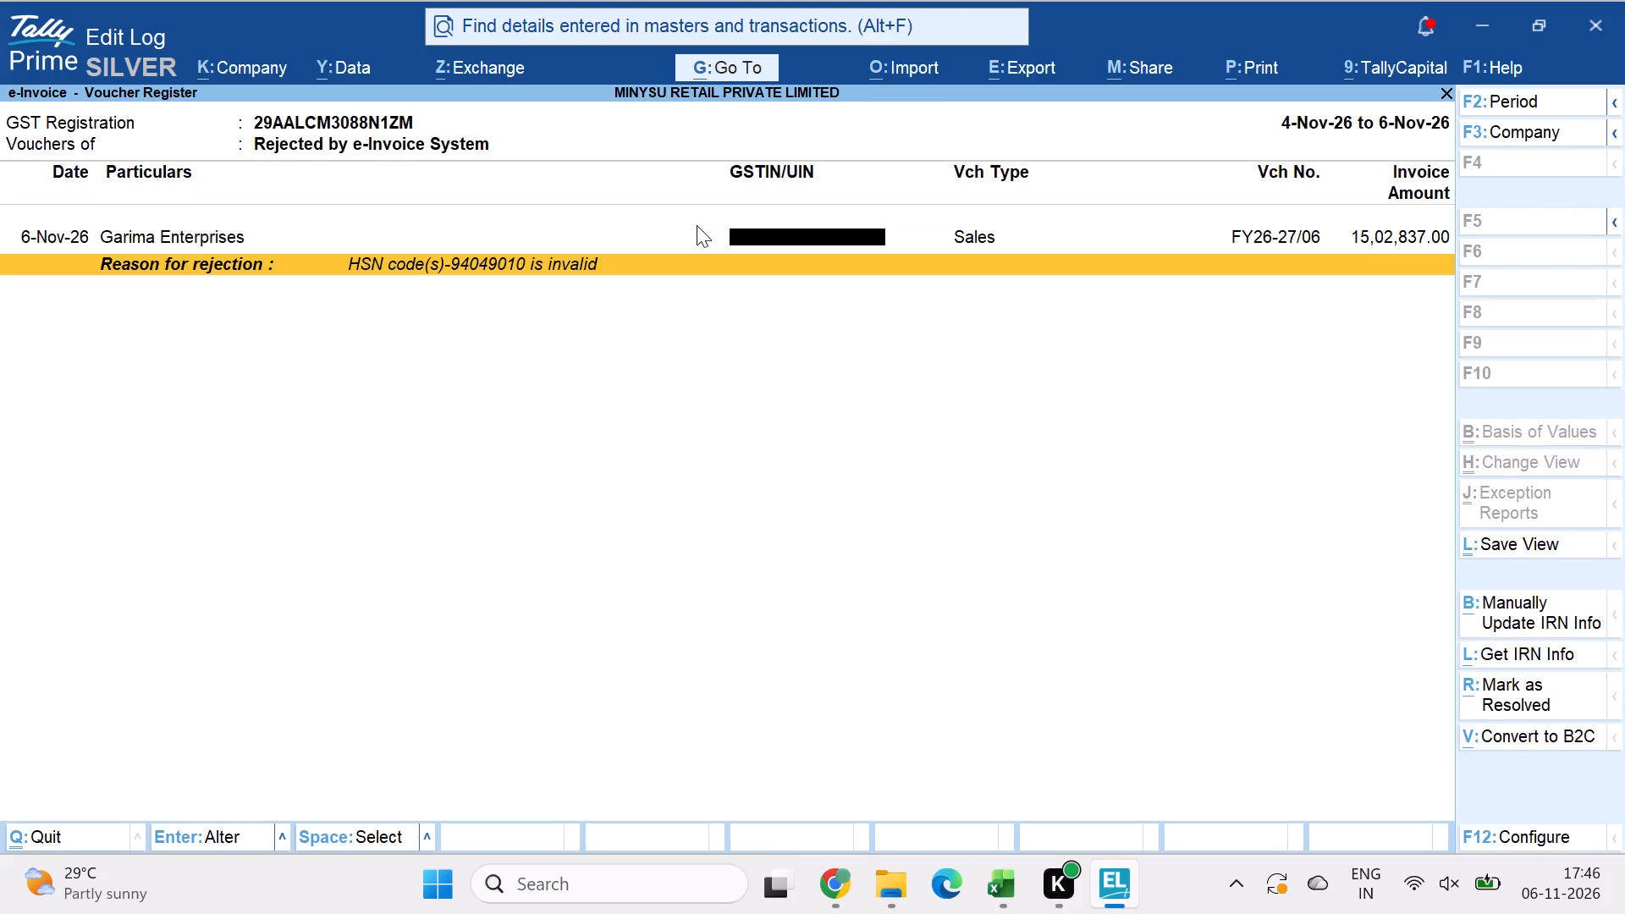
key(Up)
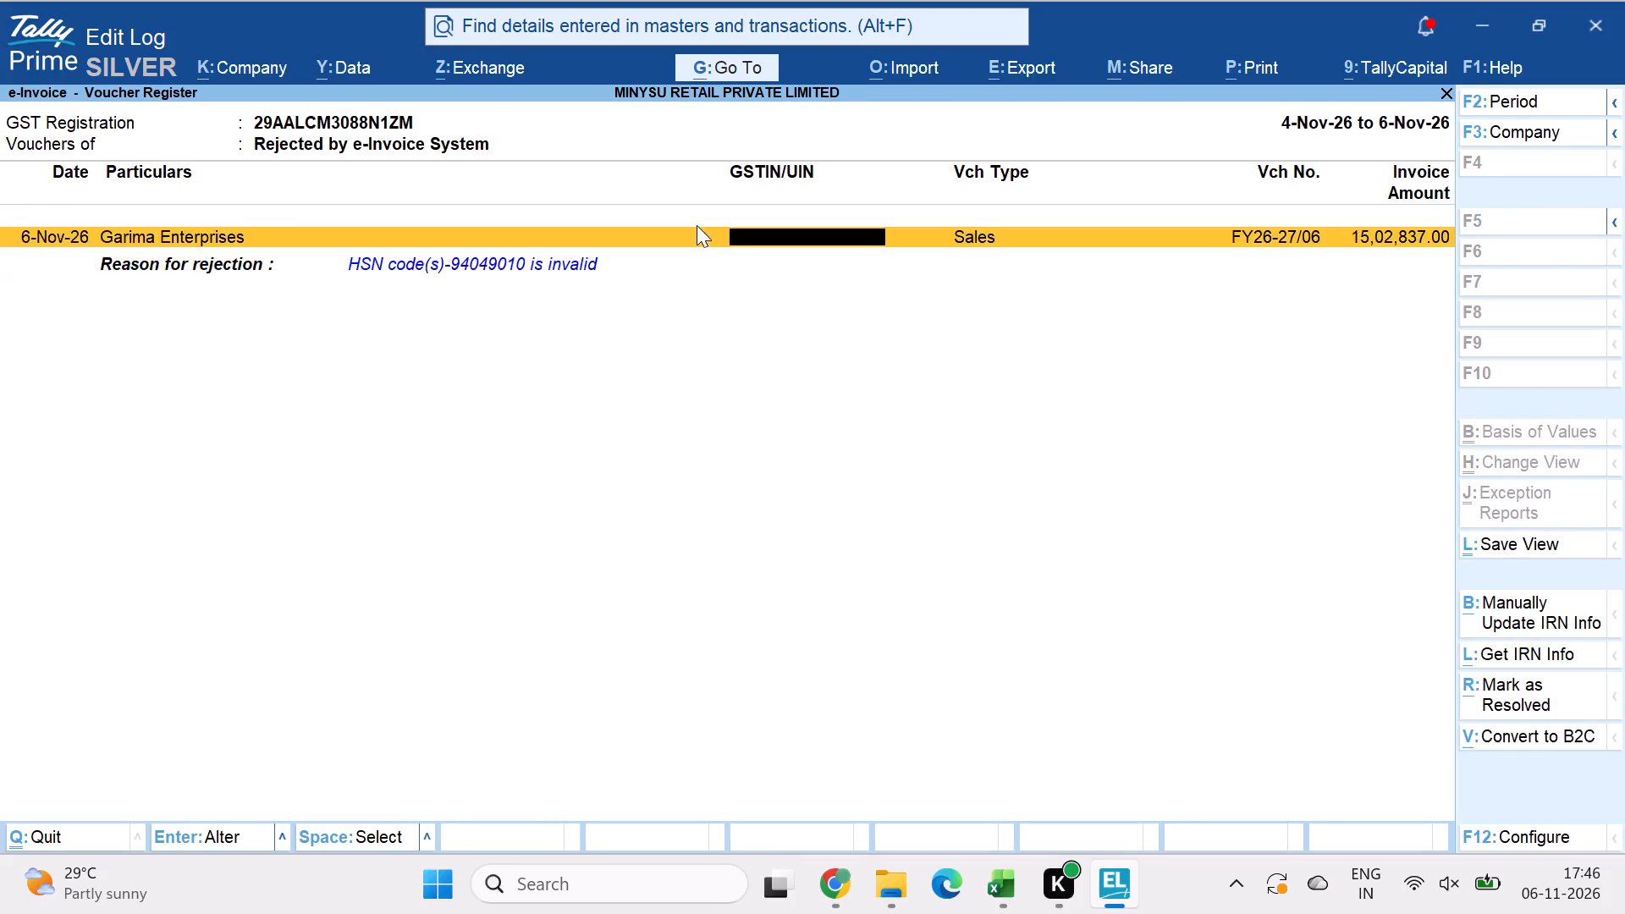
key(Return)
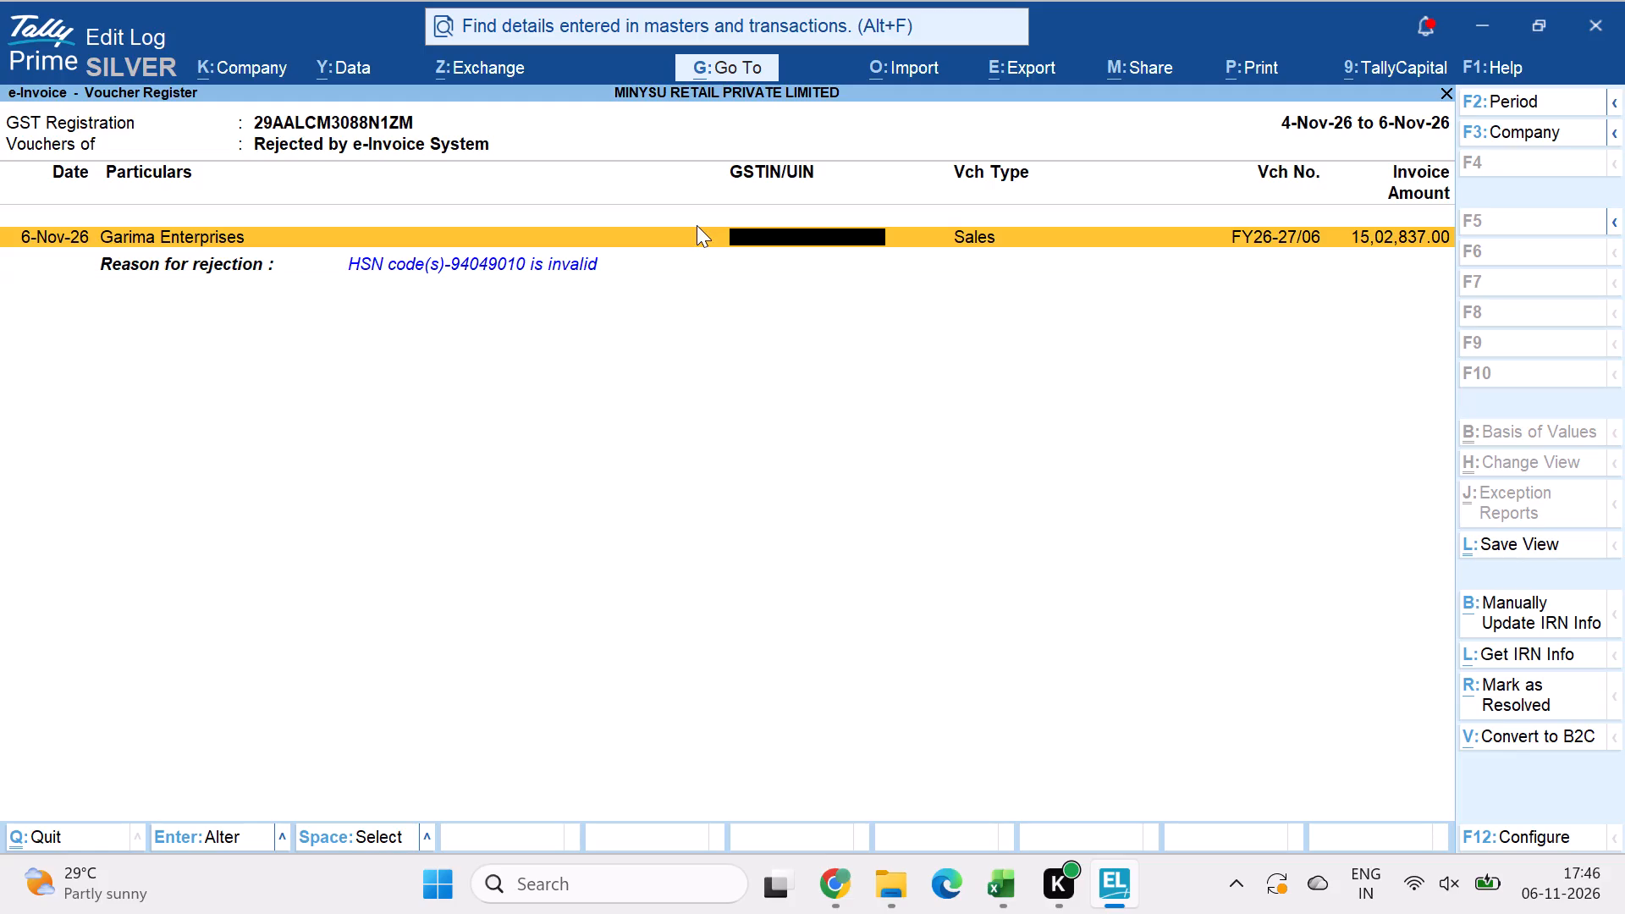
key(Return)
click(783, 237)
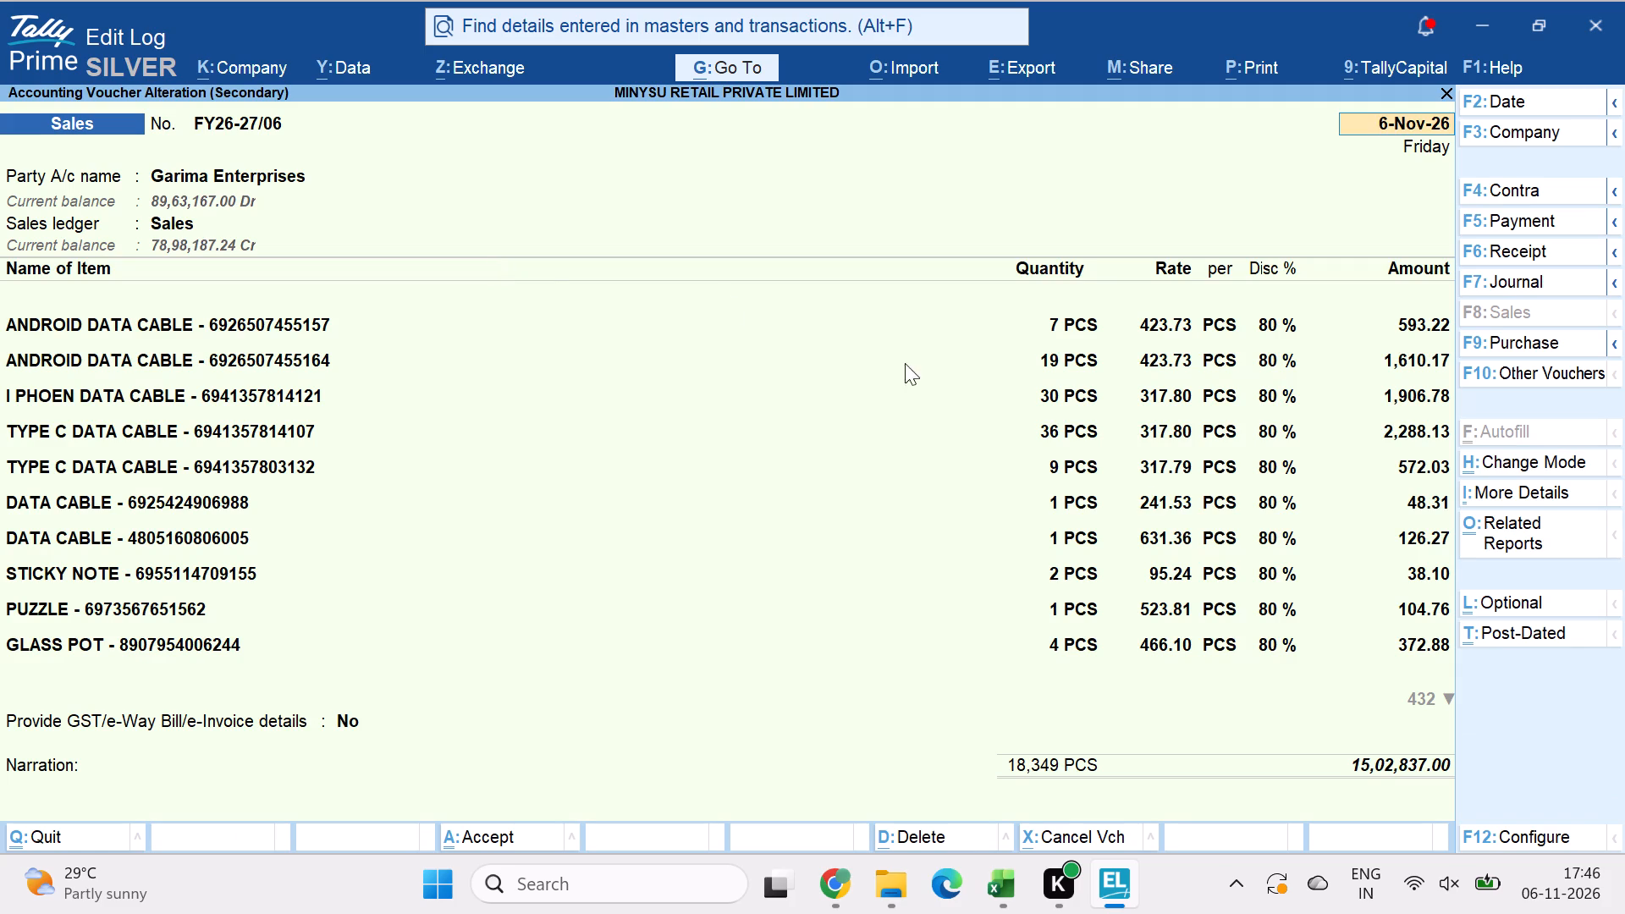
Look through the voucher's item lines from the first data cable to the tote bags for items that may use HSN code 94049010.
click(1412, 323)
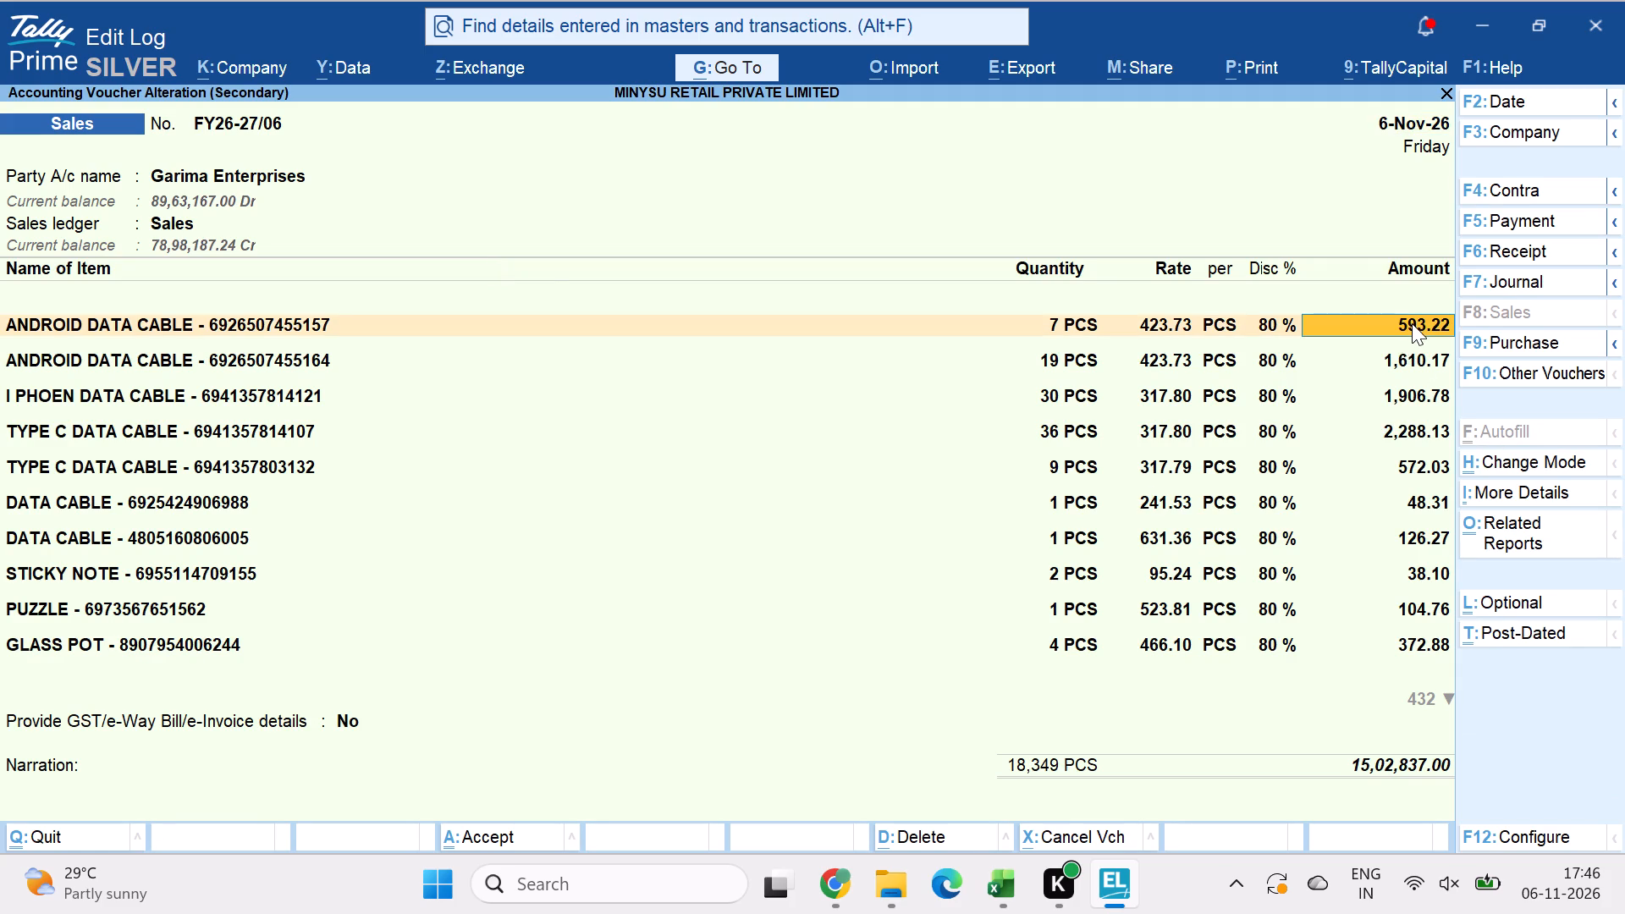
key(Down)
key(Down)
key(Down)
key(Down)
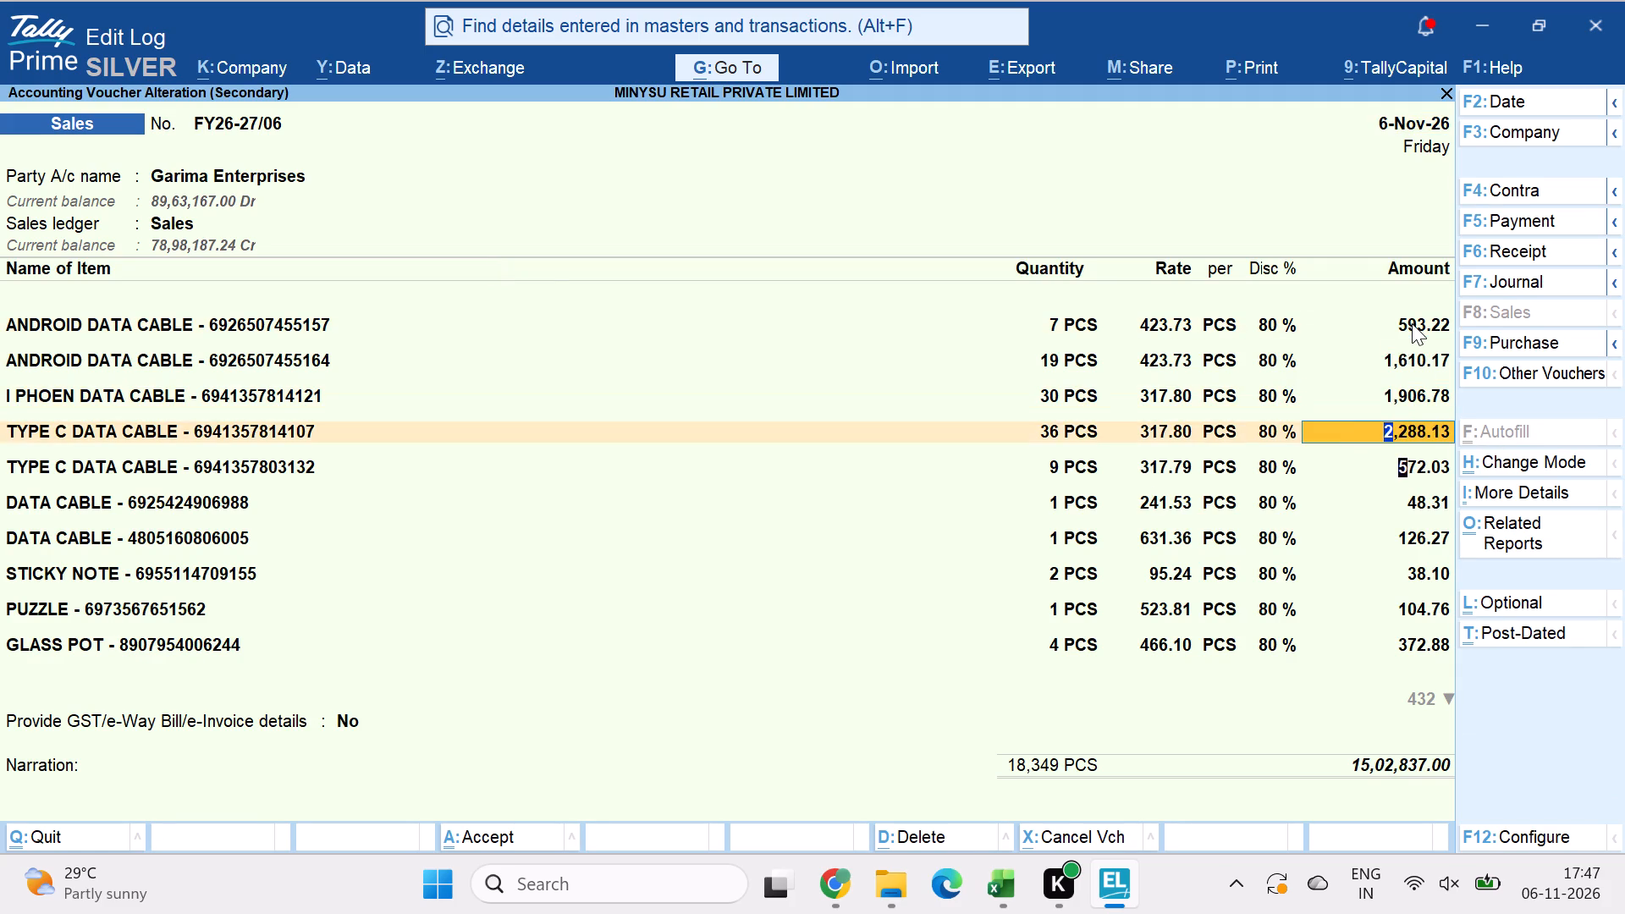
key(Down)
key(Down)
key(Down)
key(Down)
key(Down)
key(Down)
key(Down)
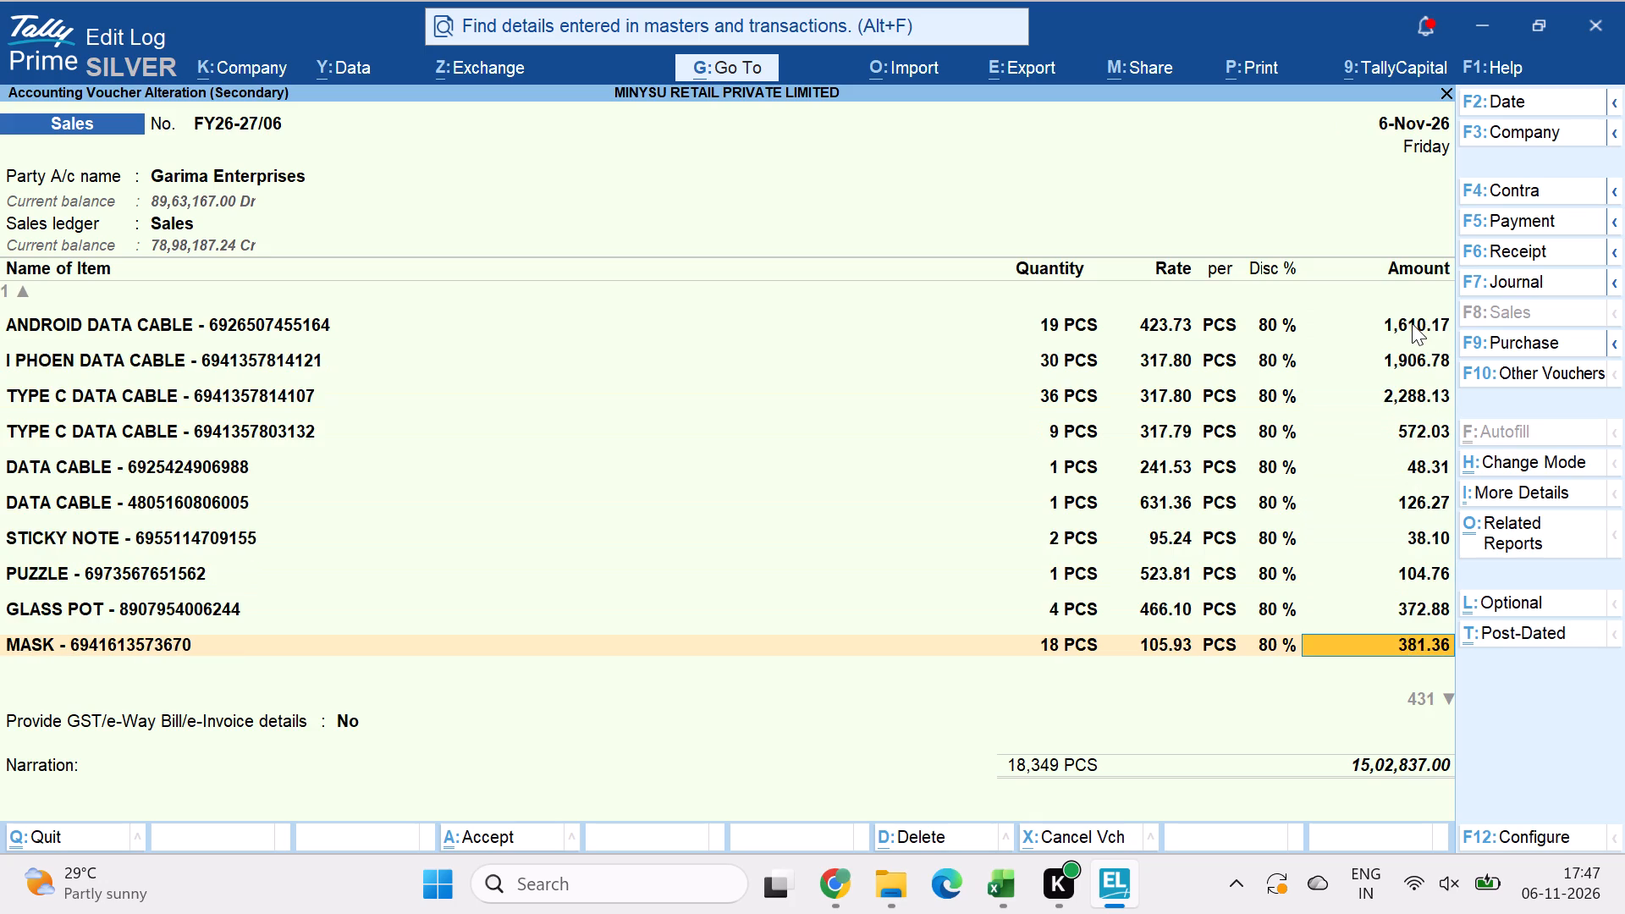
key(Down)
key(Down)
key(Down)
key(Down)
key(Down)
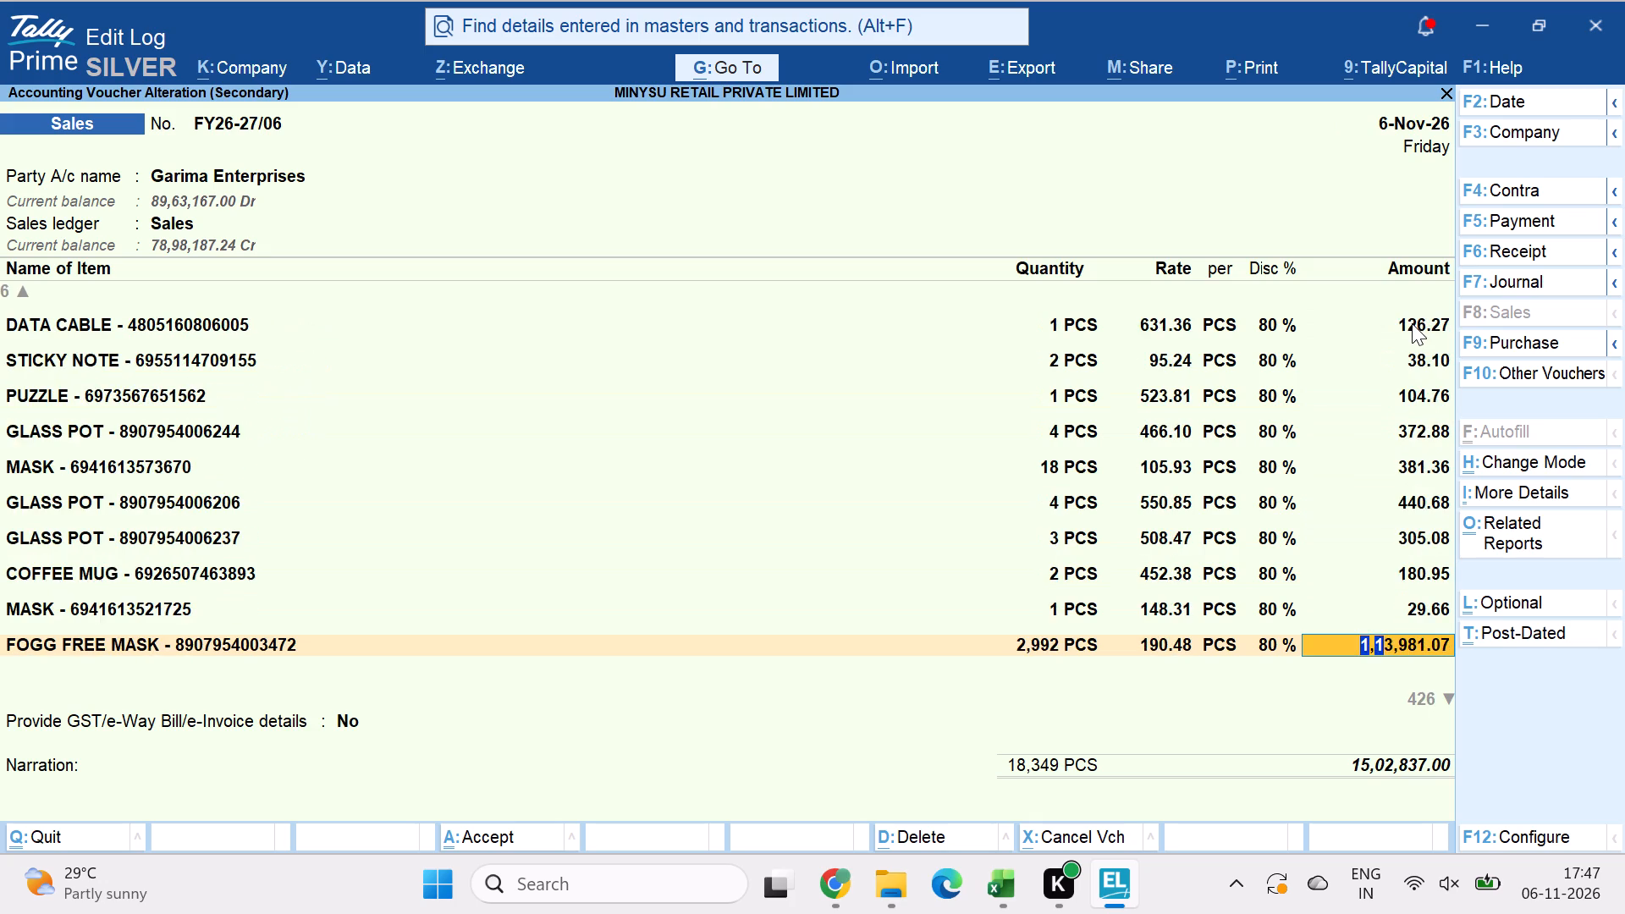
key(Down)
key(Down)
key(Down)
key(Down)
key(Down)
key(Down)
key(Down)
key(Down)
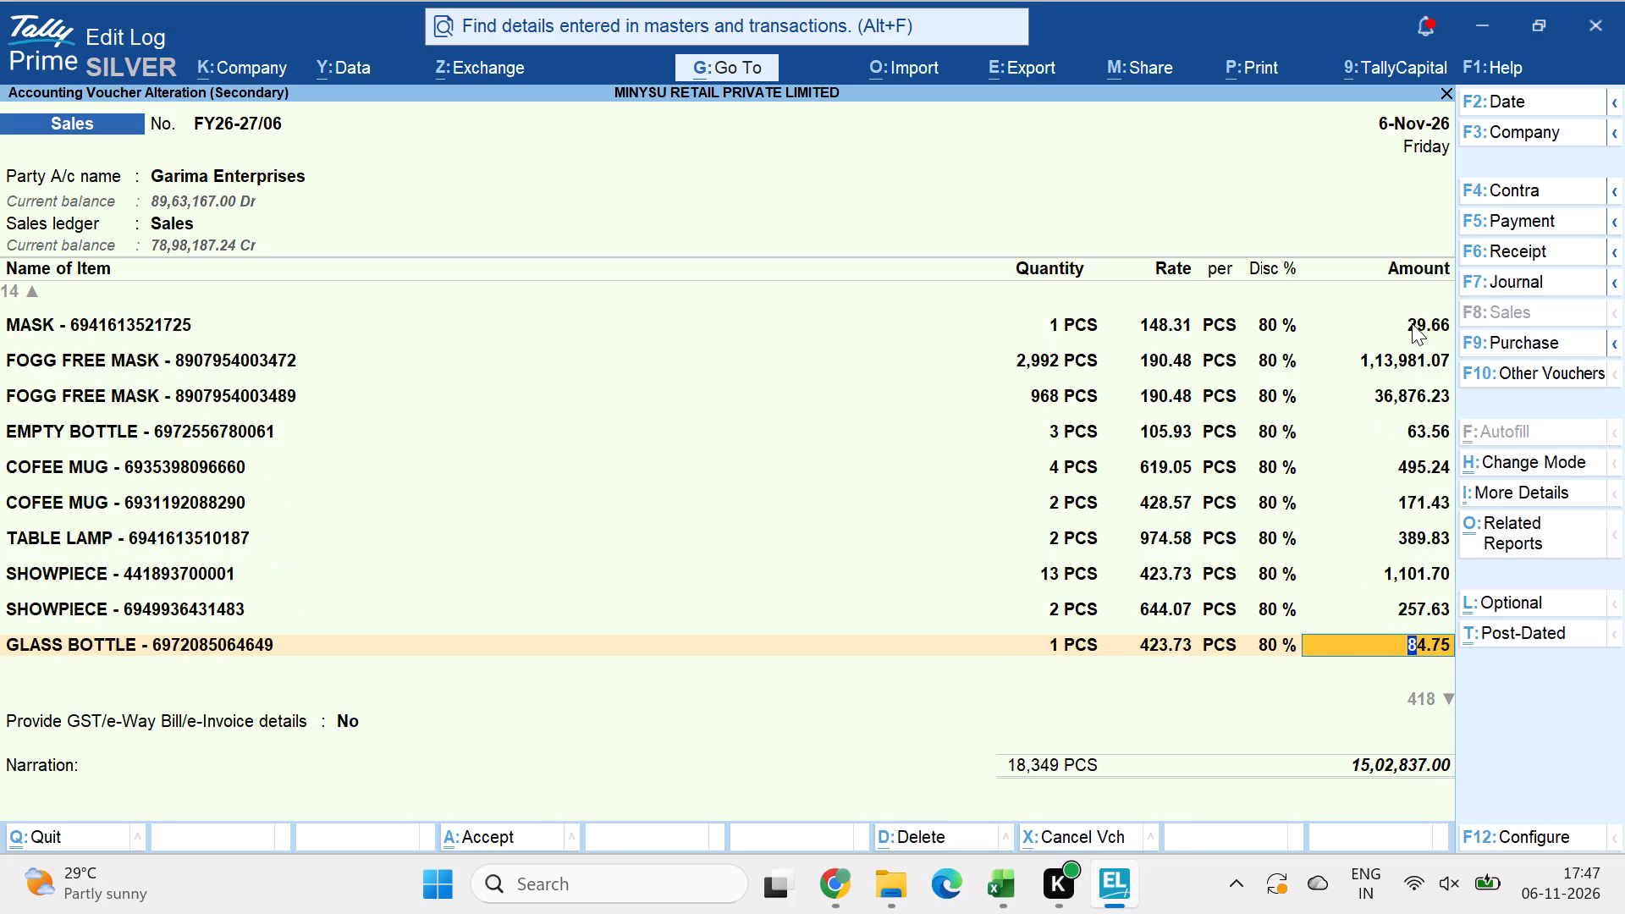
key(Down)
key(Down)
key(Down)
key(Down)
key(Down)
key(Down)
key(Down)
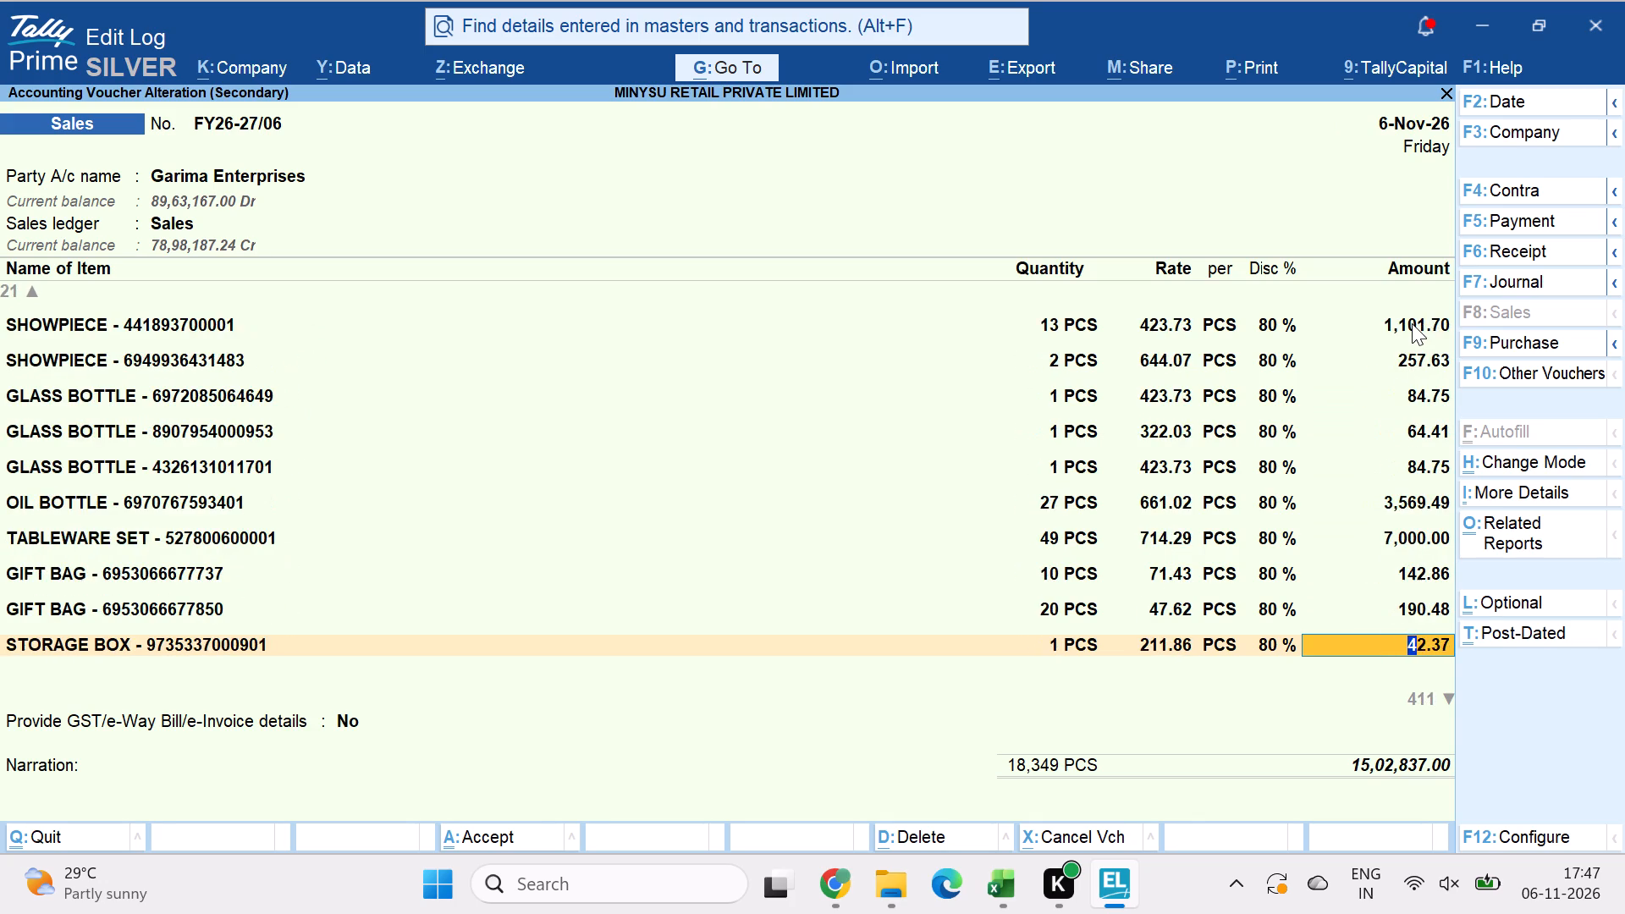
key(Down)
key(Down)
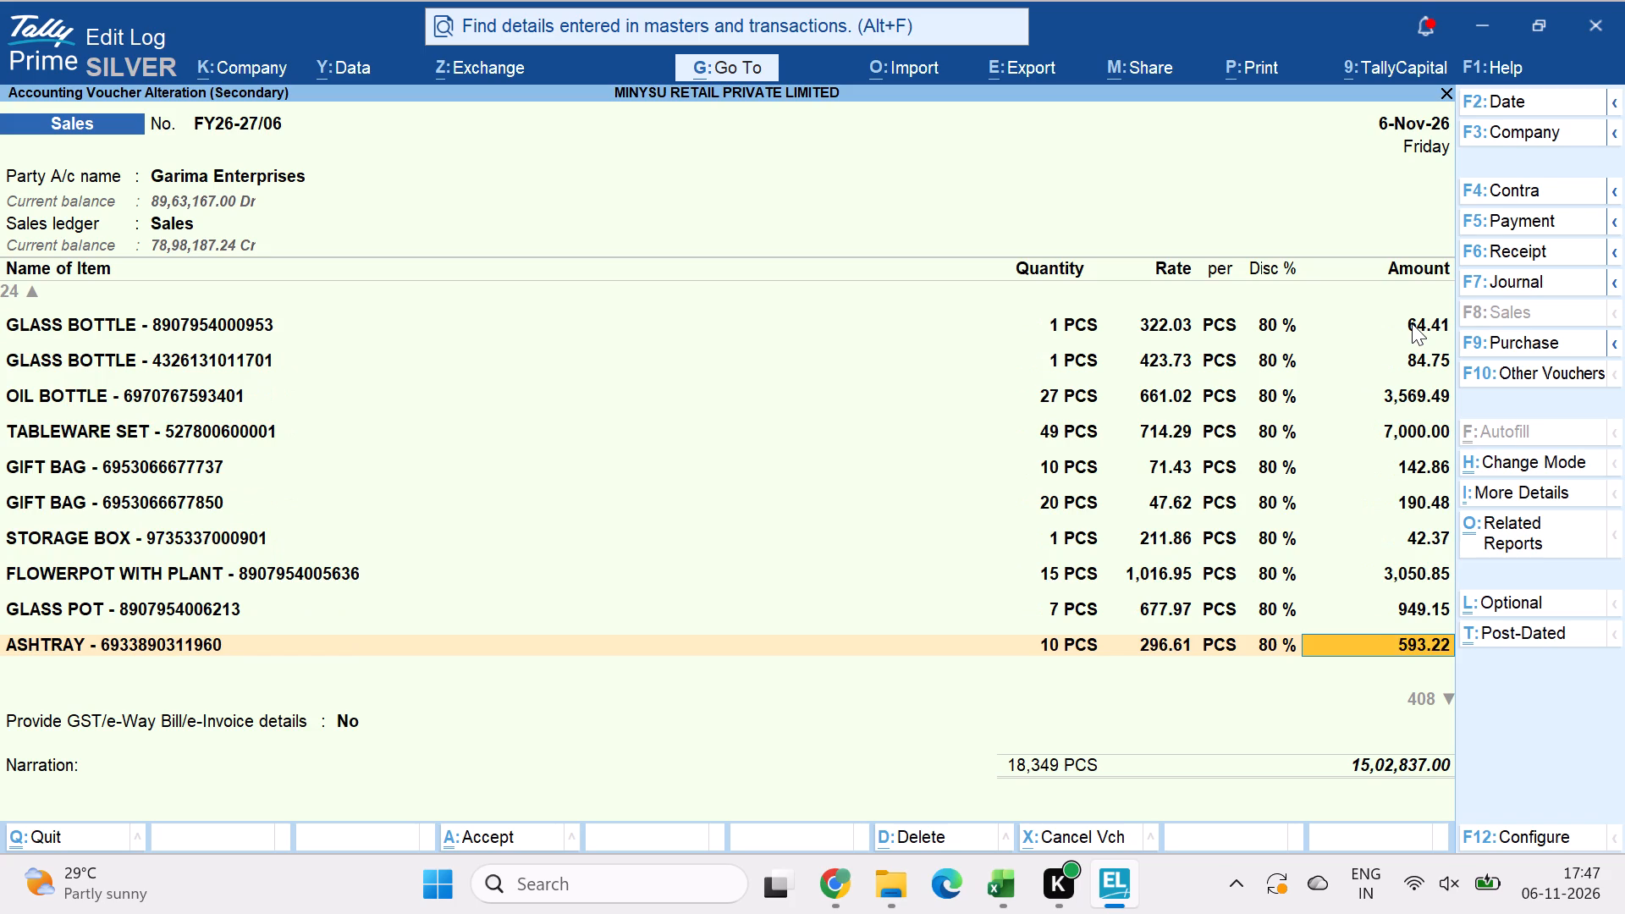
key(Down)
key(Down)
key(Down)
key(Down)
key(Down)
key(Down)
key(Down)
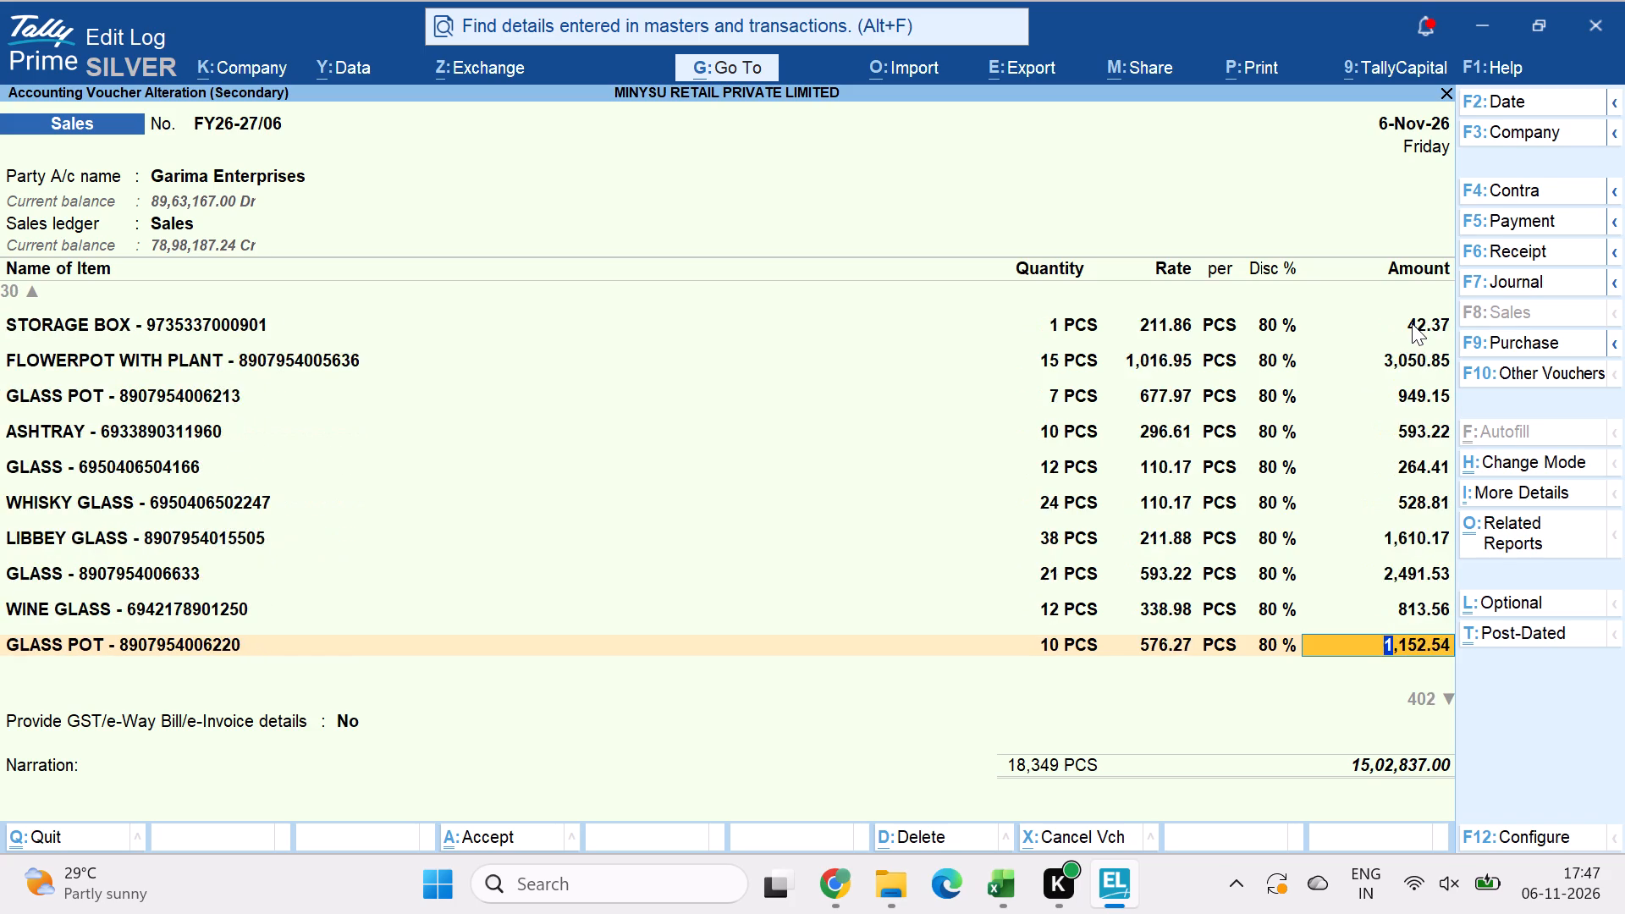
key(Down)
key(Down)
key(Down)
key(Down)
key(Down)
key(Down)
key(Down)
key(Down)
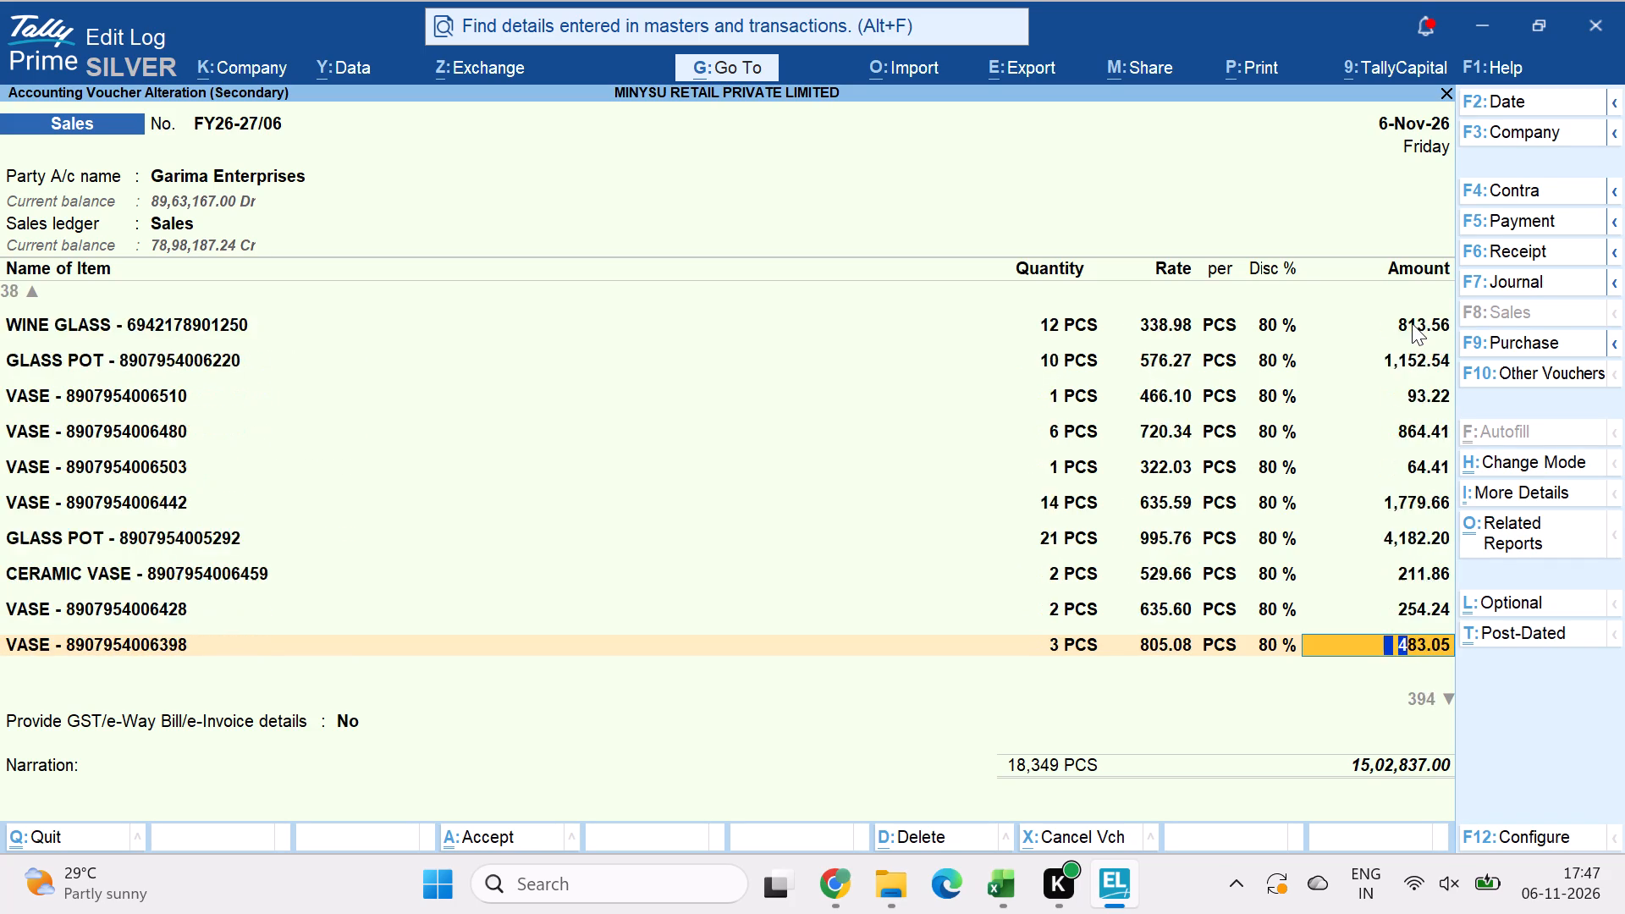
key(Down)
key(Down)
key(Down)
key(Down)
key(Down)
key(Down)
key(Down)
key(Down)
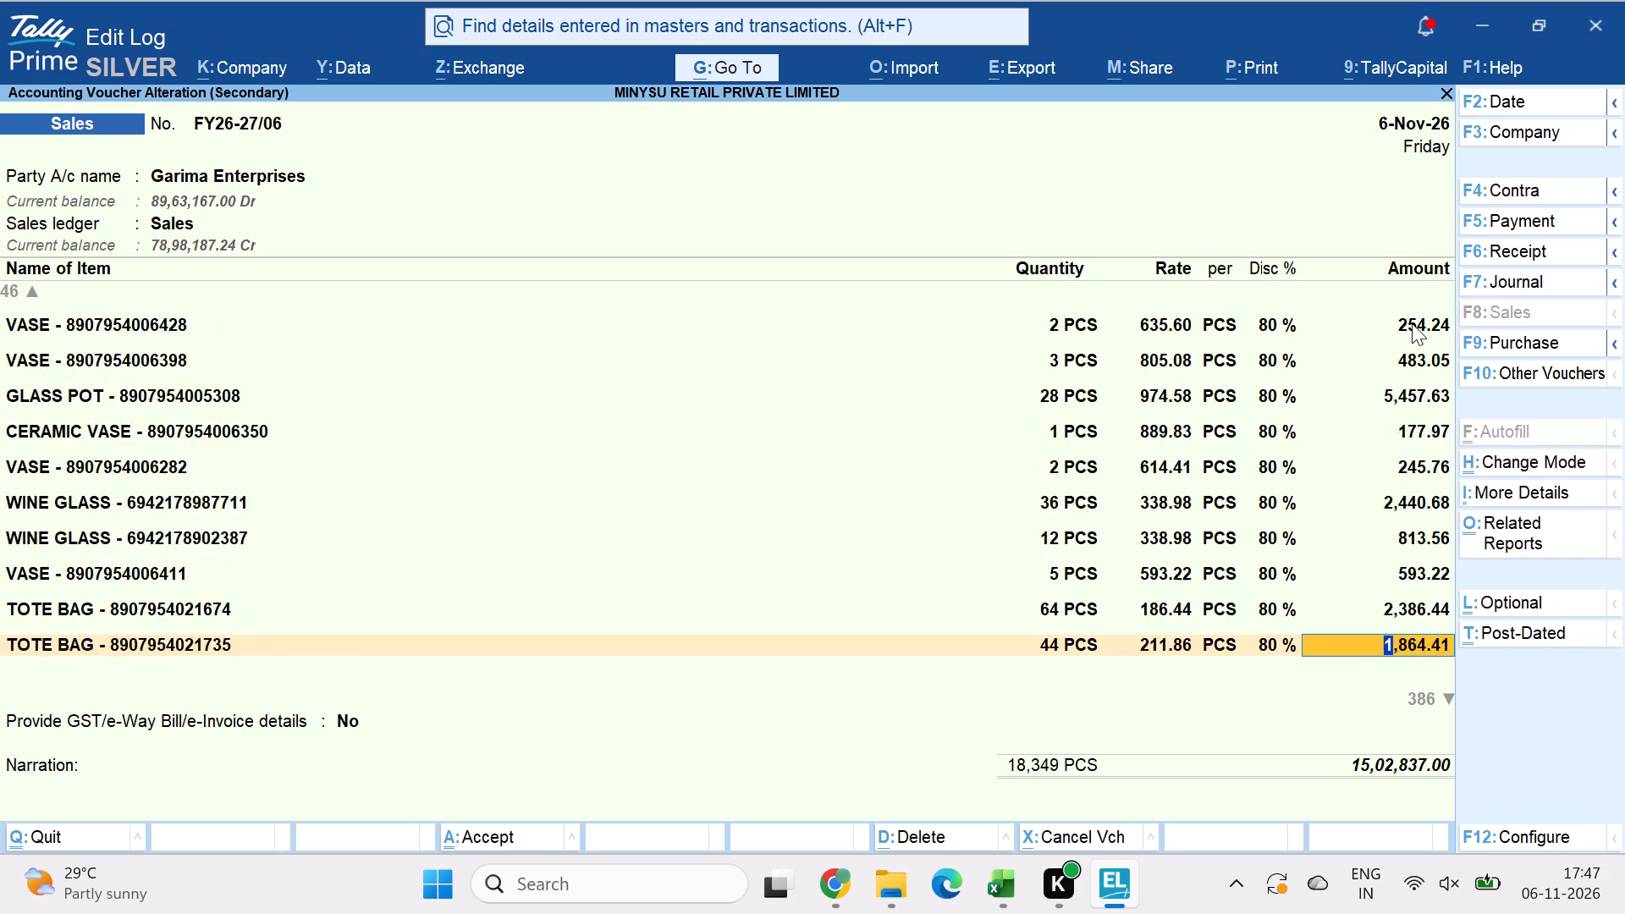
key(Down)
key(Down)
key(Down)
key(Down)
key(Up)
key(Up)
key(Up)
key(Up)
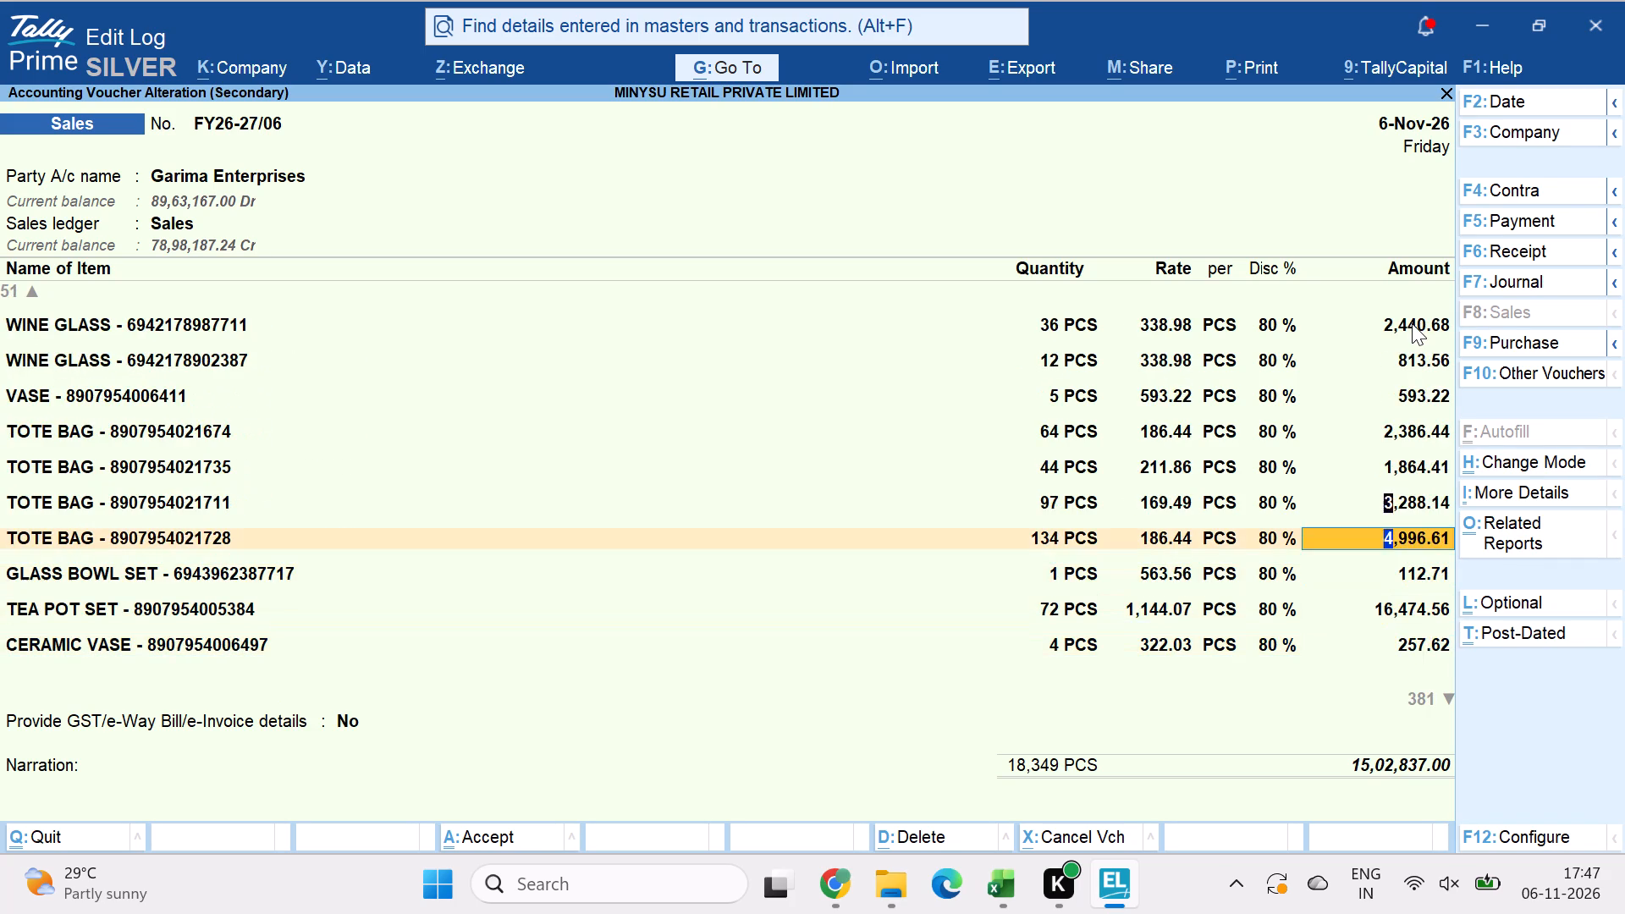
key(Up)
key(Up)
key(Up)
key(Down)
key(Return)
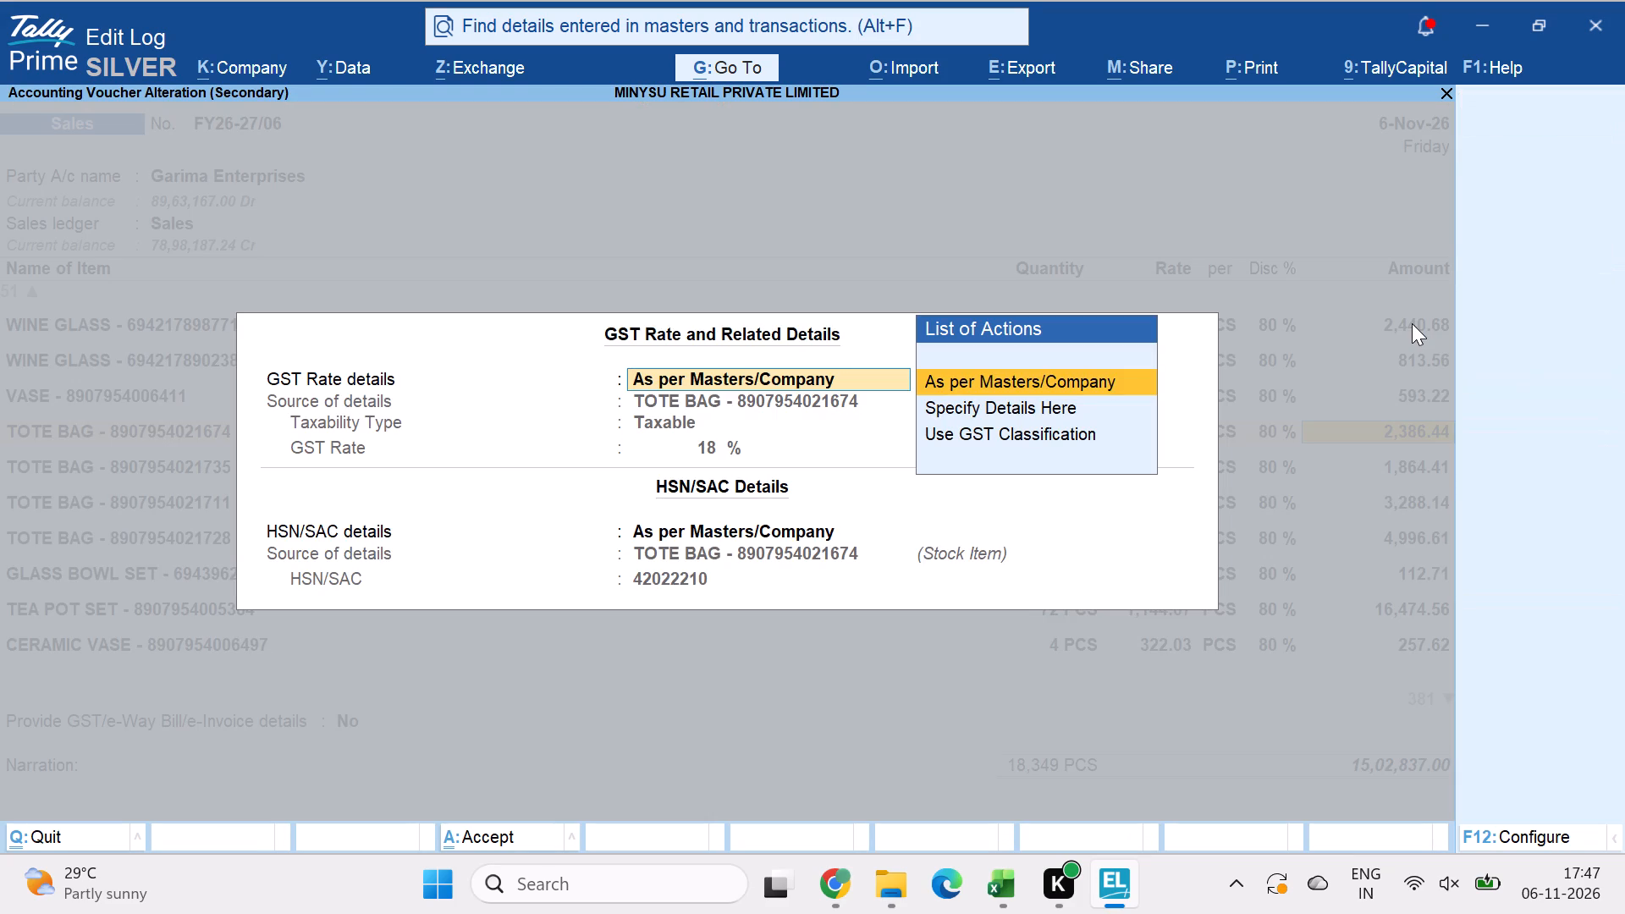
key(ctrl+a)
key(Down)
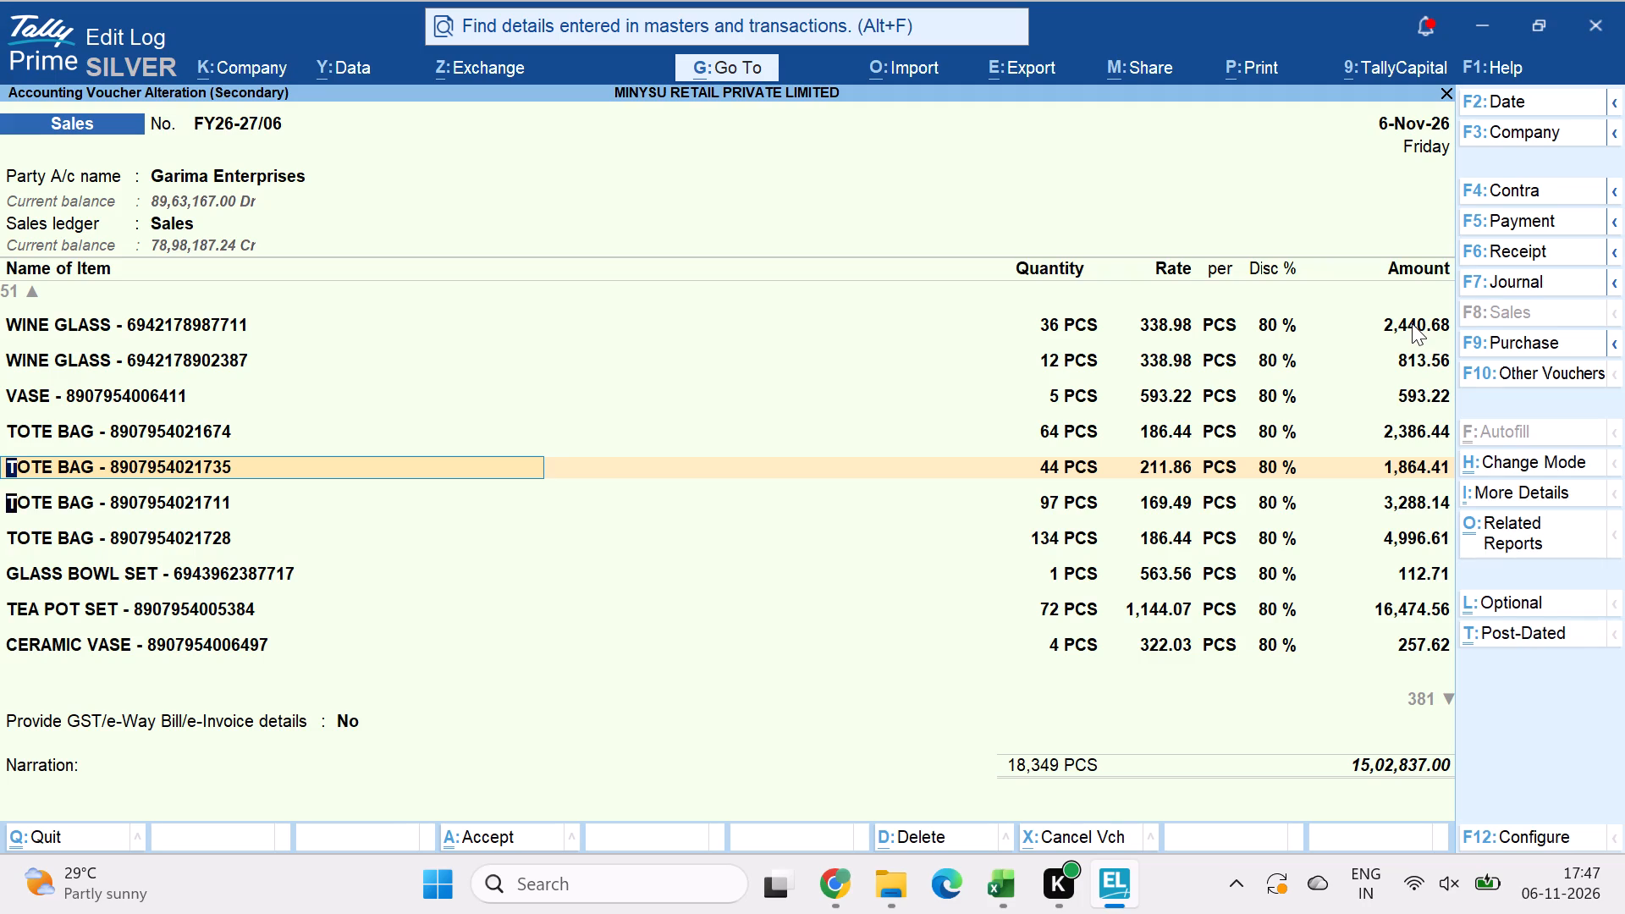
key(Return)
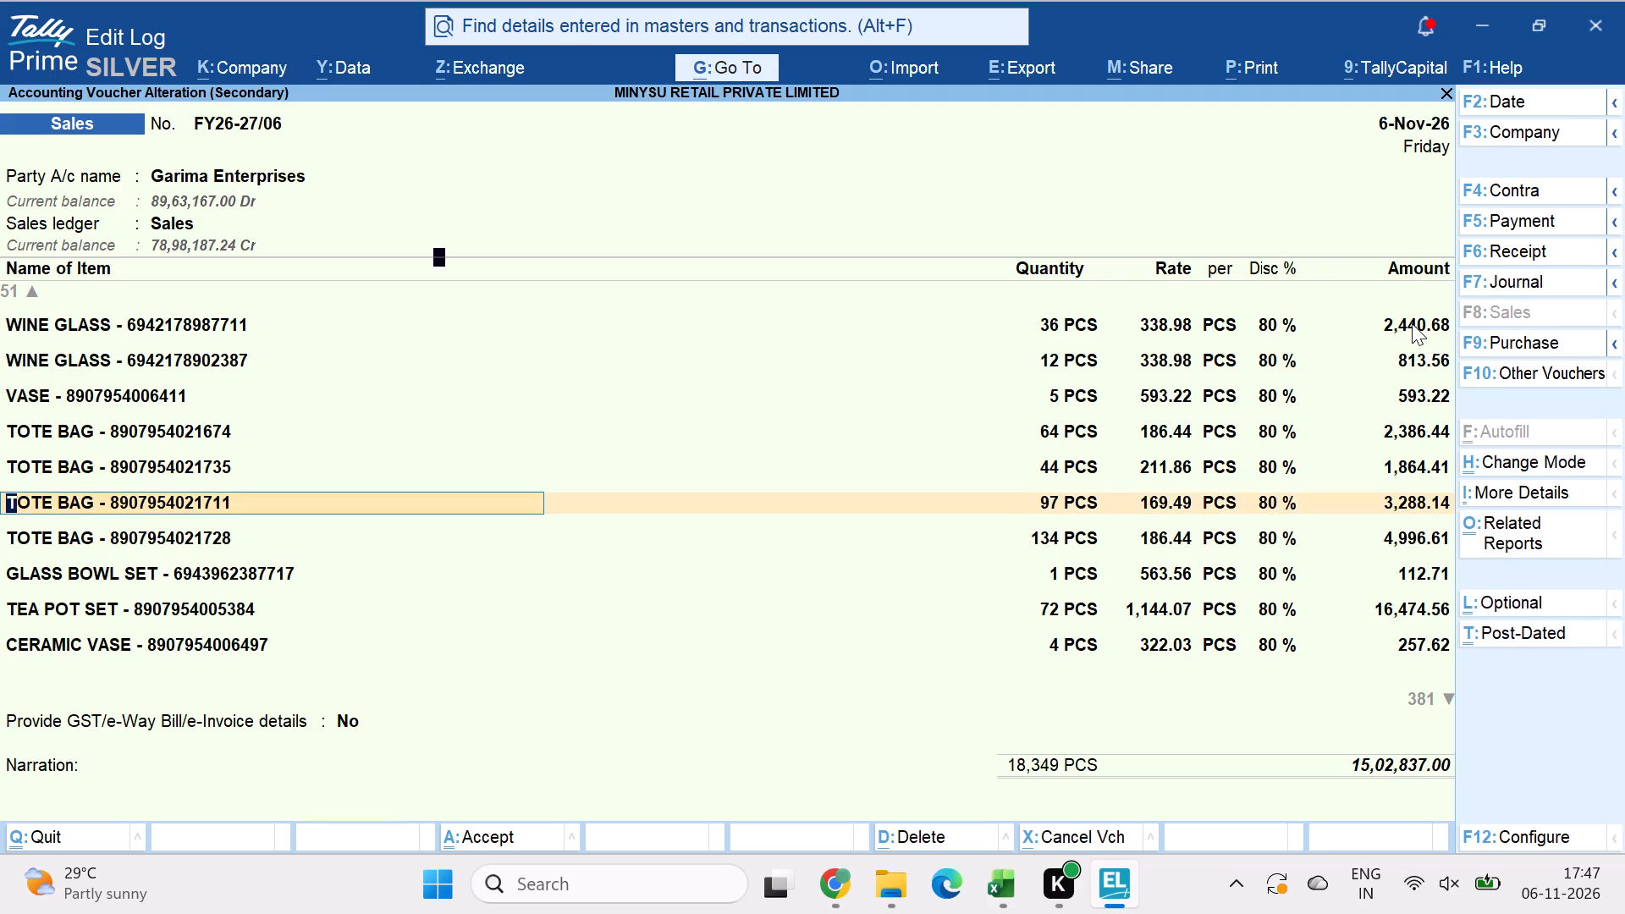
key(ctrl+a)
key(Down)
key(Down)
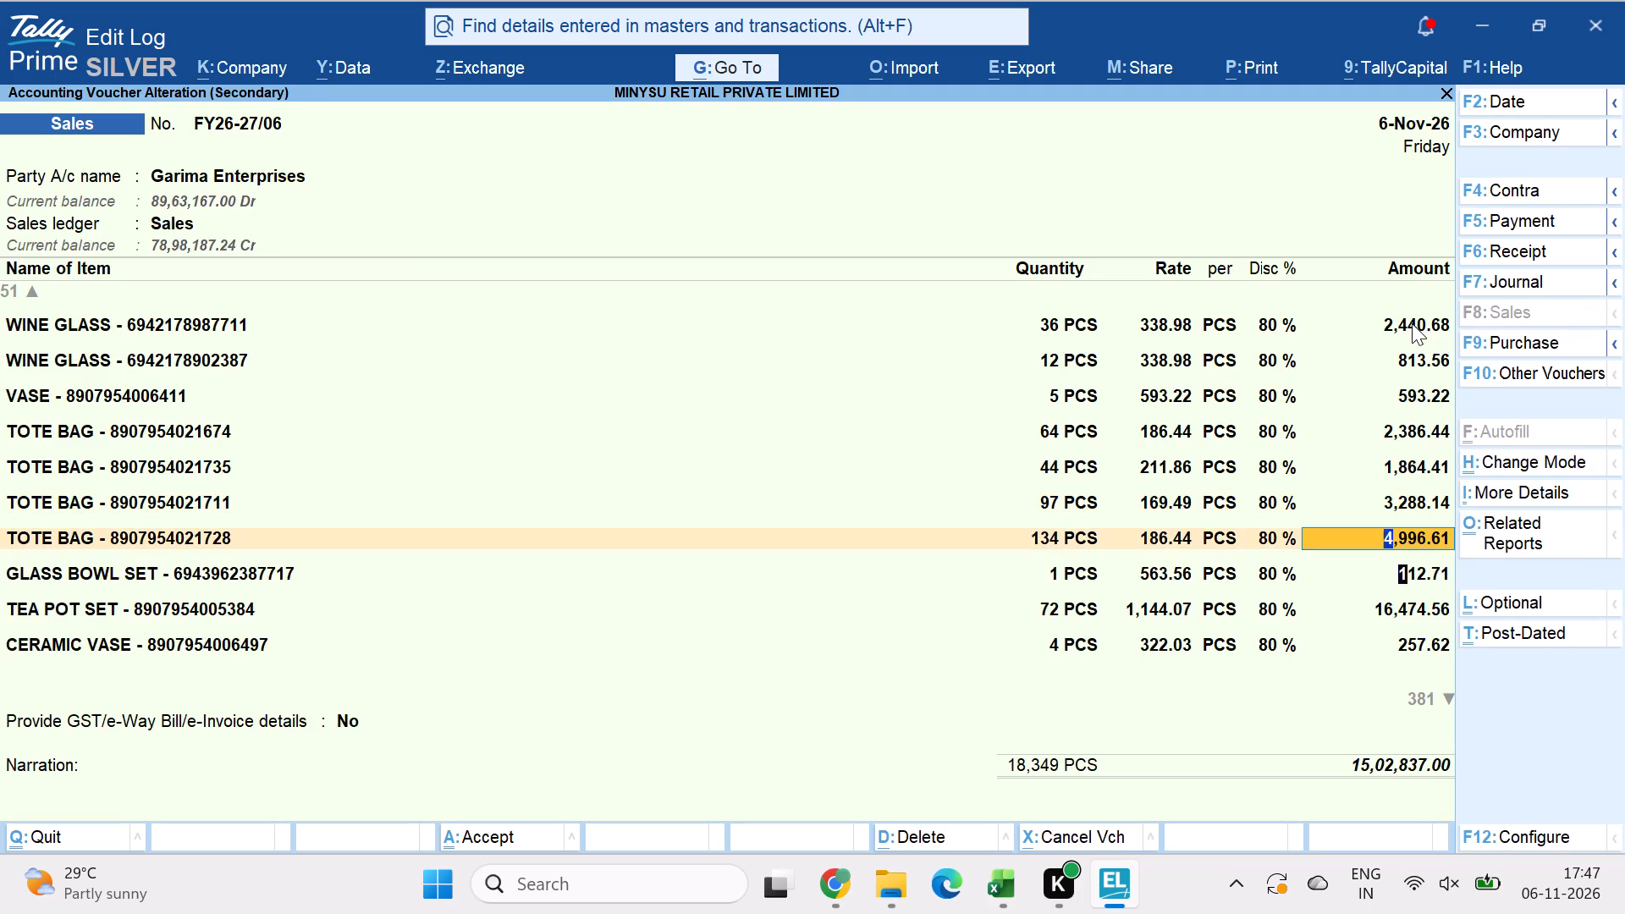
key(Down)
key(Down)
key(Down)
key(Down)
key(Down)
key(Down)
key(Down)
key(Down)
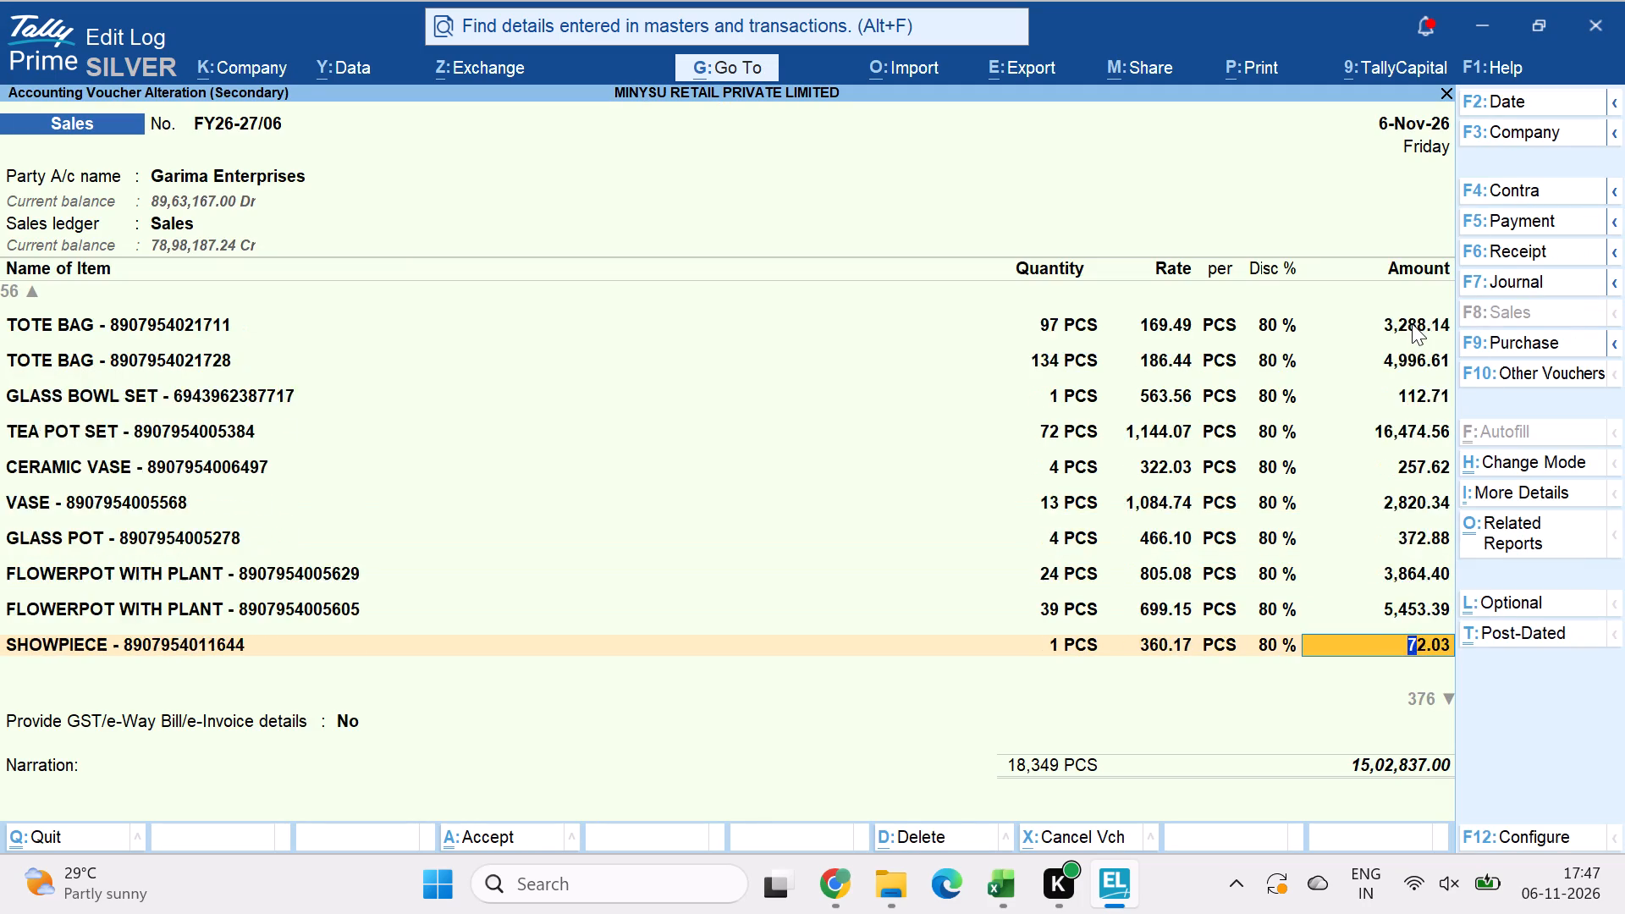
key(Down)
key(Down)
key(Down)
key(Down)
key(Down)
key(Down)
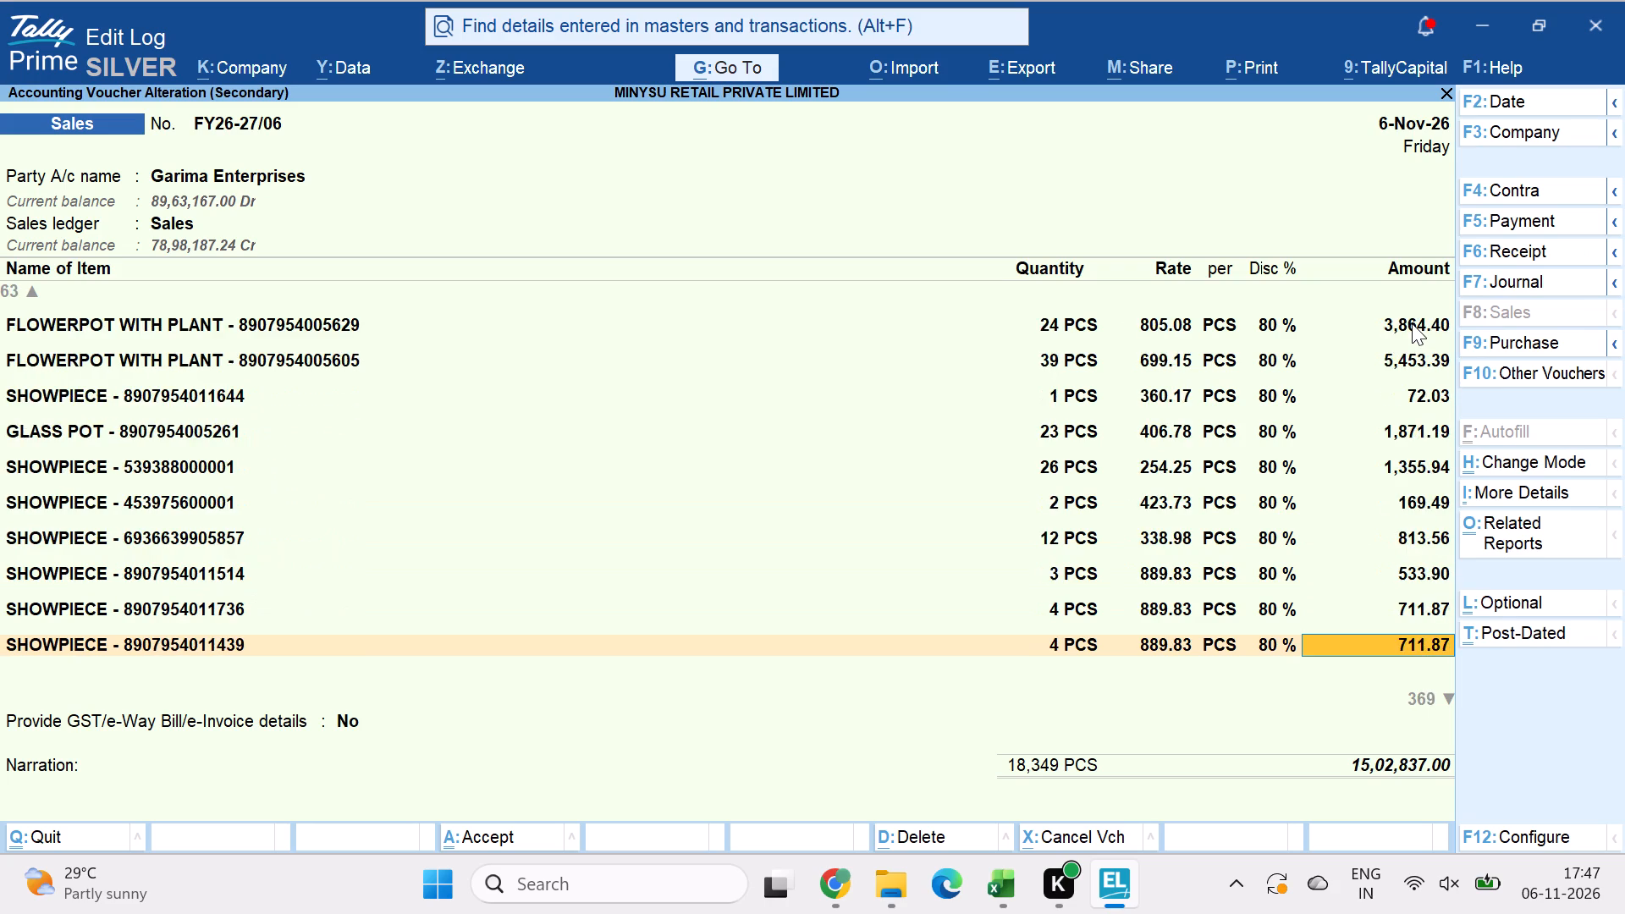
key(Down)
key(Down)
key(Down)
key(Down)
key(Down)
key(Down)
key(Down)
key(Down)
key(Down)
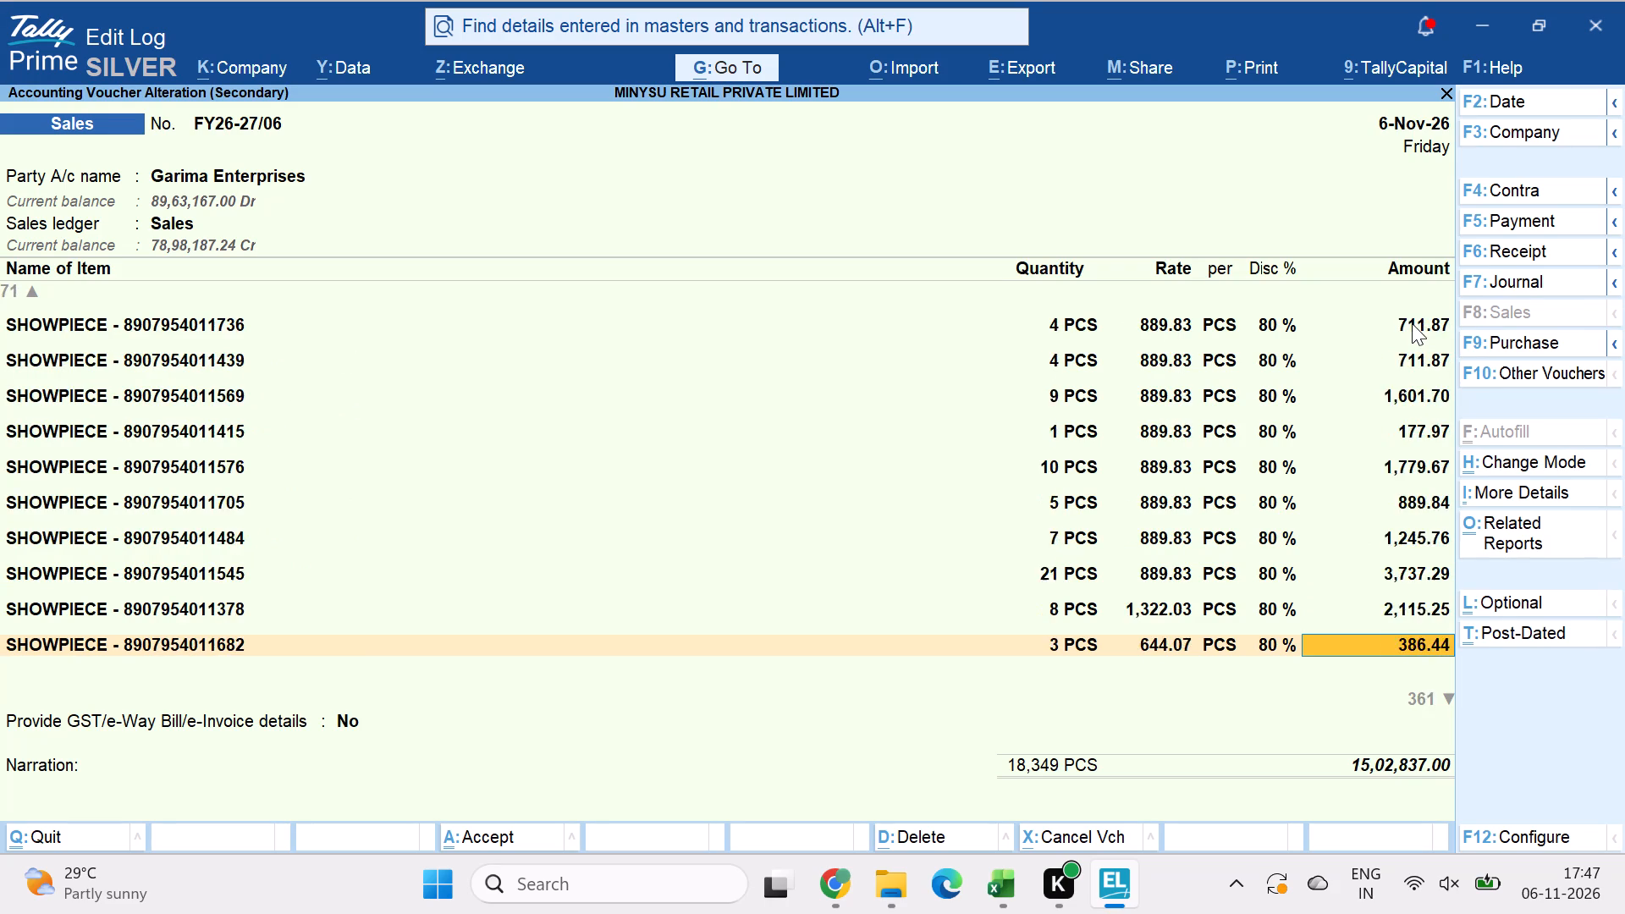
key(Down)
key(Down)
key(Down)
key(Down)
key(Down)
key(Down)
key(Down)
key(Down)
key(Down)
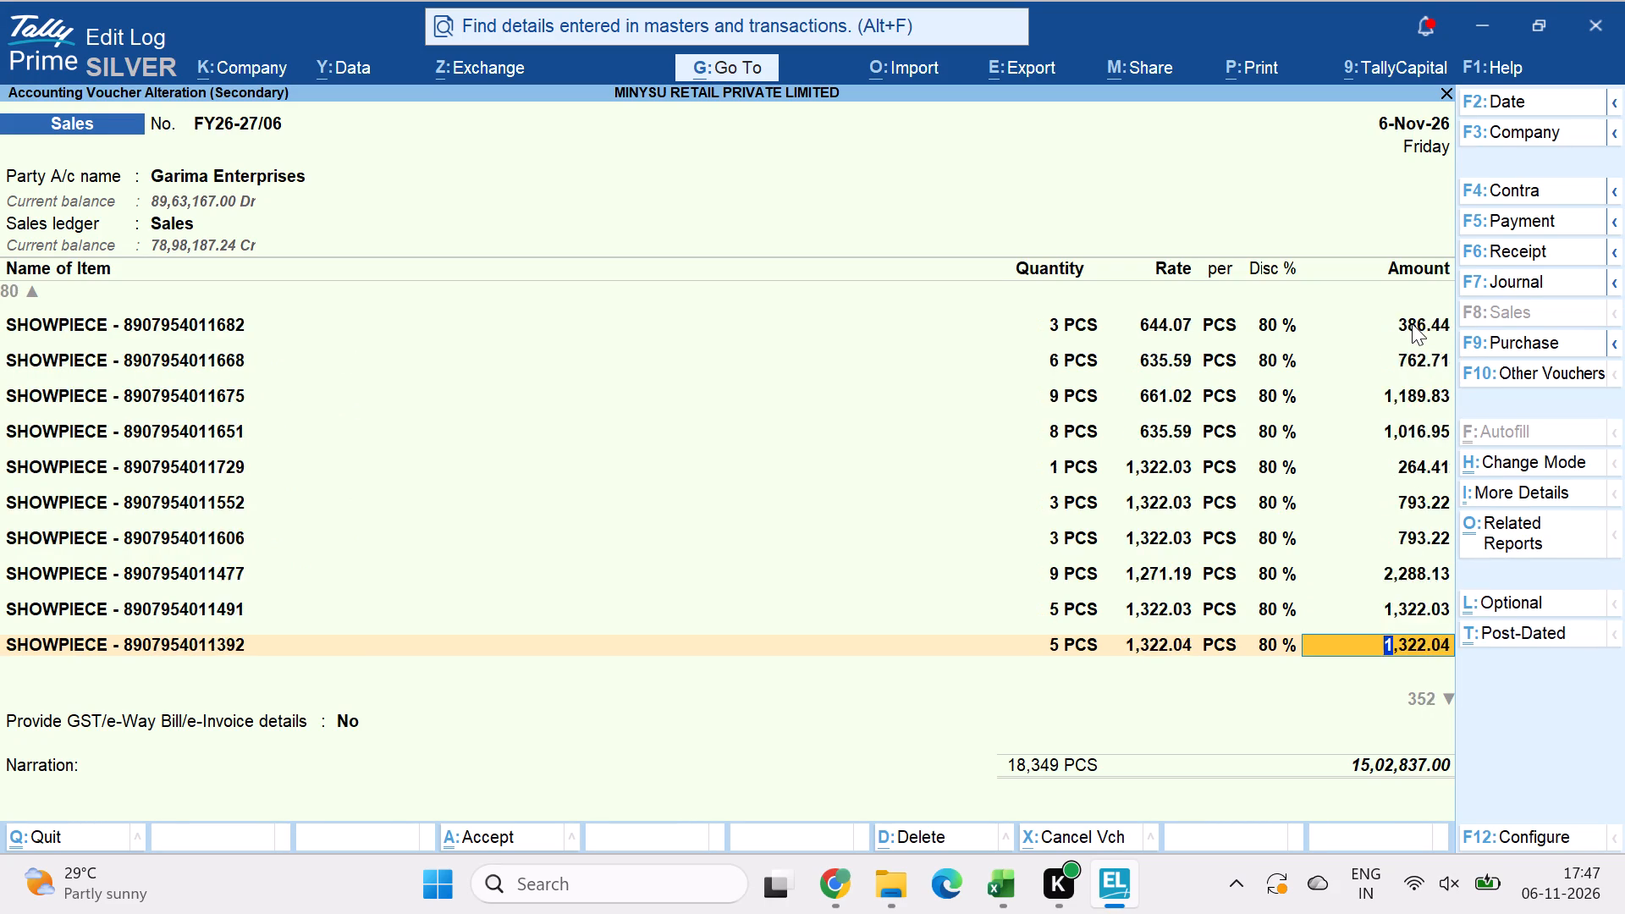
key(Down)
key(Down)
key(Down)
key(Down)
key(Down)
key(Down)
key(Down)
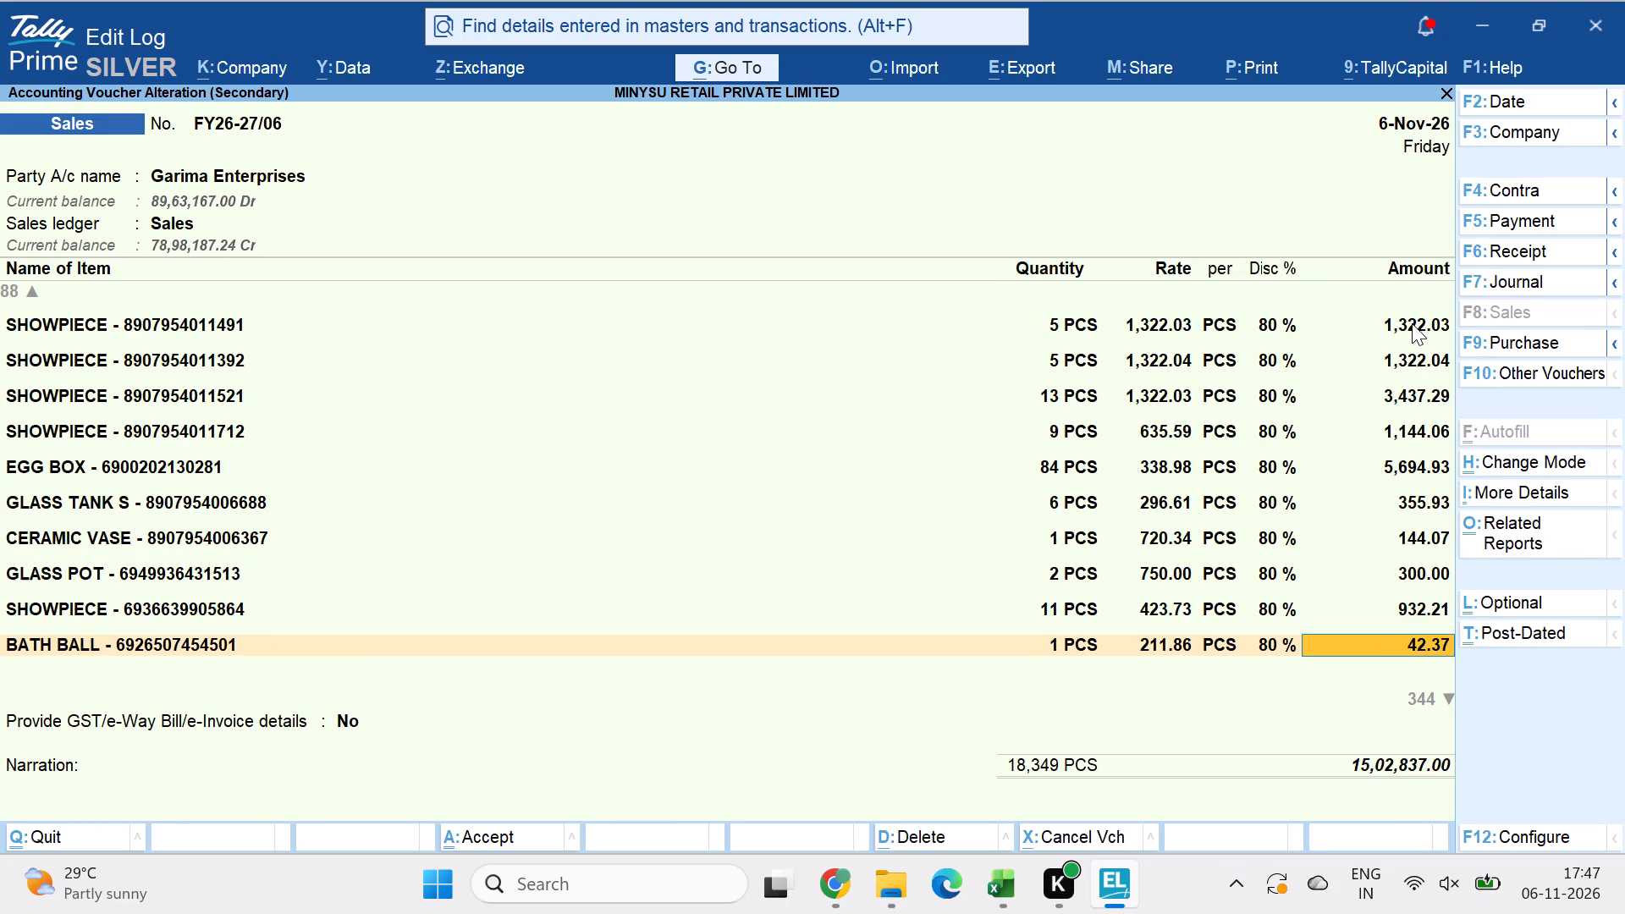
key(Down)
key(Down)
key(Down)
key(Down)
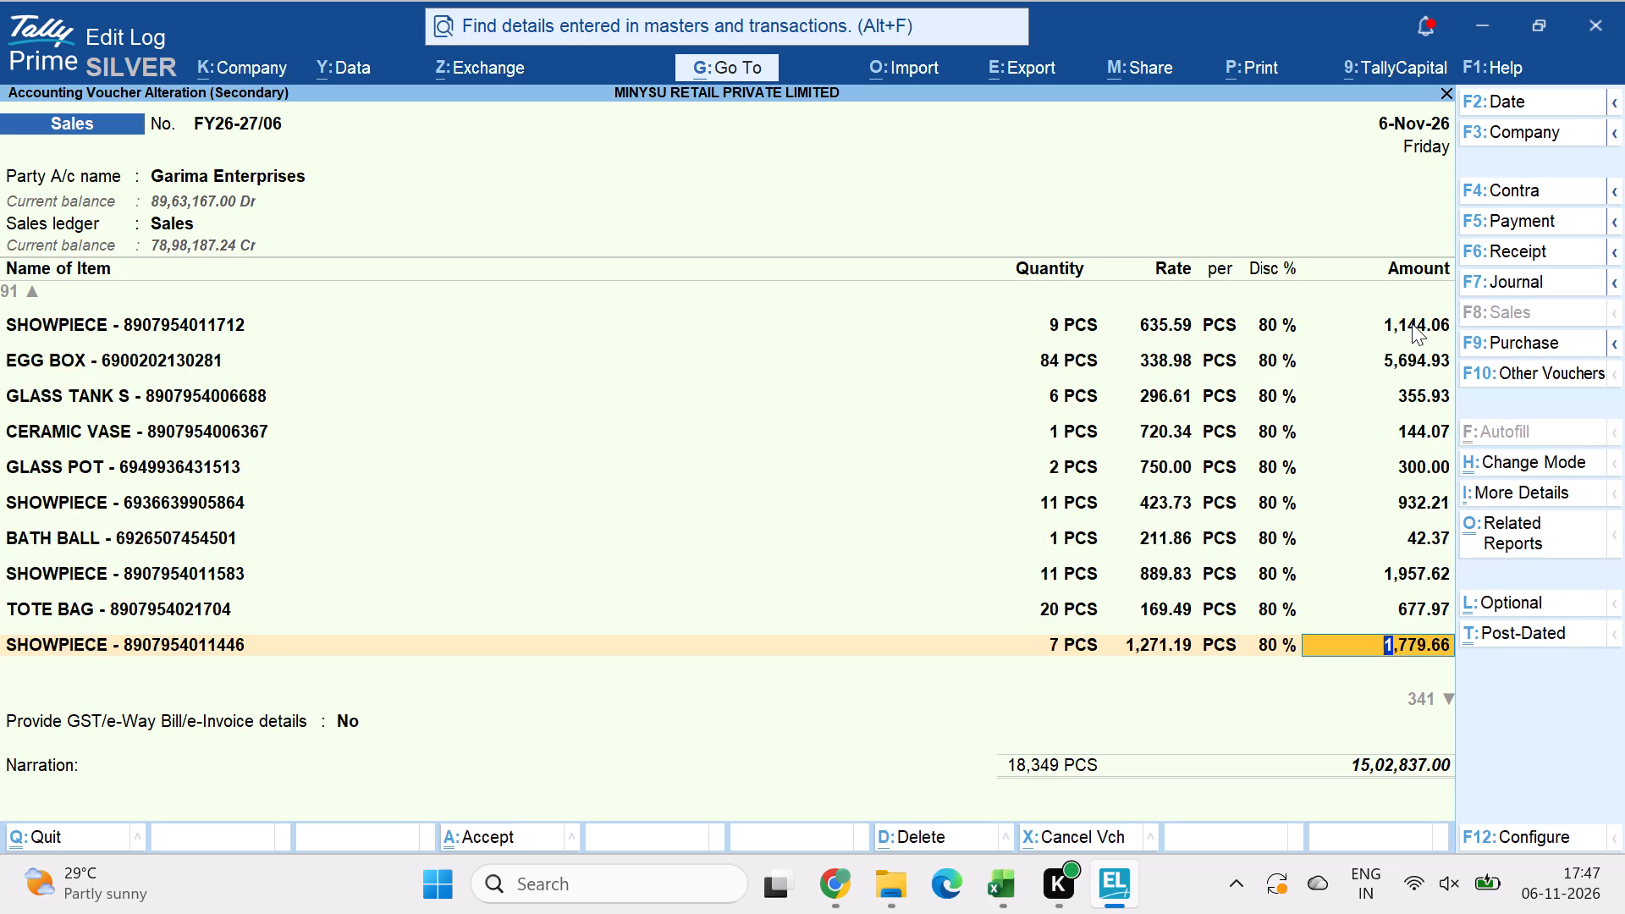
key(Down)
key(Down)
key(Down)
key(Down)
key(Down)
key(Down)
key(Down)
key(Down)
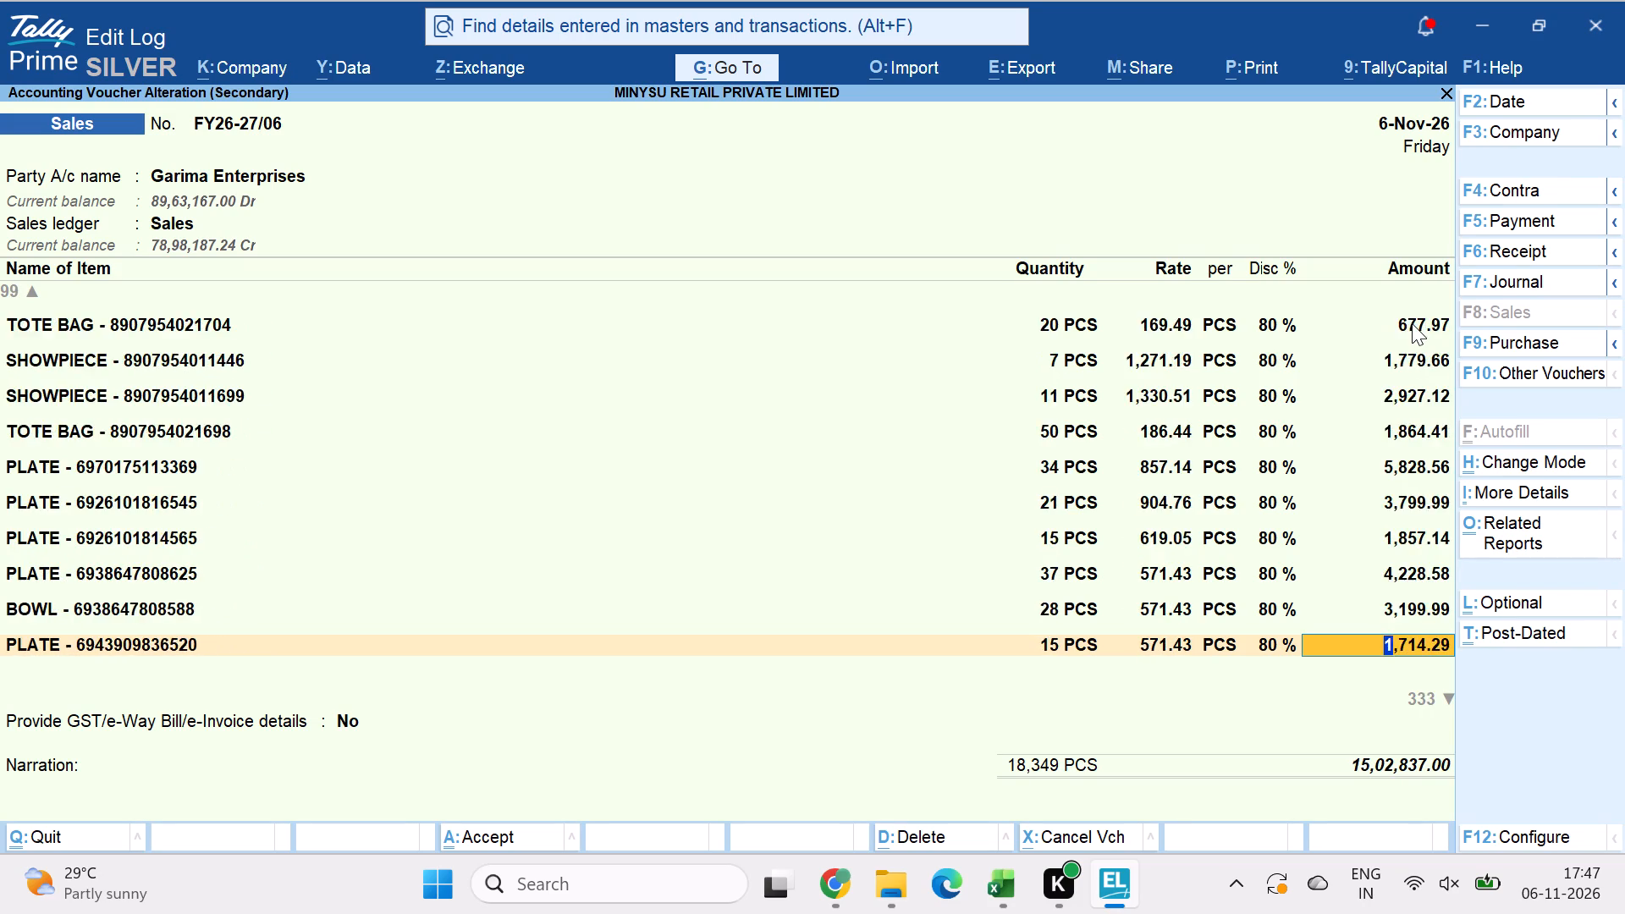
key(Down)
key(Down)
key(Down)
key(Down)
key(Down)
key(Down)
key(Down)
key(Down)
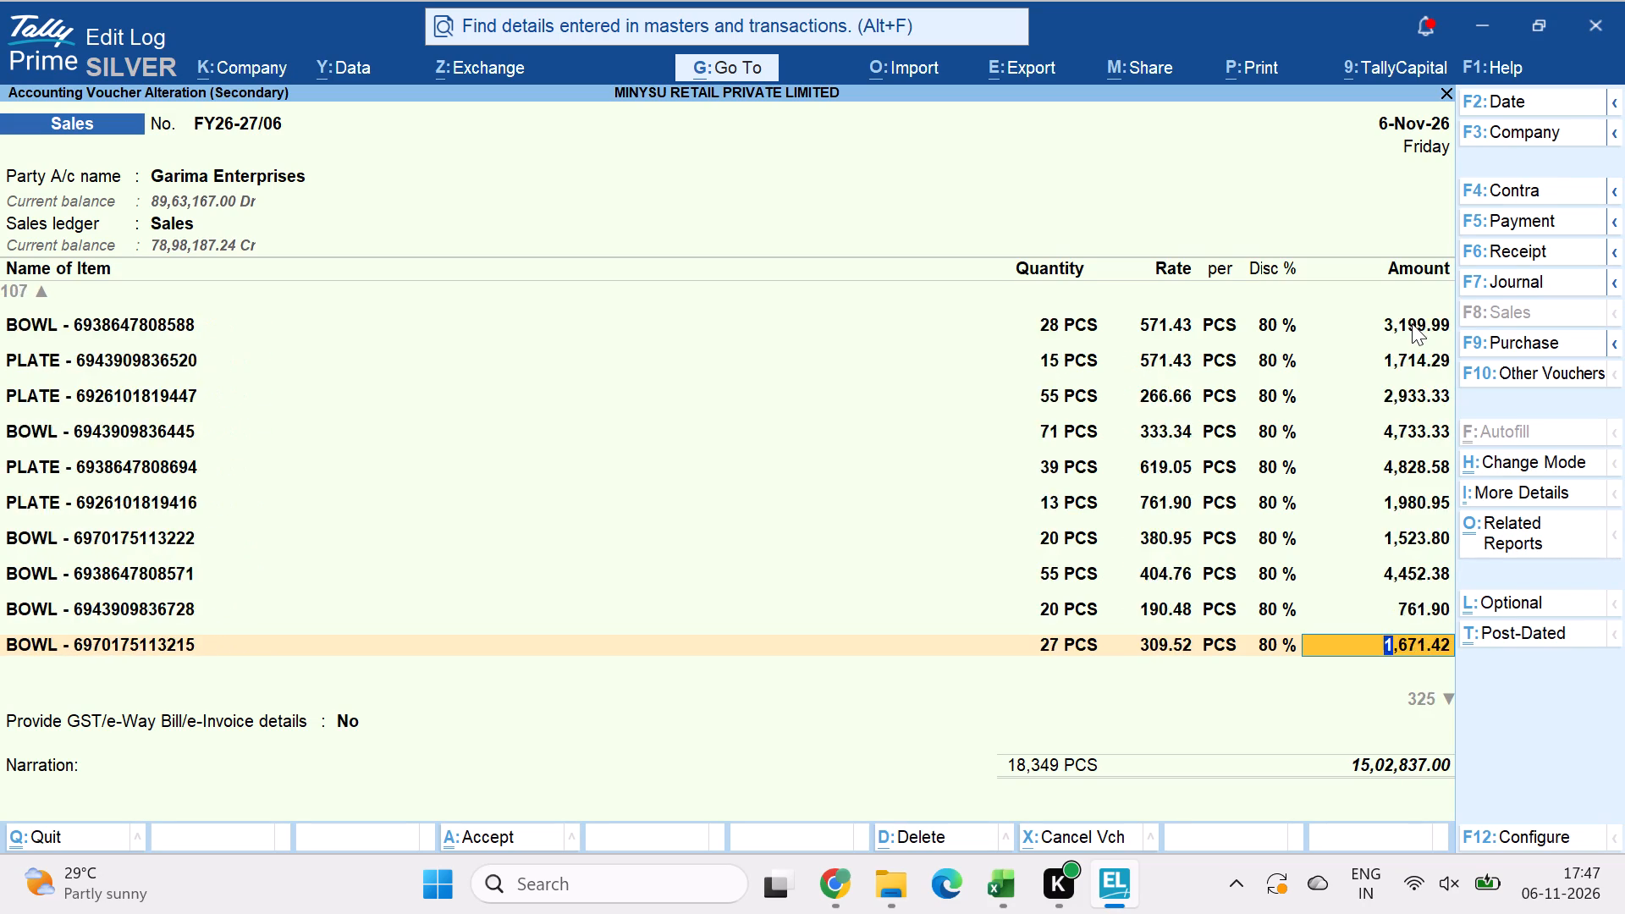
key(Down)
key(Down)
key(Down)
key(Down)
key(Down)
key(Down)
key(Down)
key(Down)
key(Down)
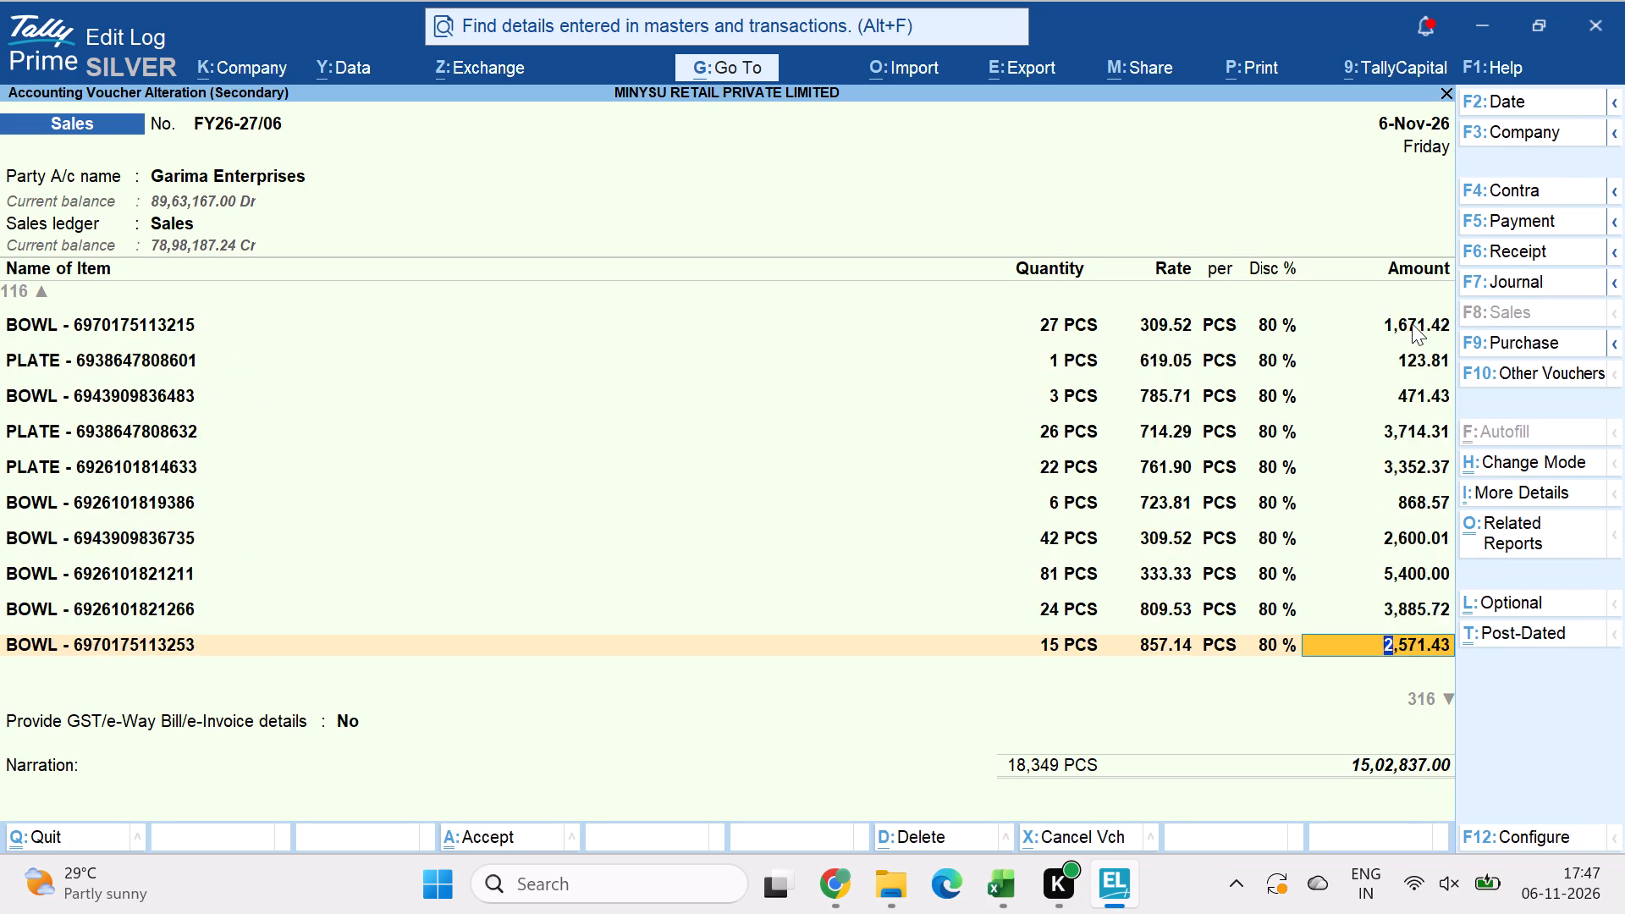
key(Down)
key(Down)
key(Down)
key(Down)
key(Down)
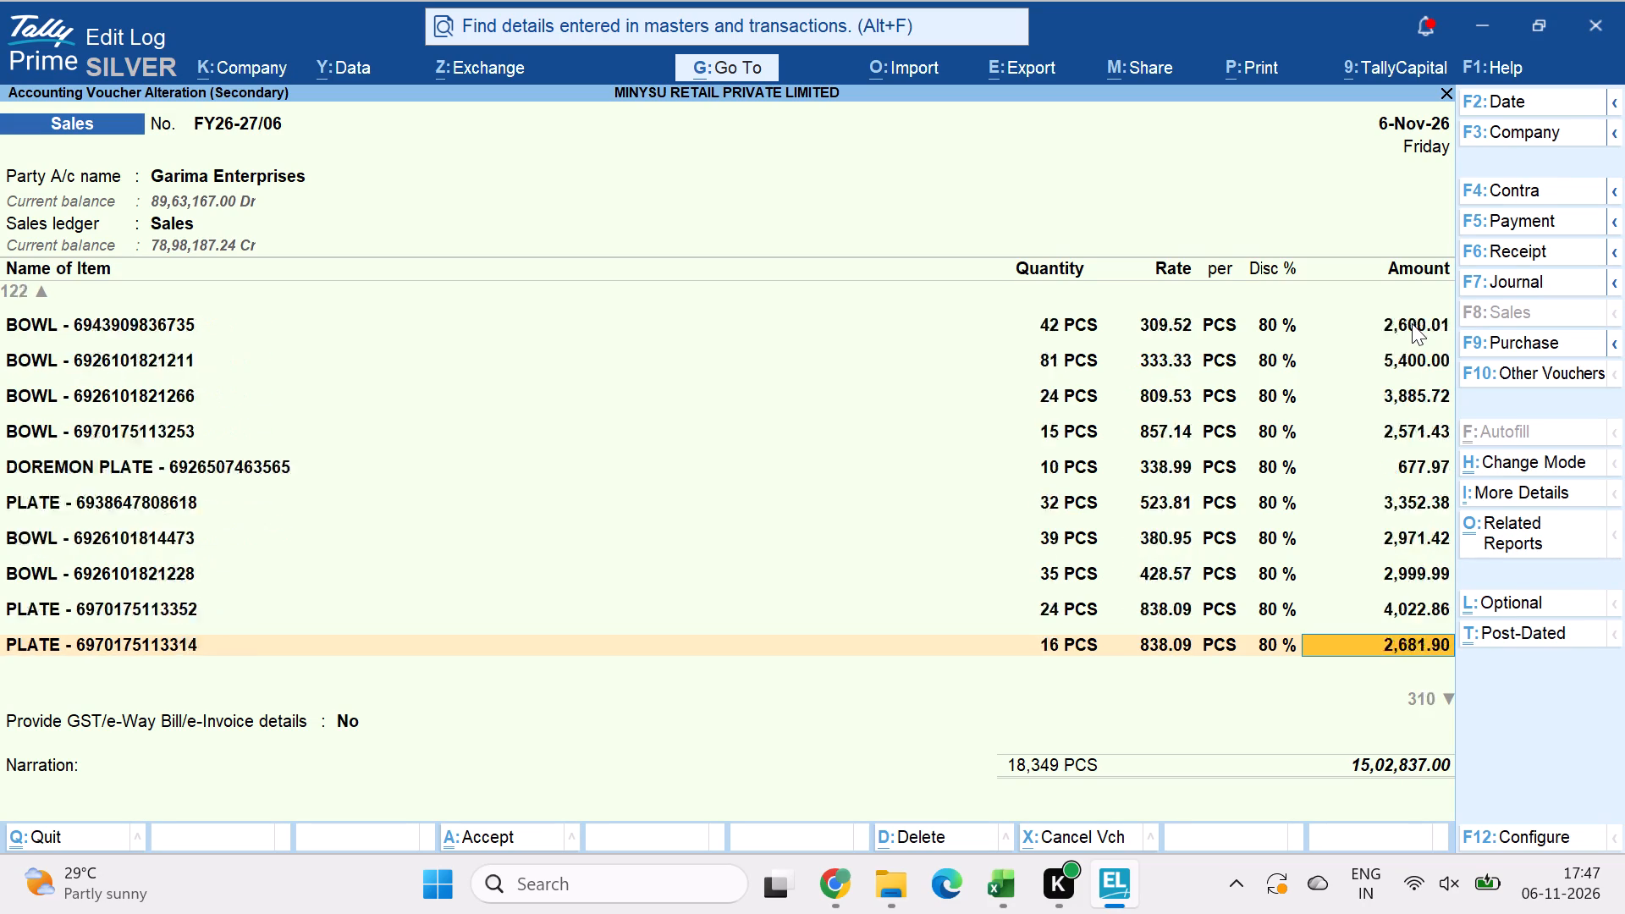
key(Down)
key(Down)
key(Down)
key(Down)
key(Down)
key(Down)
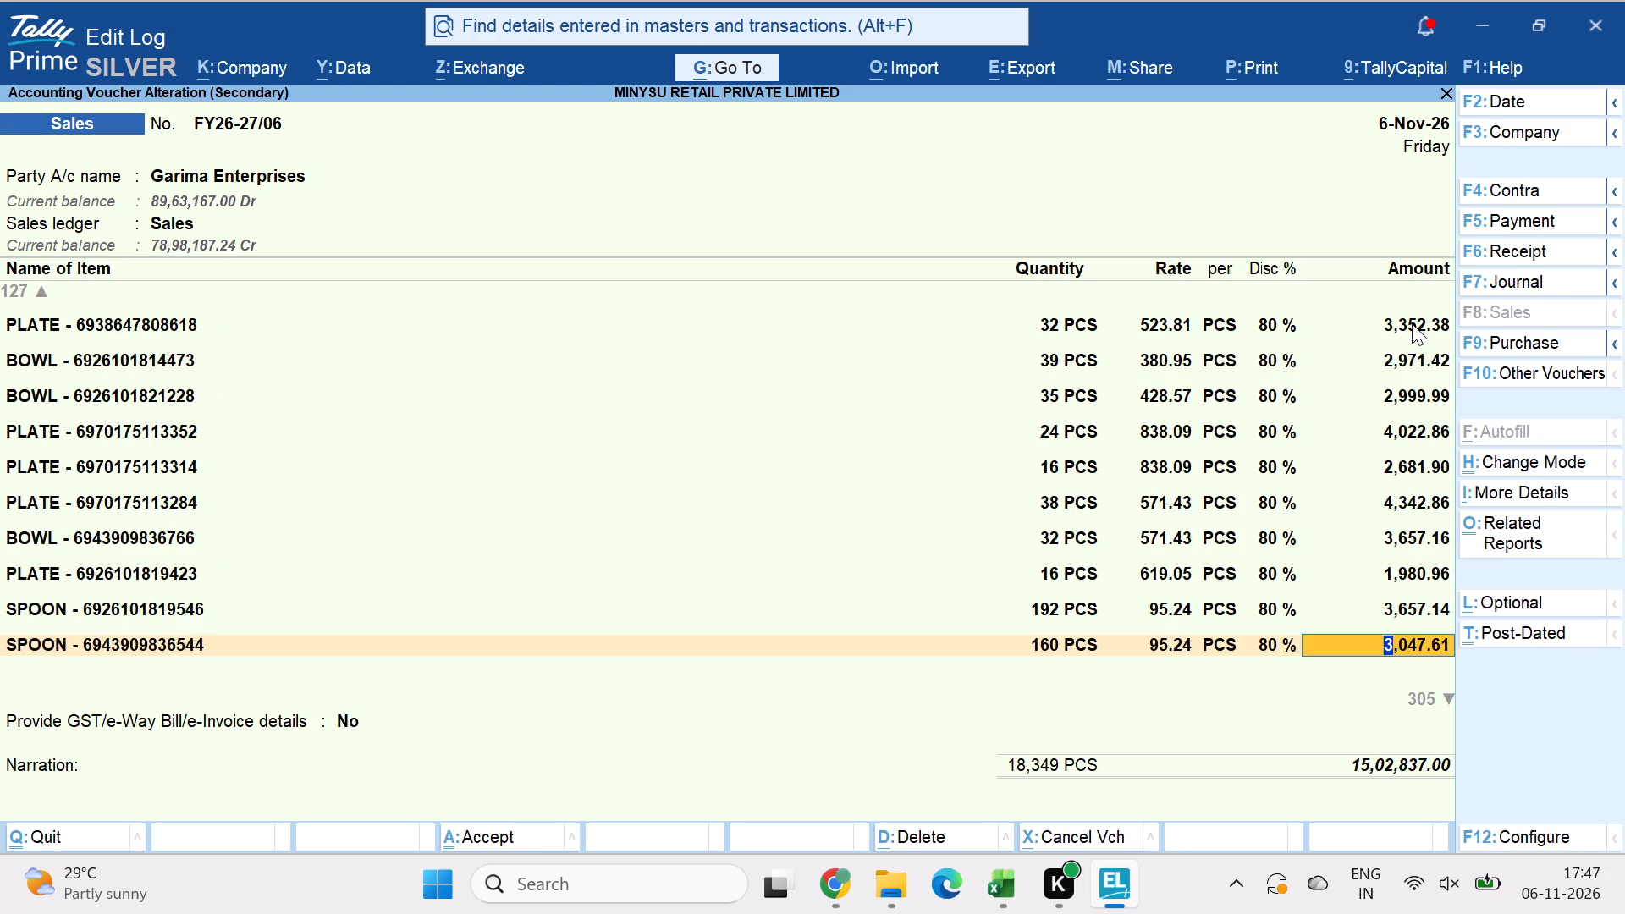
key(Down)
key(Down)
key(Down)
key(Down)
key(Down)
key(Down)
key(Down)
key(Down)
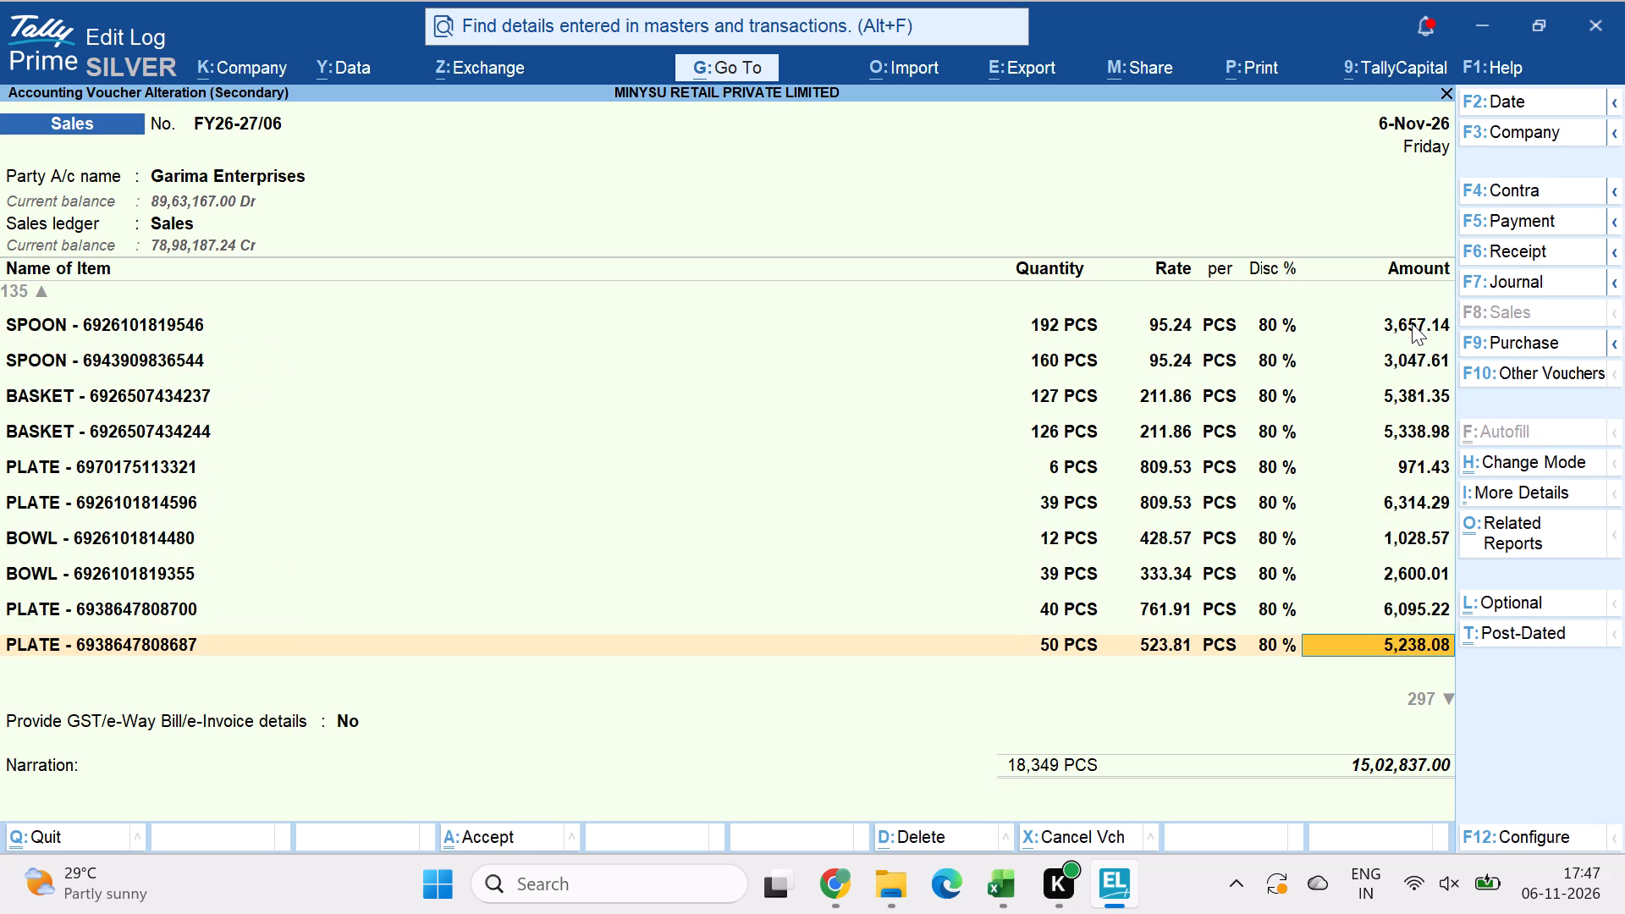
key(Down)
key(Down)
key(Down)
key(Down)
key(Down)
key(Down)
key(Down)
key(Down)
key(Down)
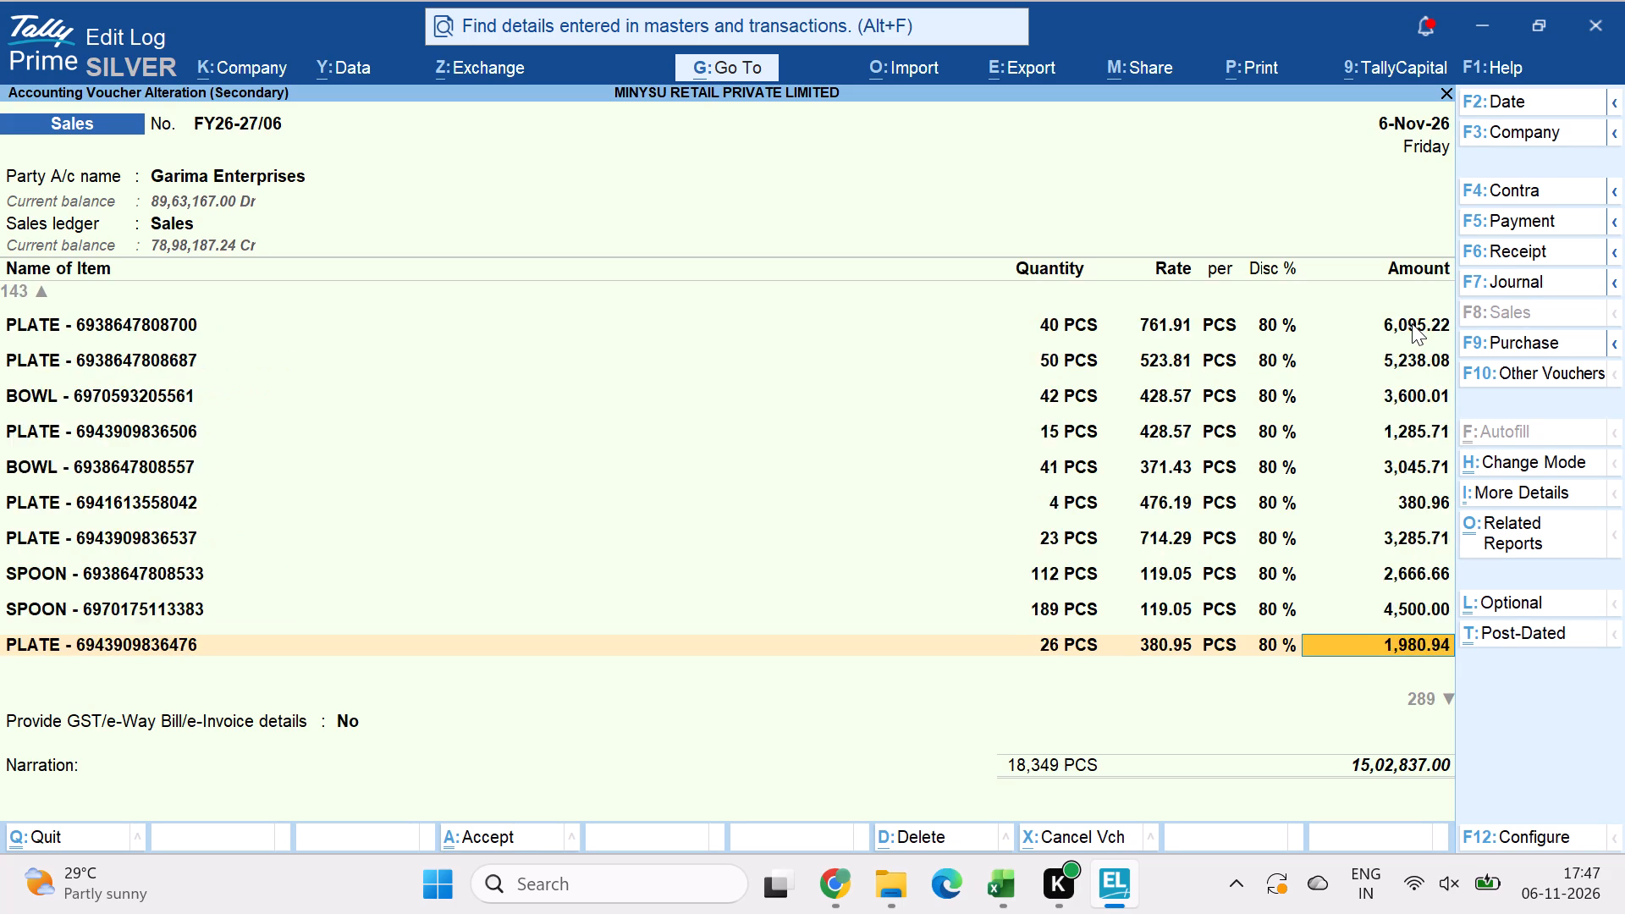
key(Down)
key(Down)
key(Down)
key(Down)
key(Down)
key(Down)
key(Down)
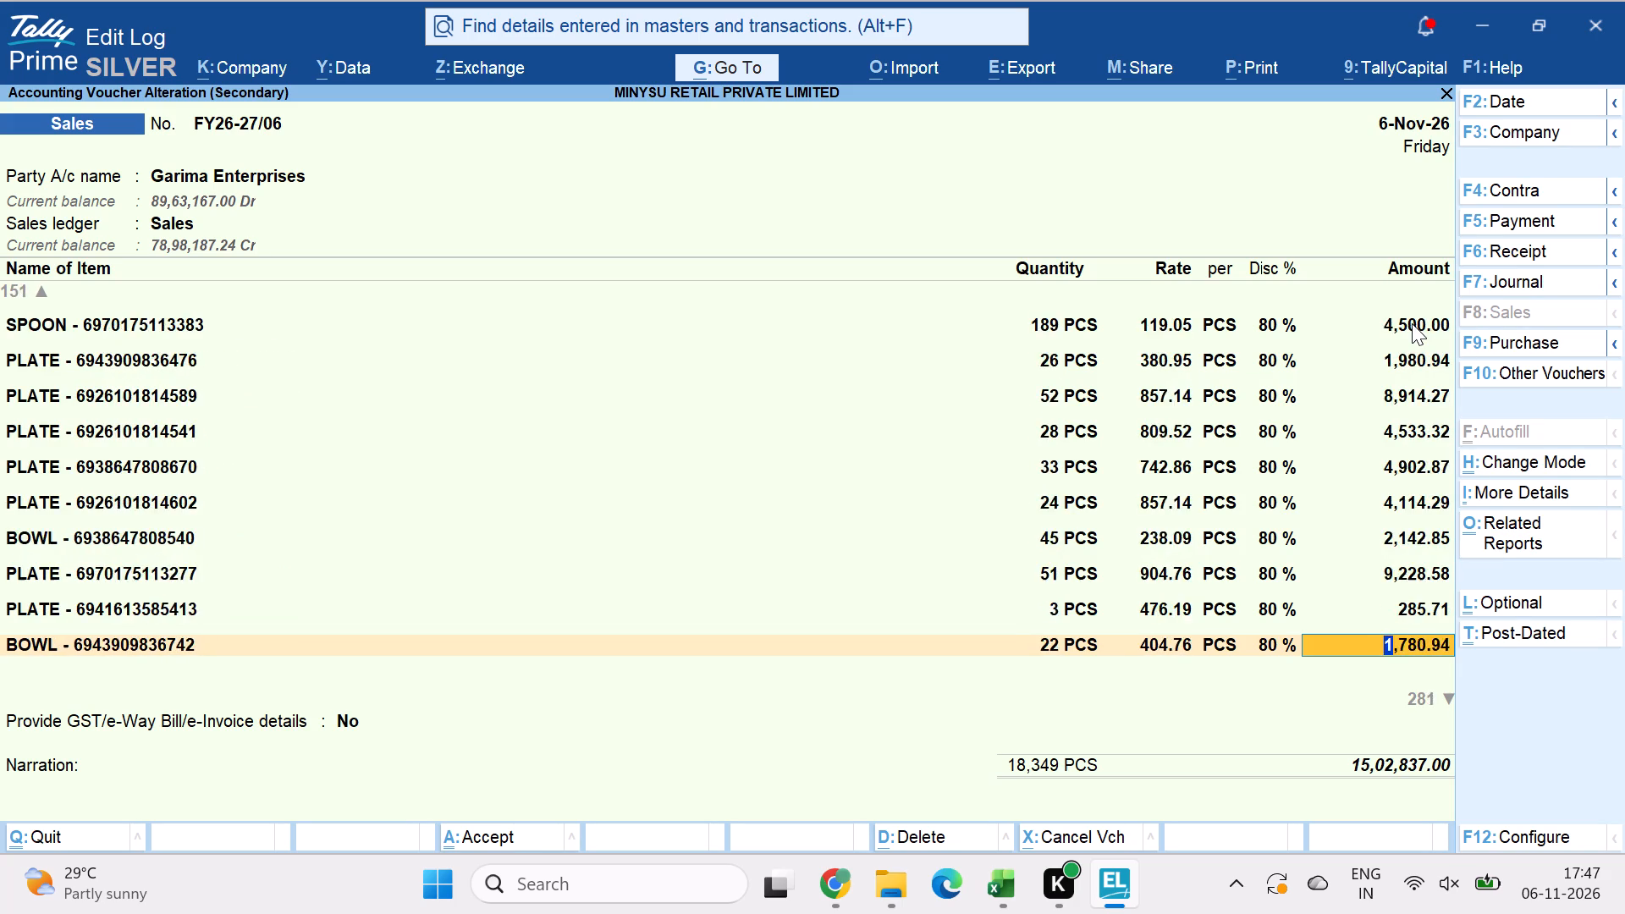
key(Down)
key(Down)
key(Down)
key(Down)
key(Down)
key(Down)
key(Down)
key(Down)
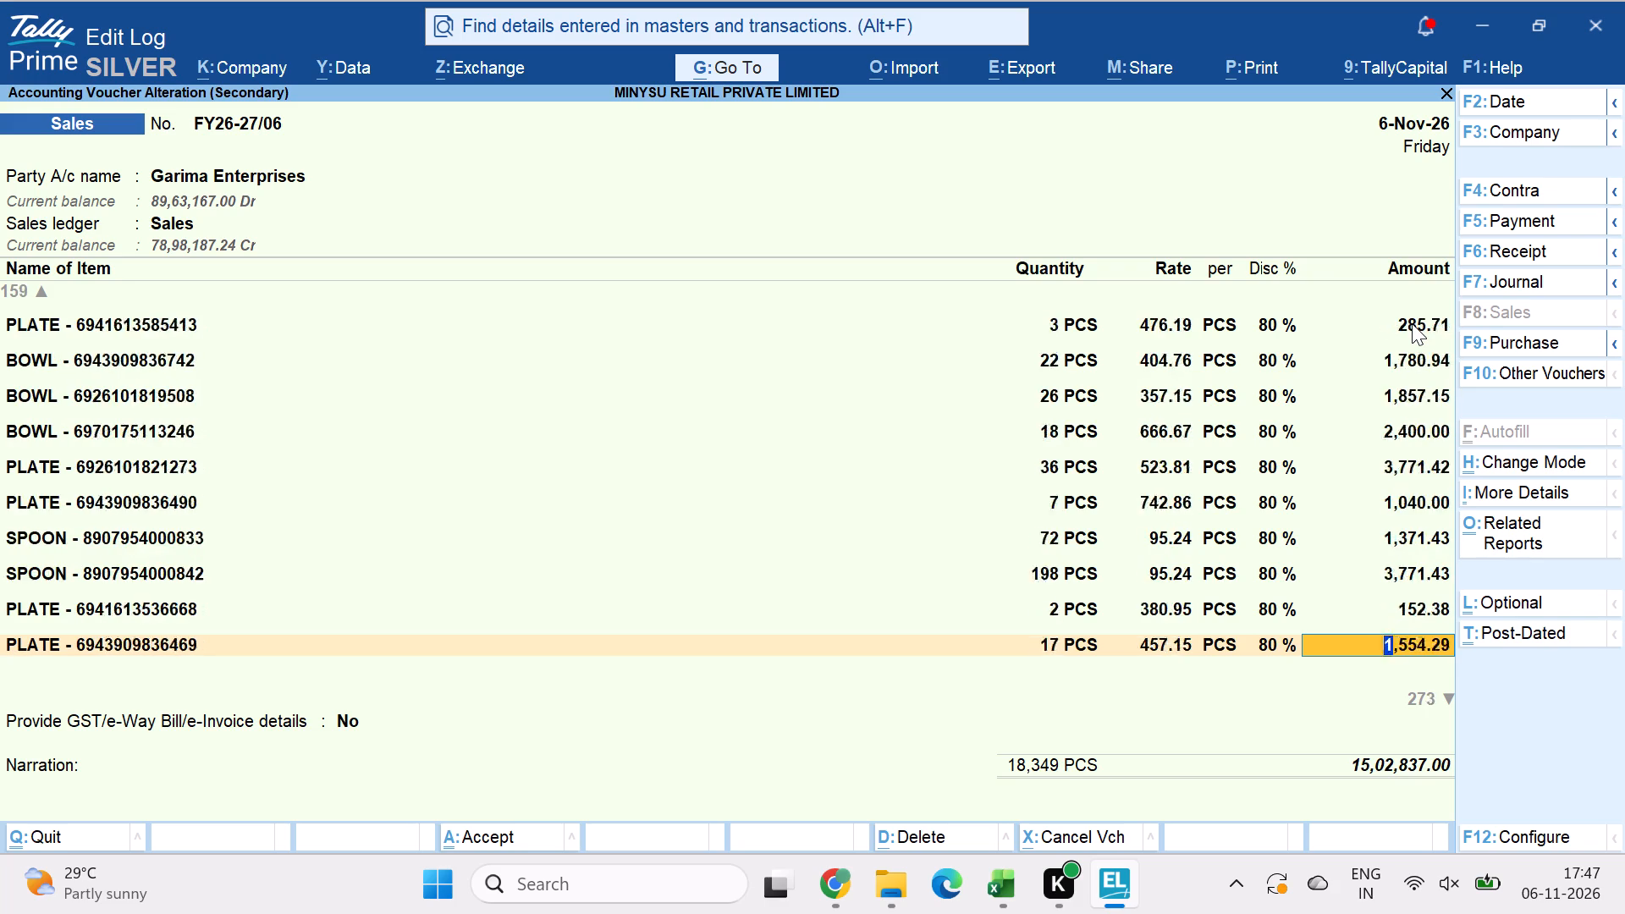
key(Down)
key(Down)
key(Down)
key(Down)
key(Down)
key(Down)
key(Down)
key(Down)
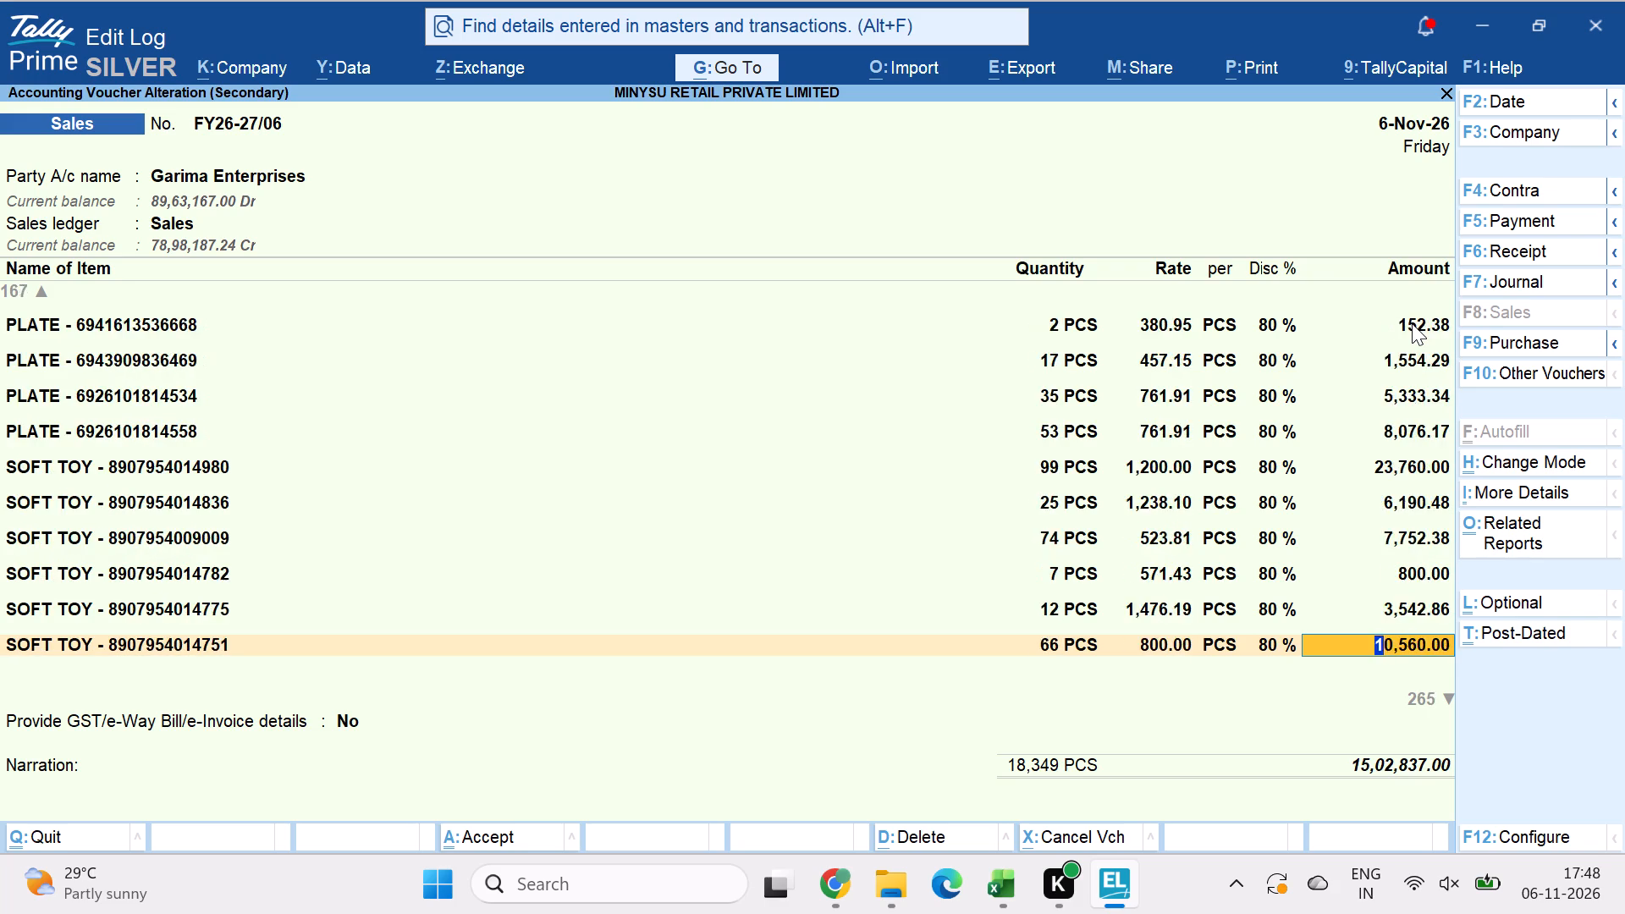
key(Down)
key(Down)
key(Down)
key(Down)
key(Down)
key(Down)
key(Down)
key(Down)
key(Down)
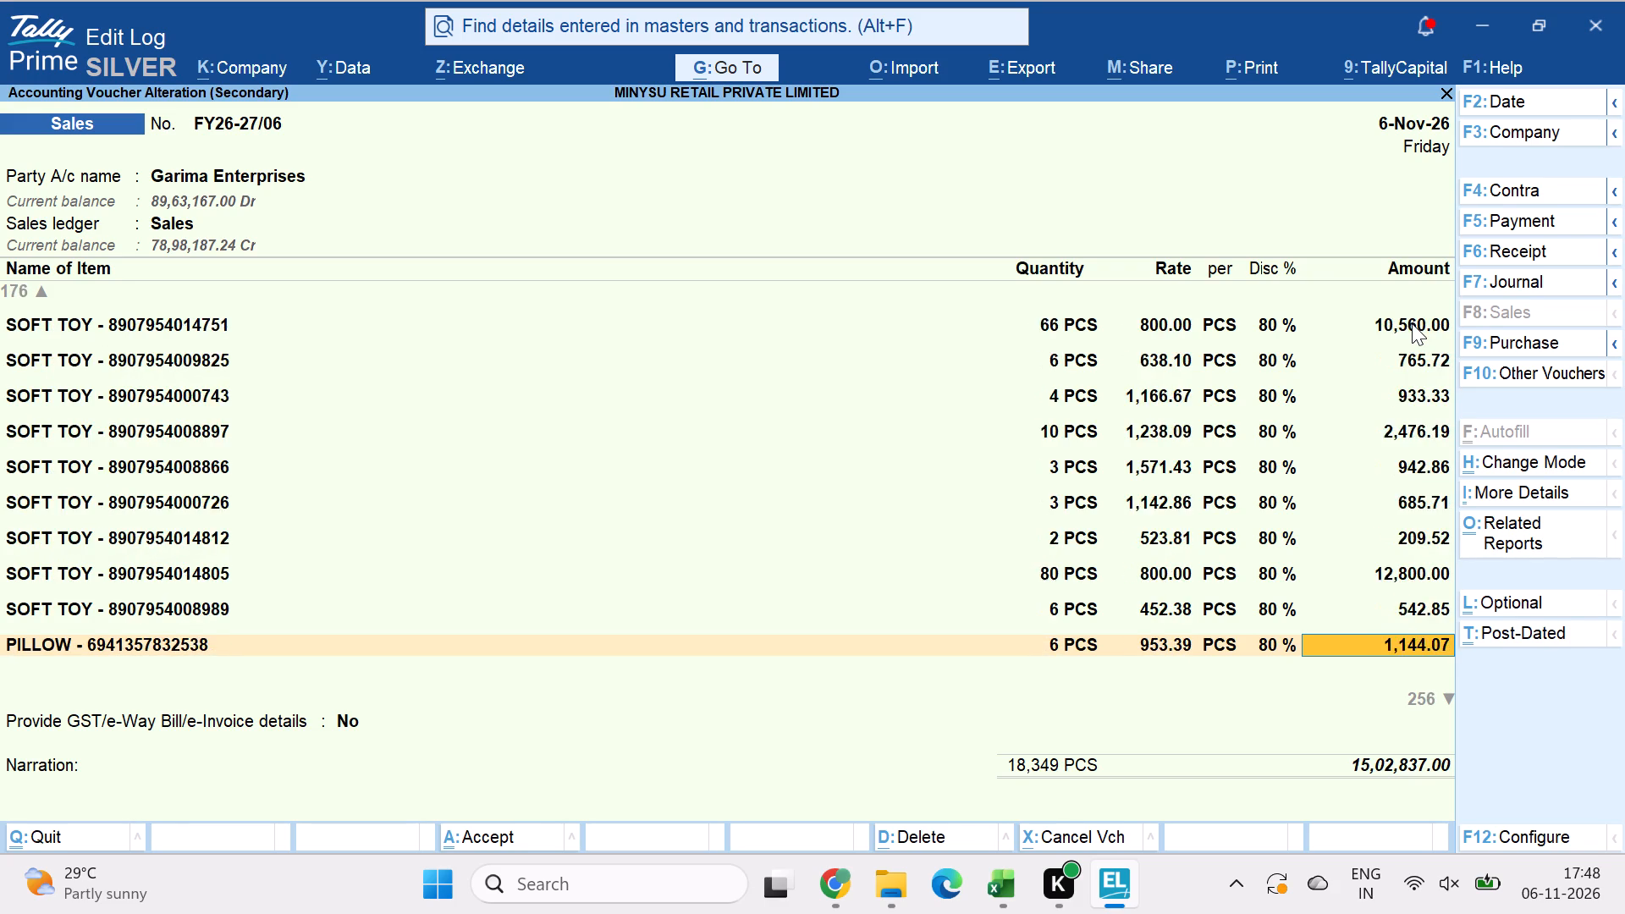
key(Down)
key(Up)
key(Up)
key(Up)
key(Down)
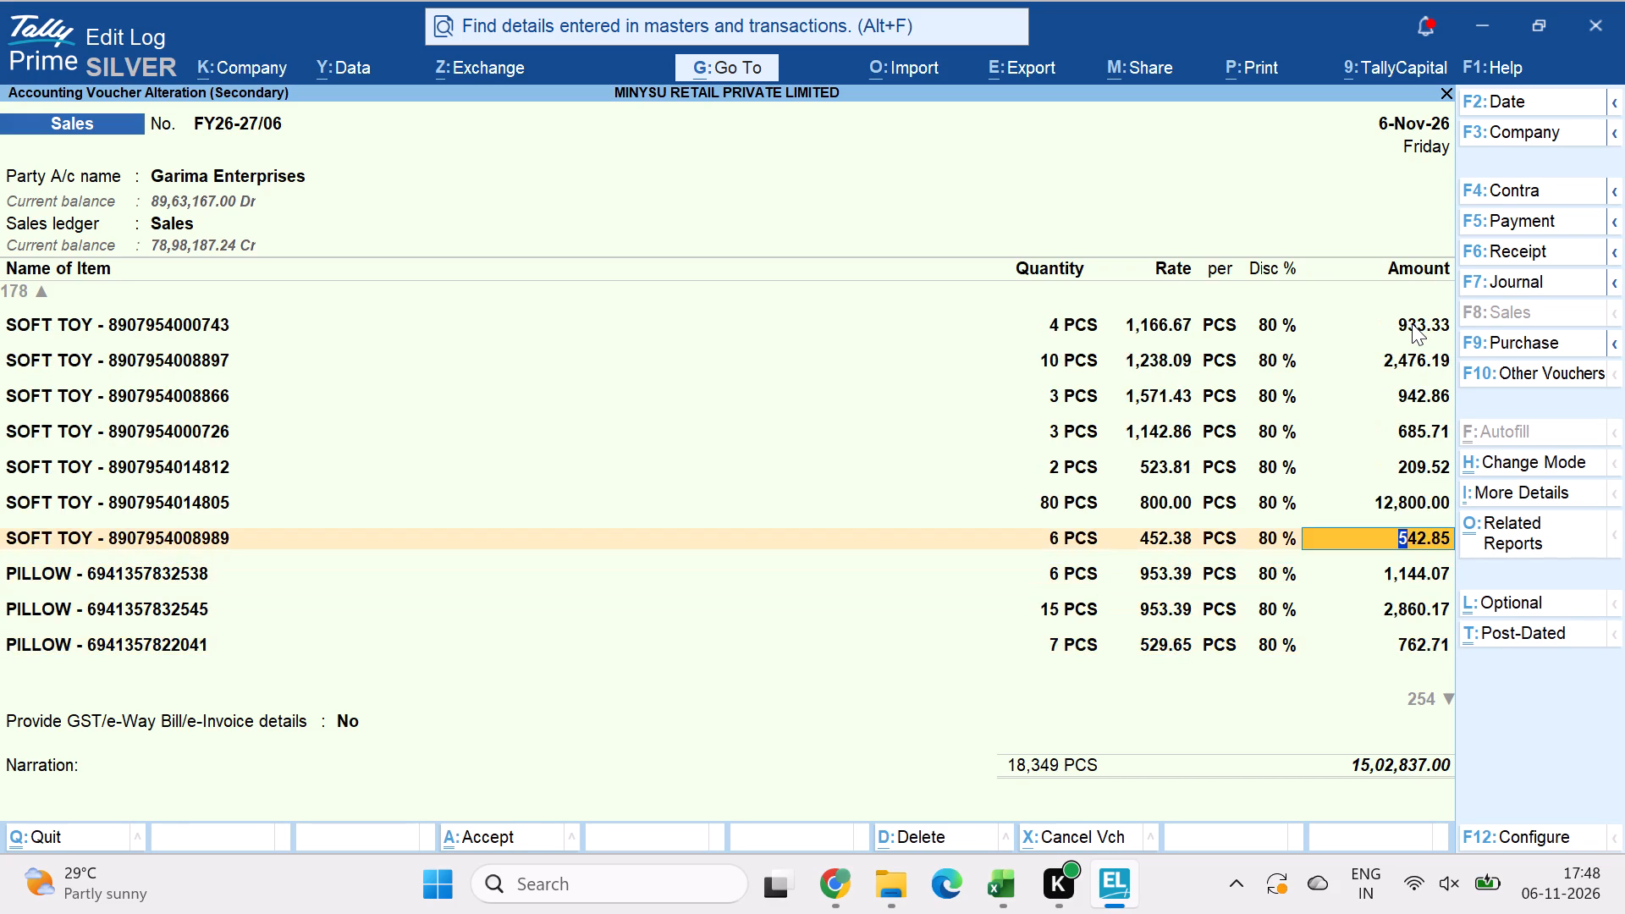
key(Return)
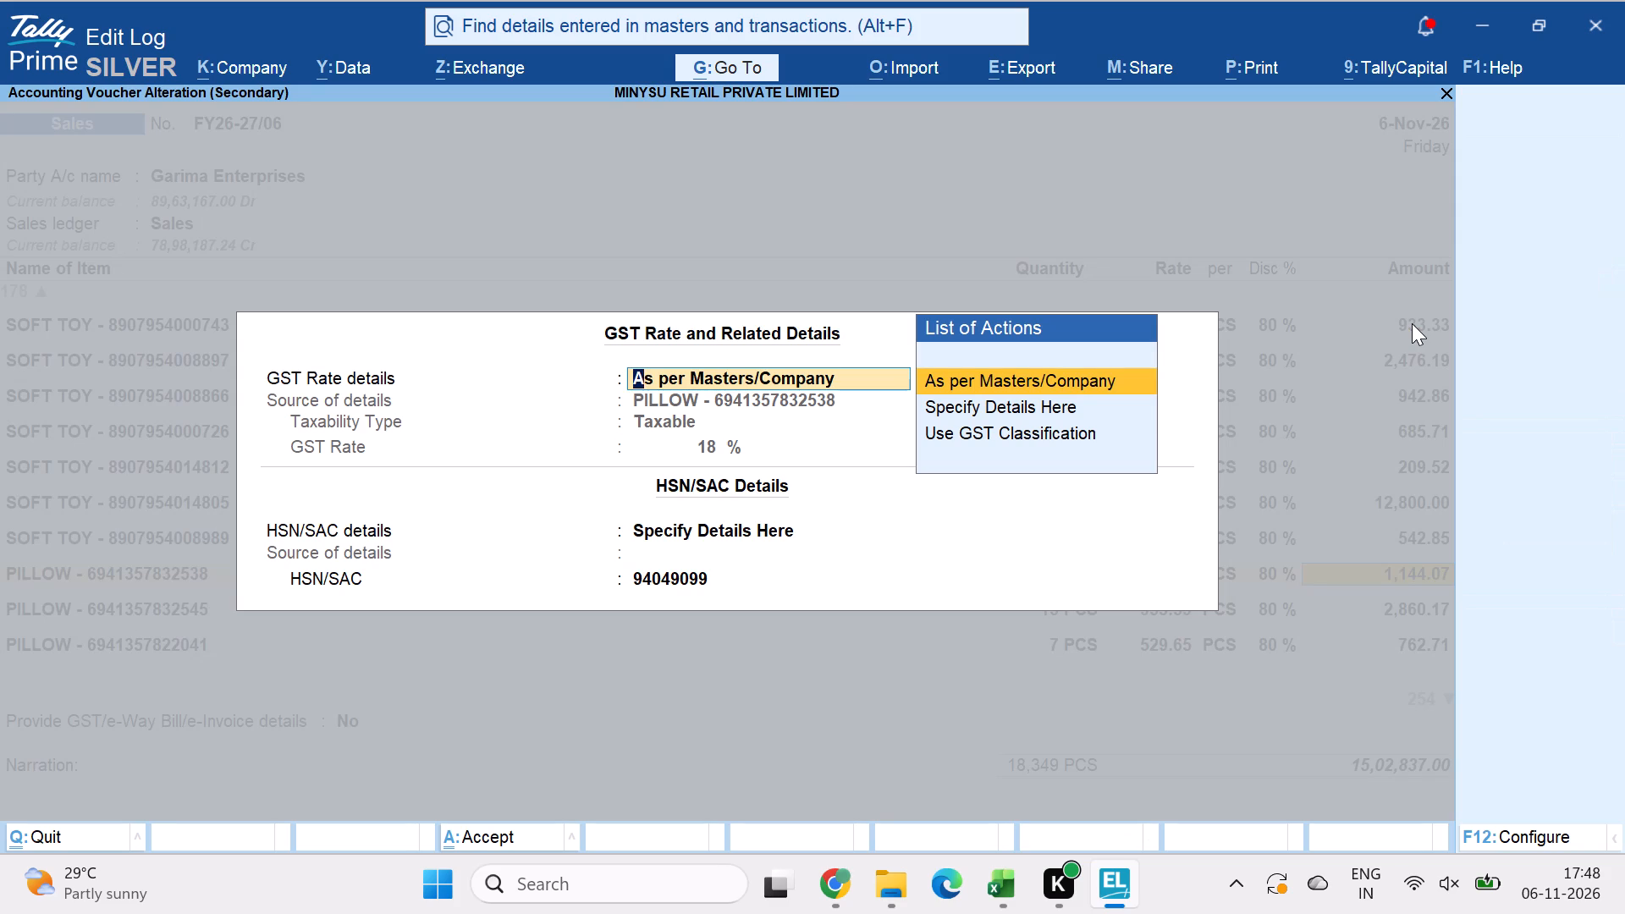
key(ctrl+a)
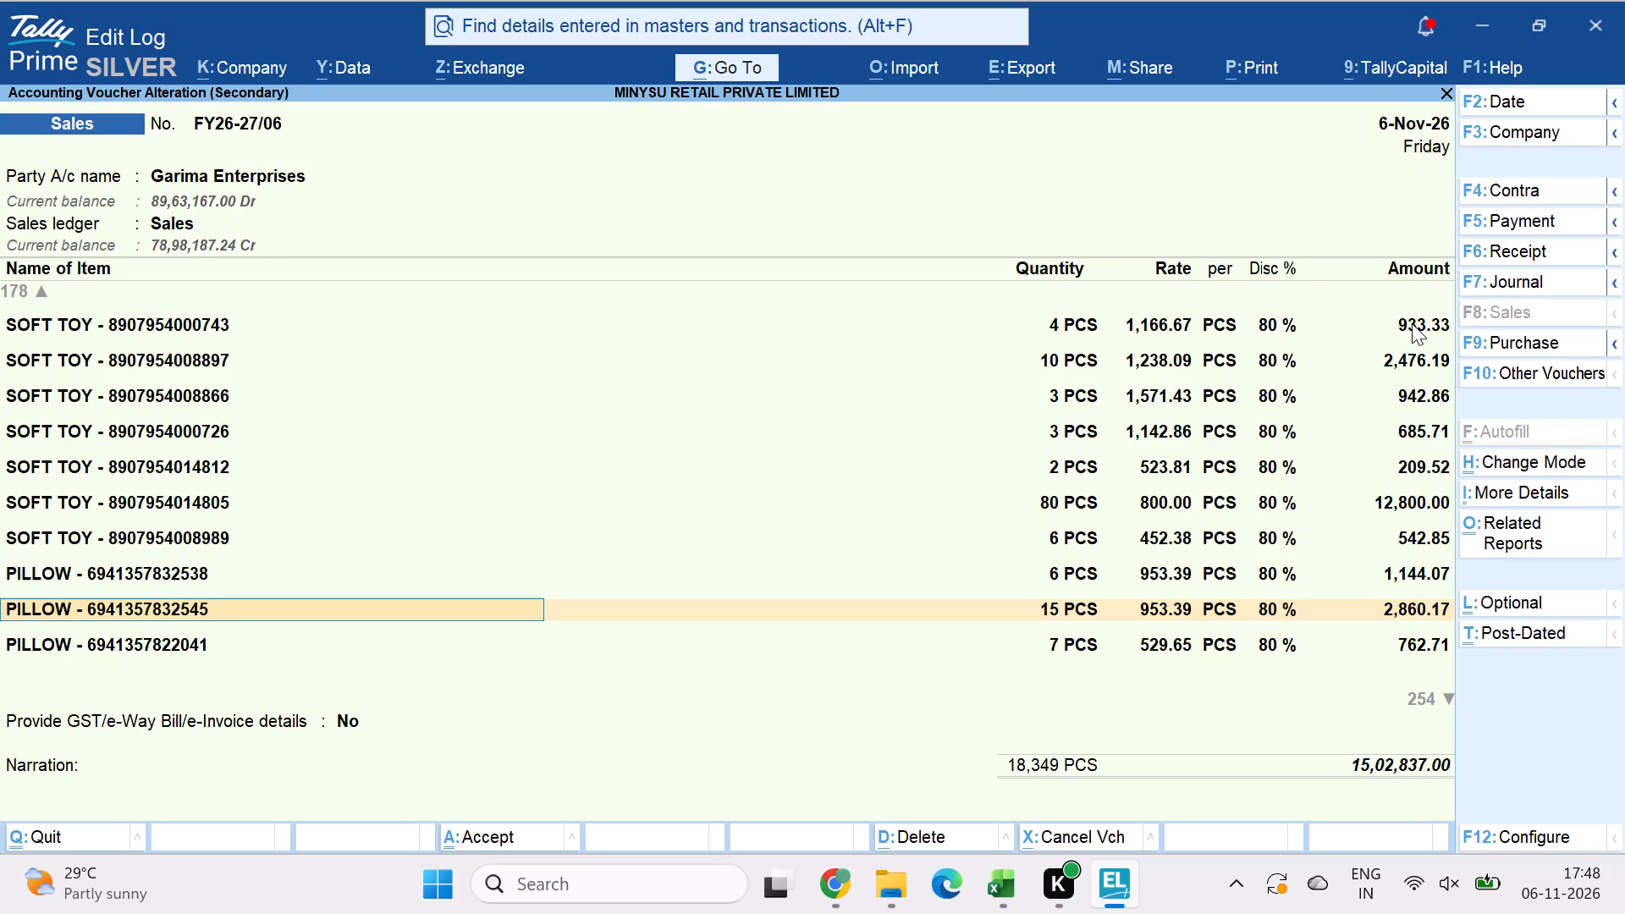
key(Return)
key(ctrl+a)
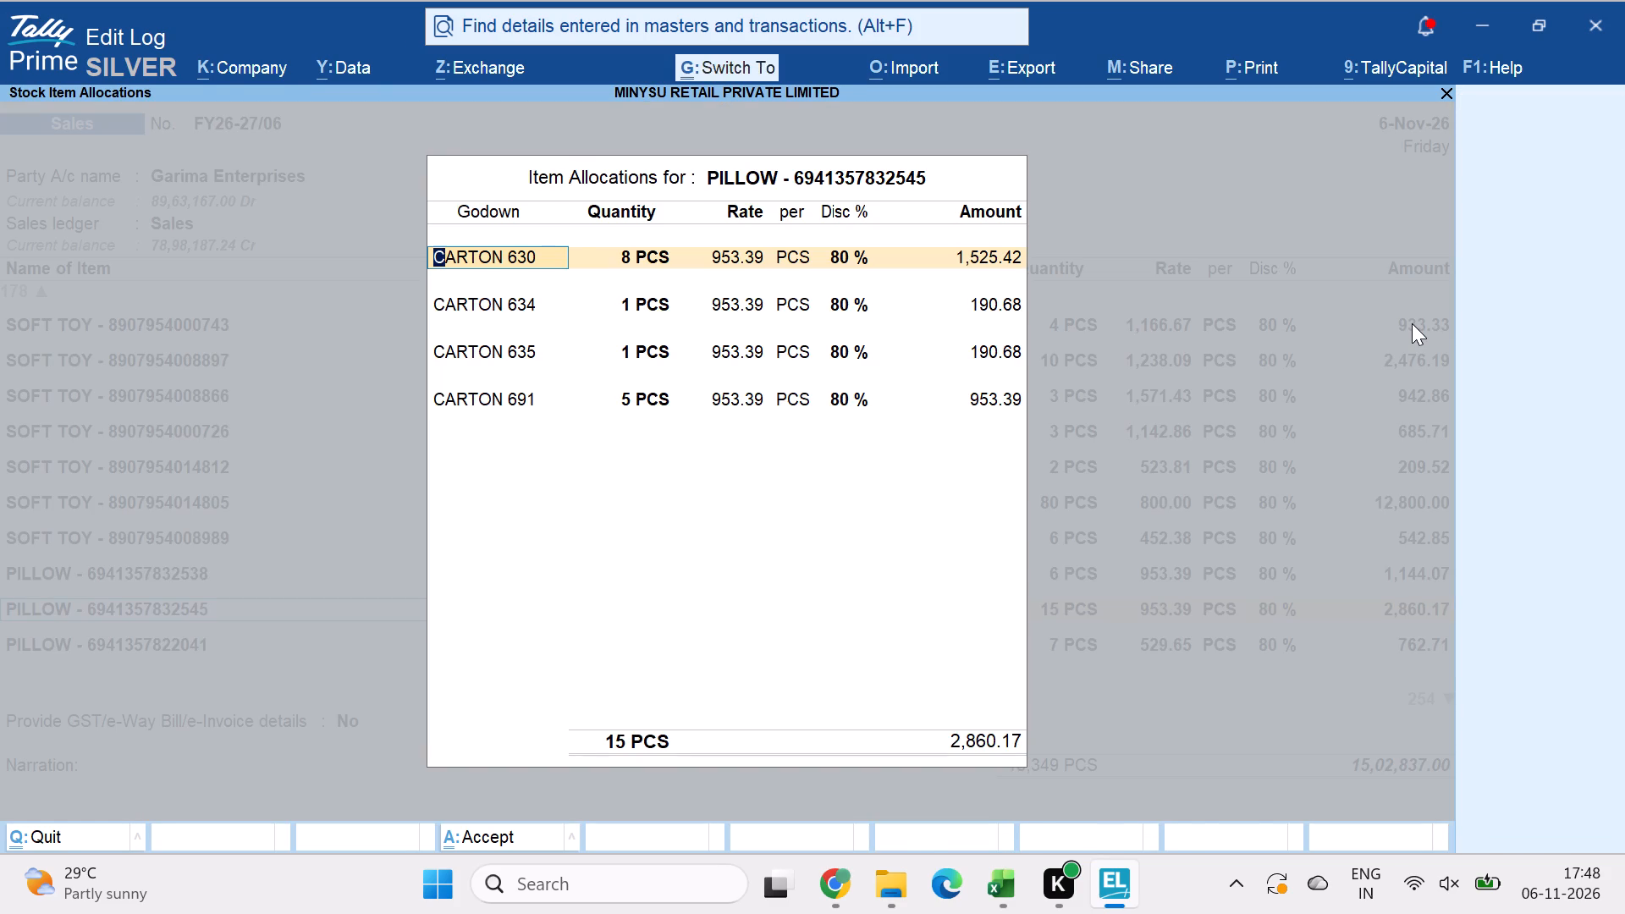
key(Return)
key(ctrl+a)
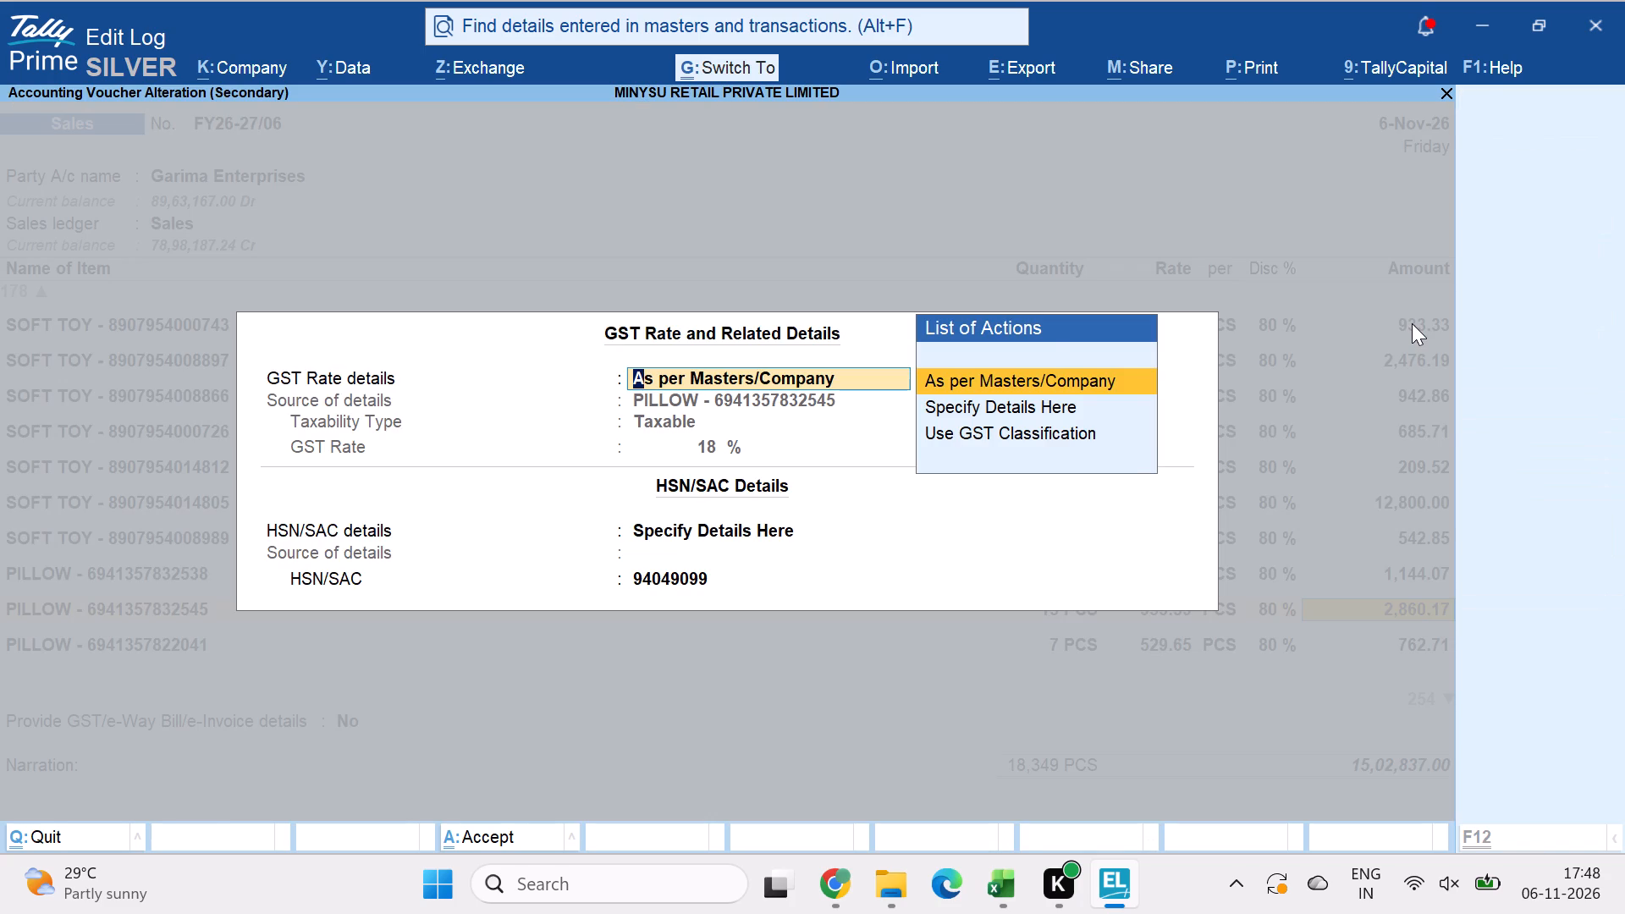
key(Return)
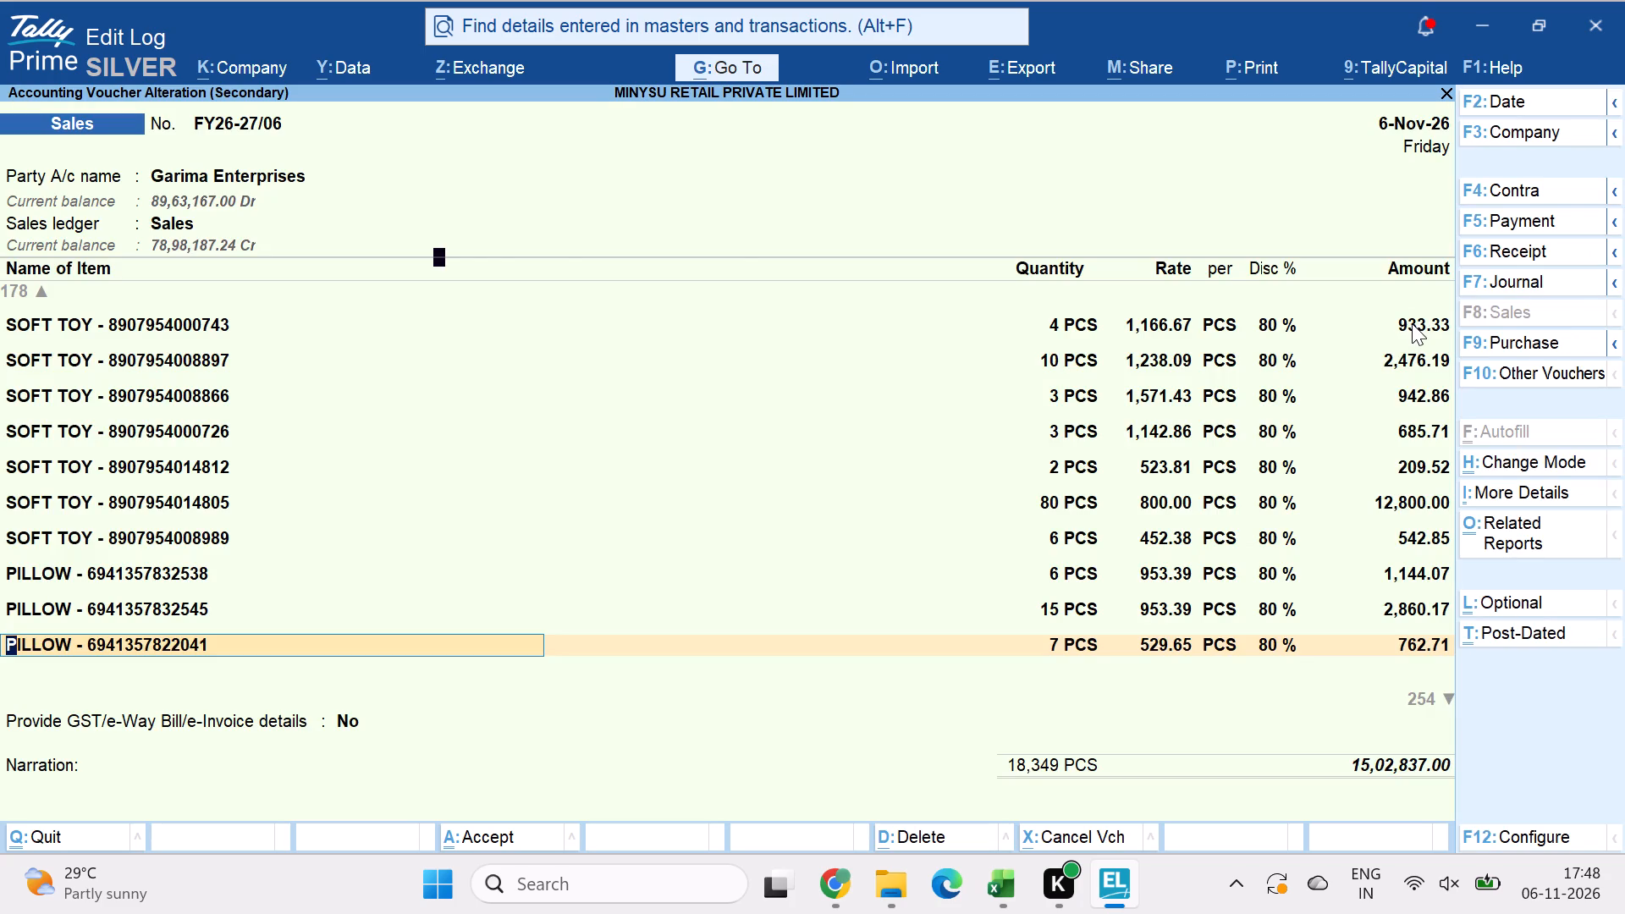
key(ctrl+a)
key(Return)
key(ctrl+a)
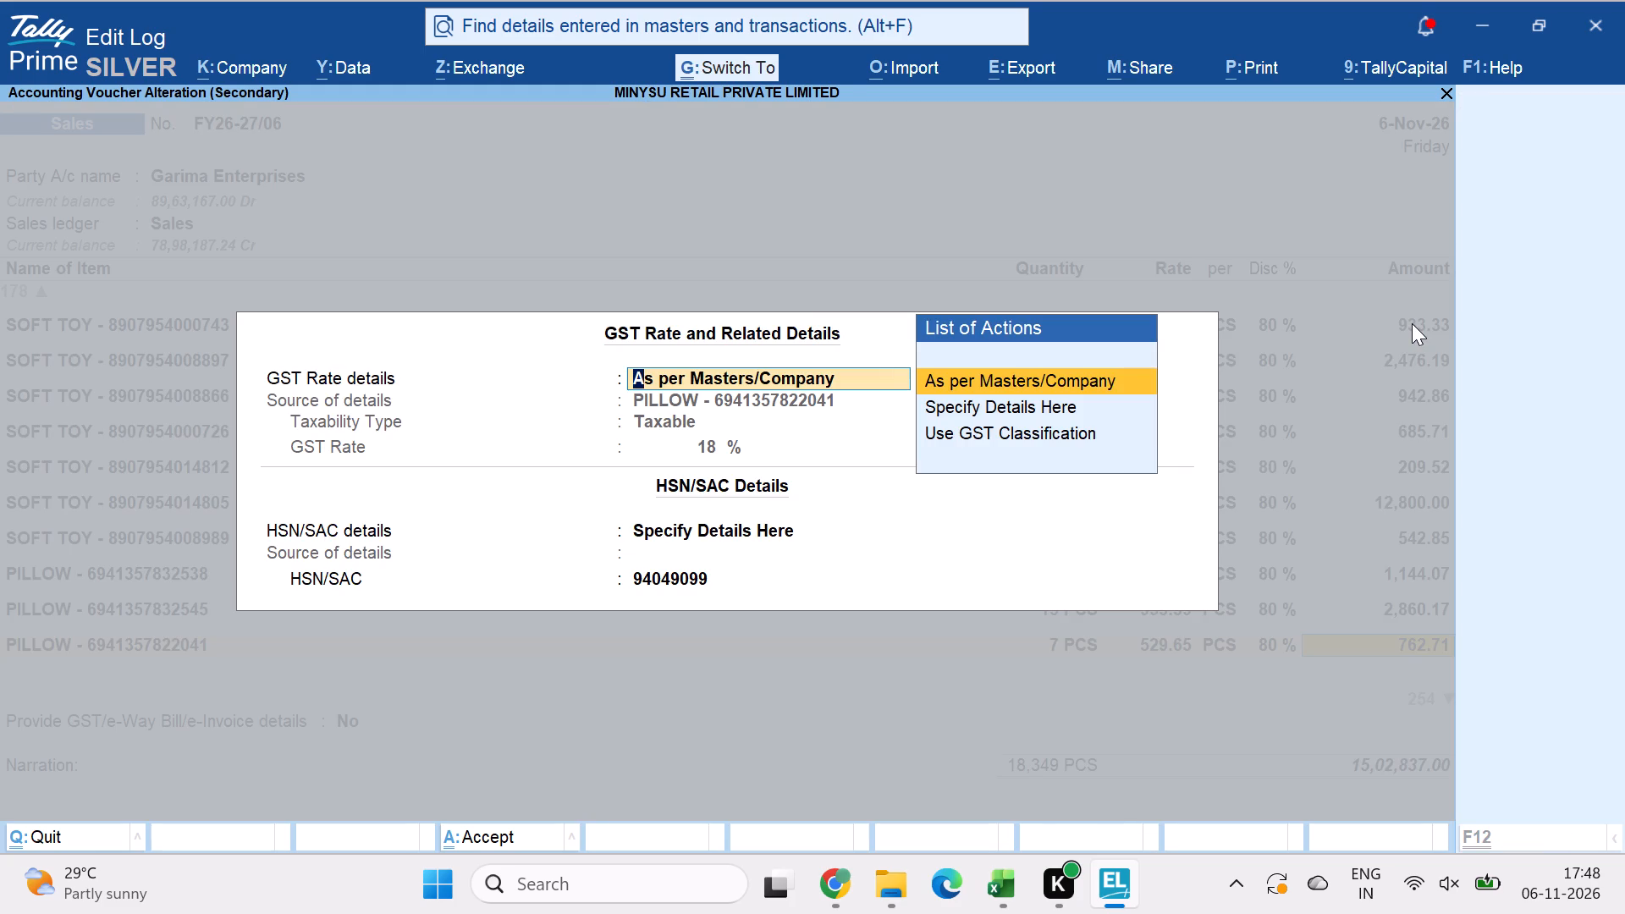
key(Return)
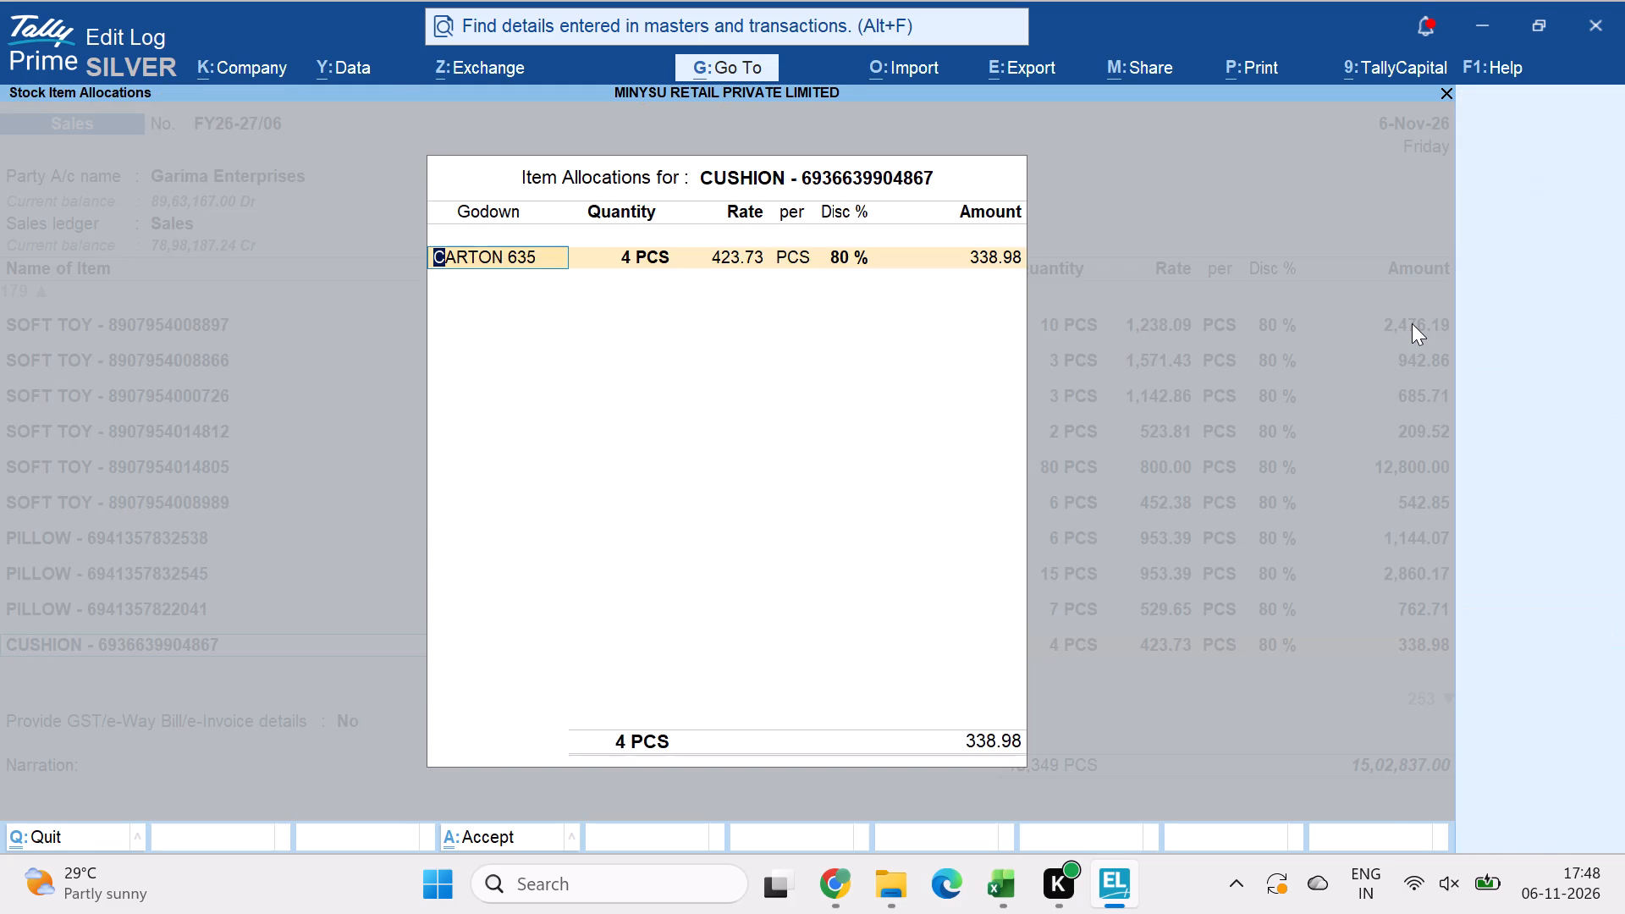
key(ctrl+a)
key(Return)
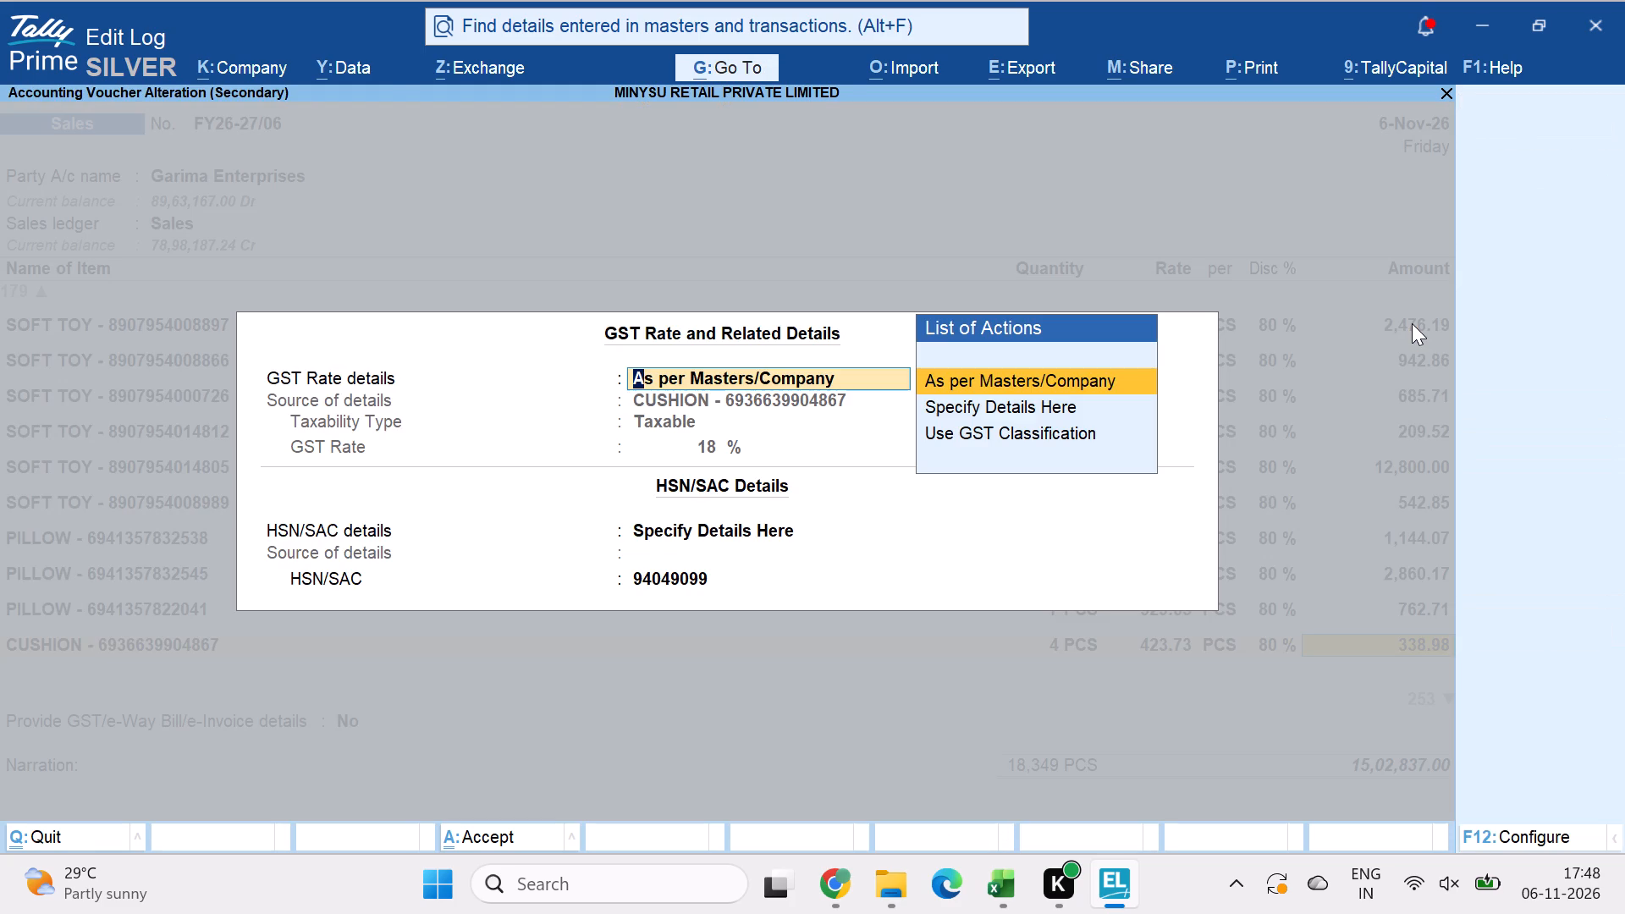
key(ctrl+a)
key(Return)
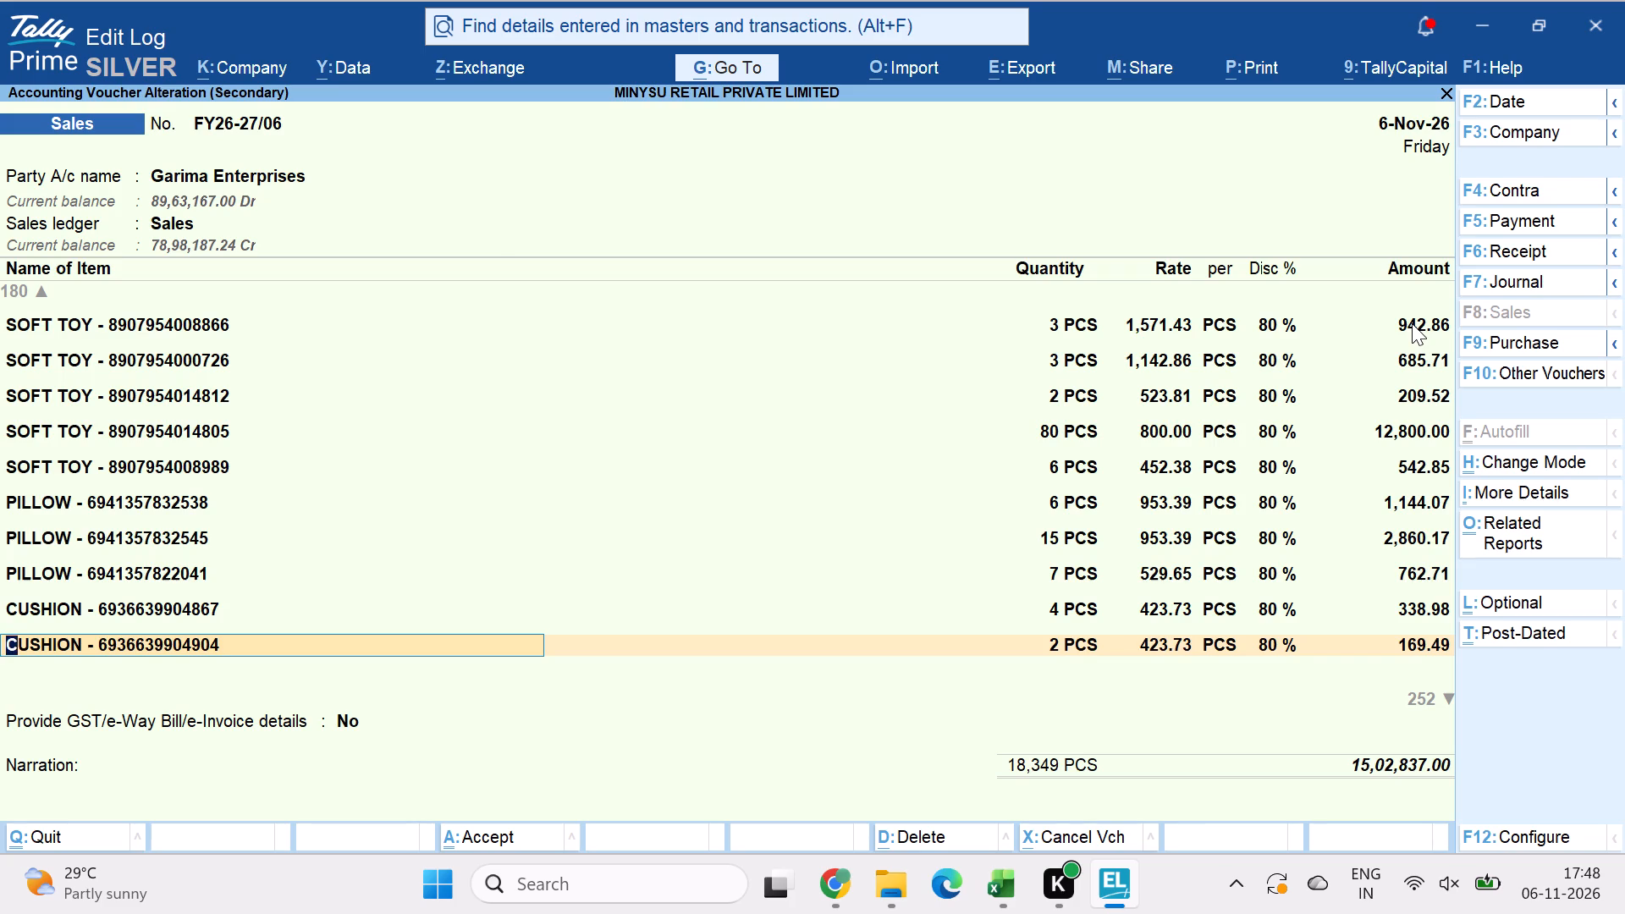
key(ctrl+a)
key(Return)
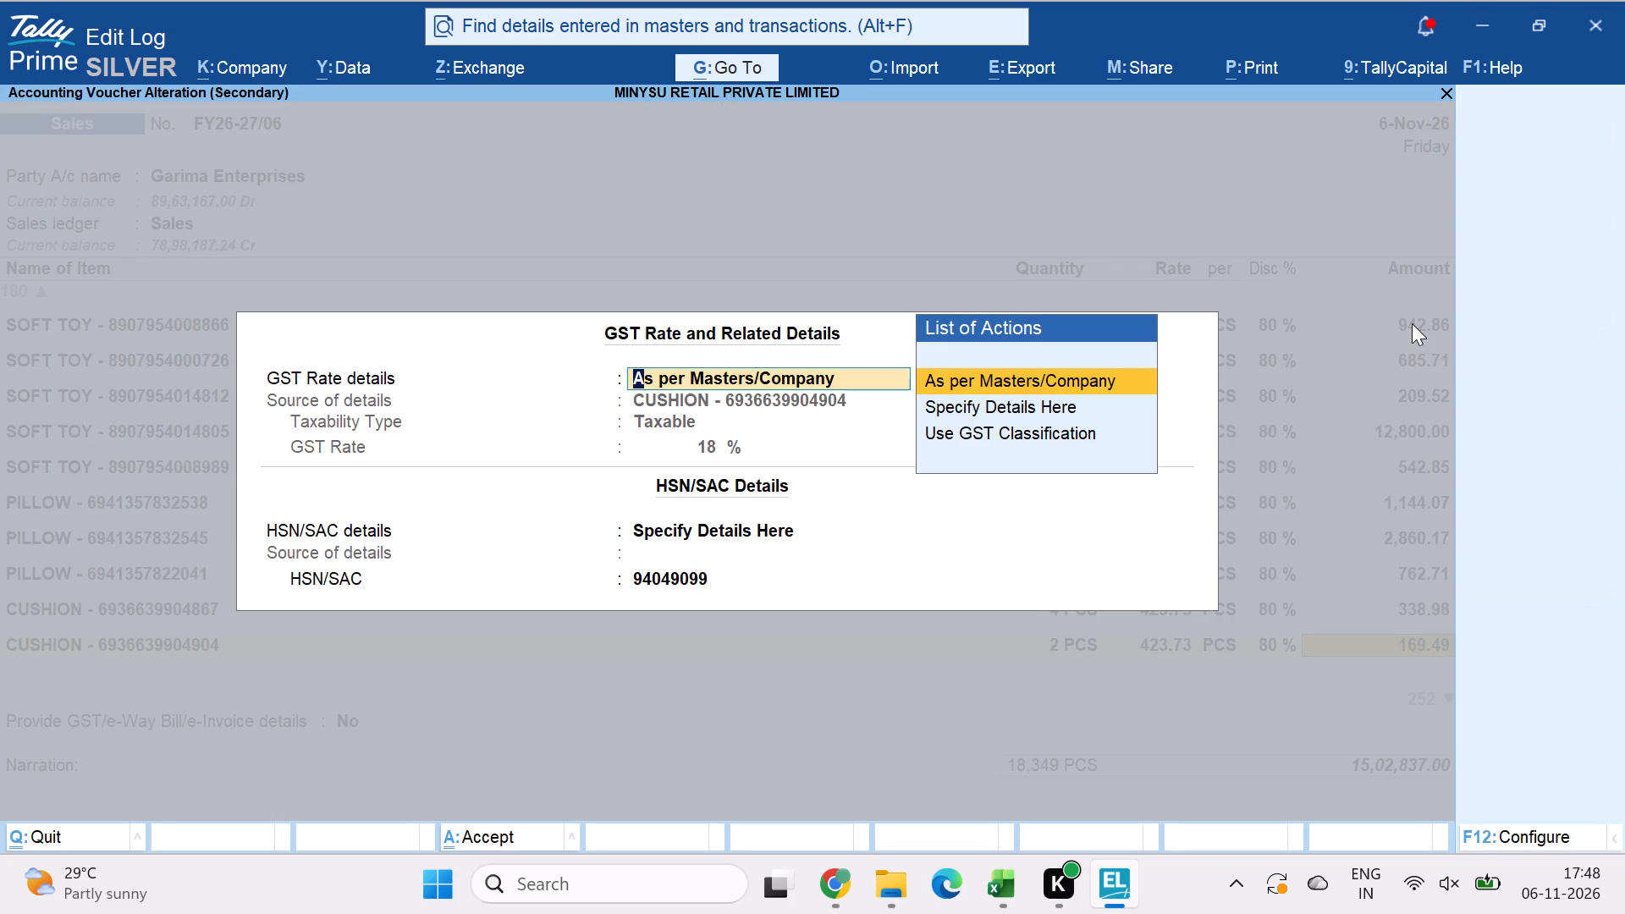
key(ctrl+a)
key(Return)
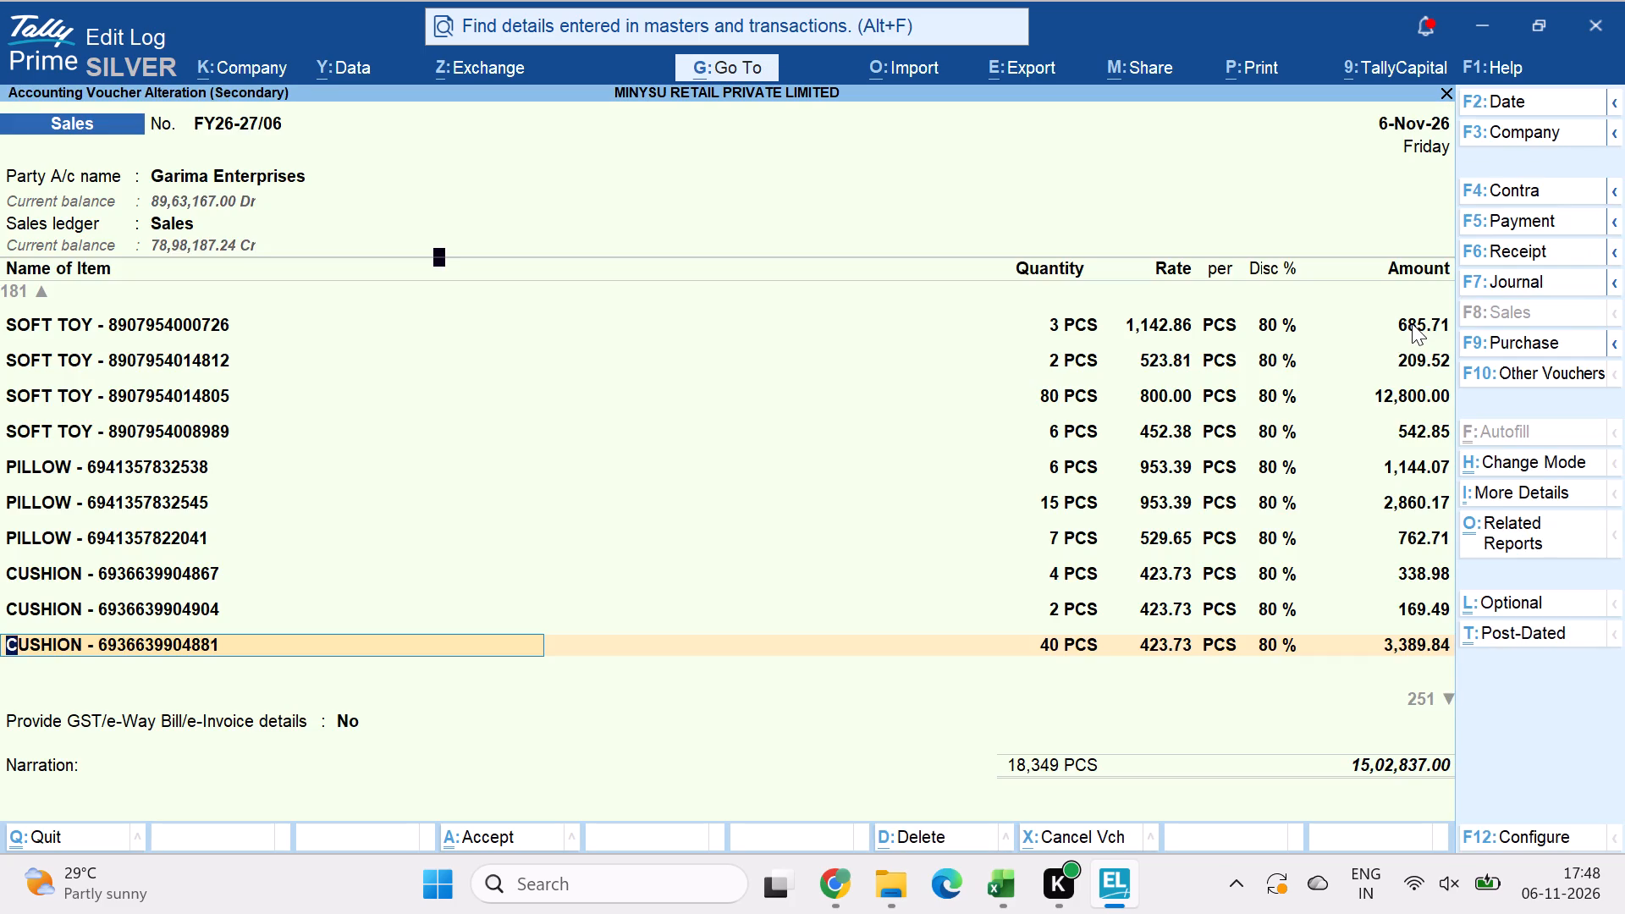
key(ctrl+a)
key(Return)
key(ctrl+a)
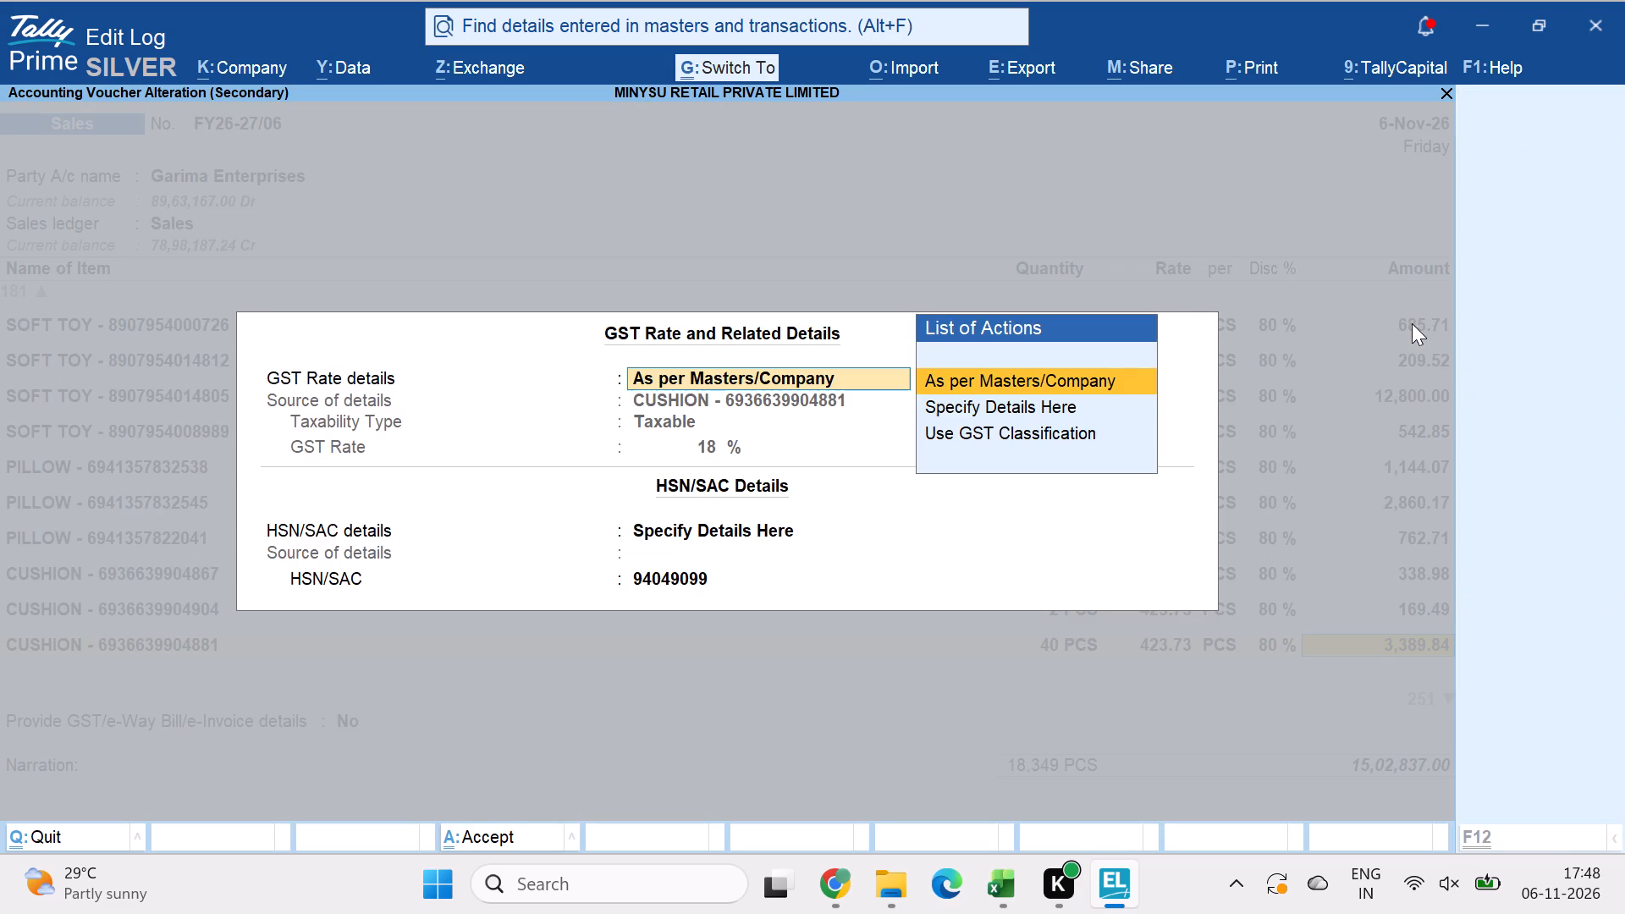
key(Return)
key(ctrl+a)
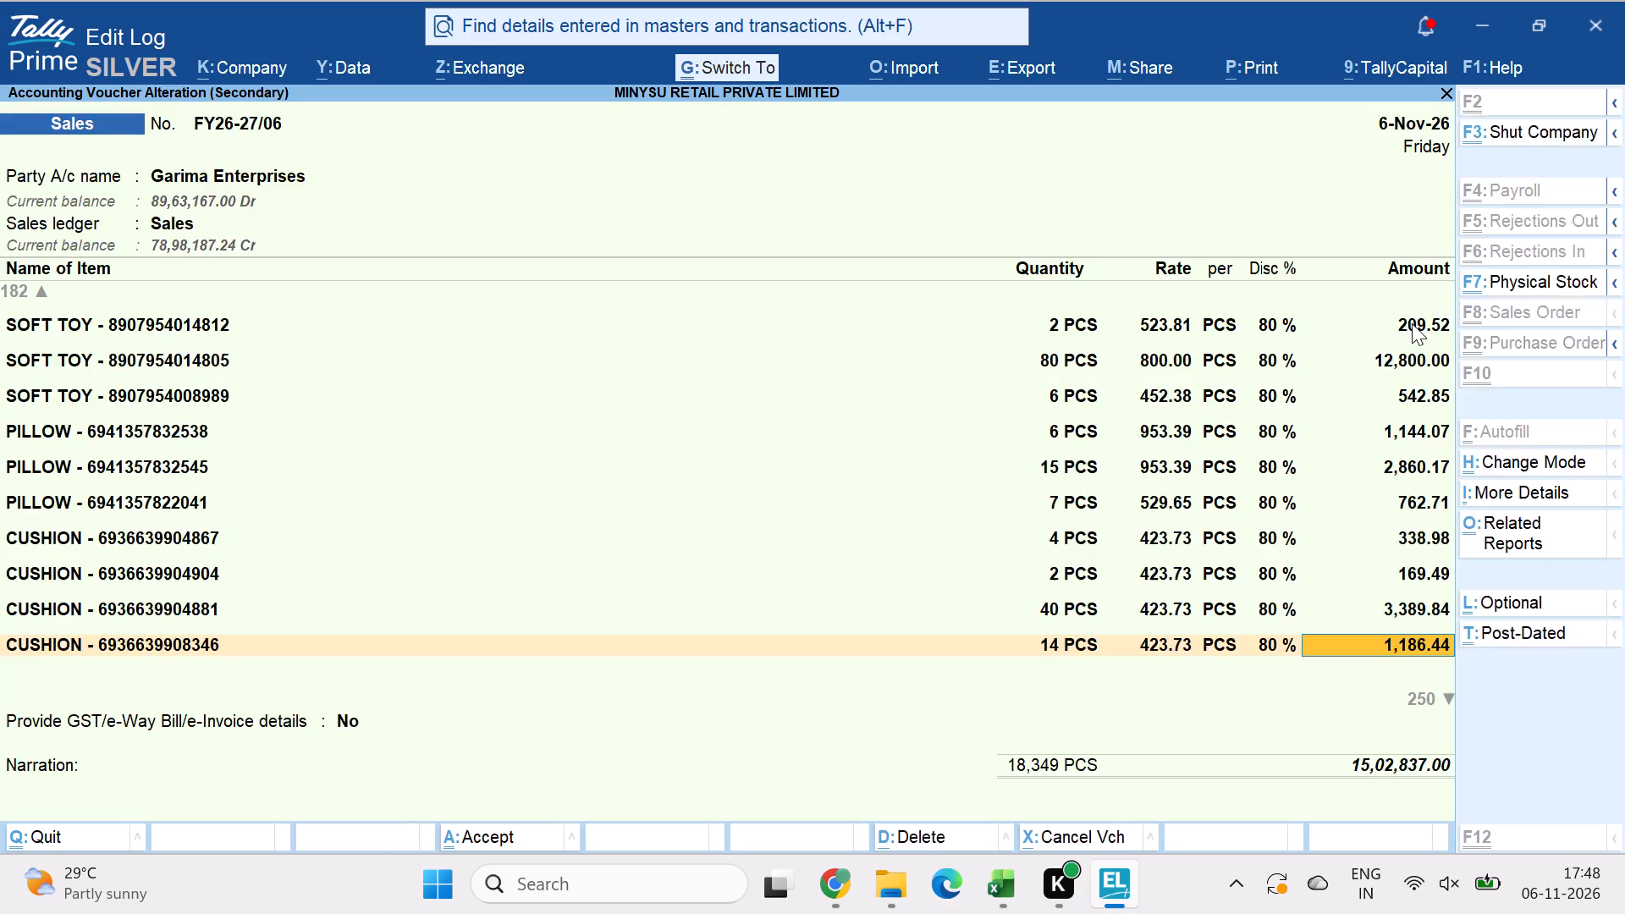
key(Return)
key(ctrl+a)
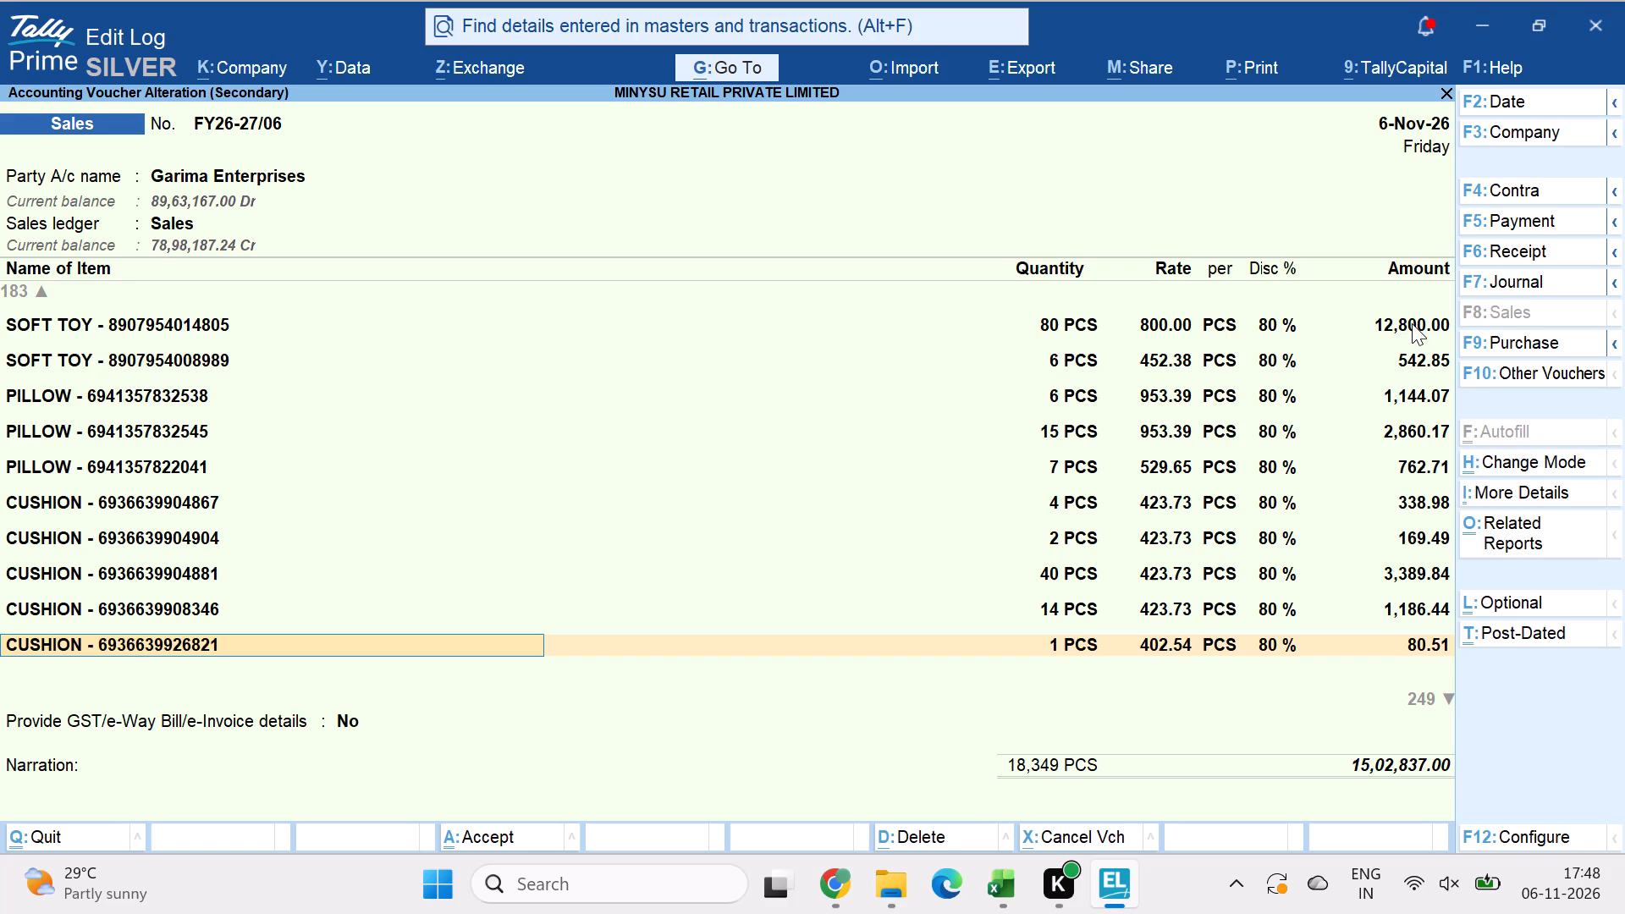
key(Return)
key(ctrl+a)
key(Return)
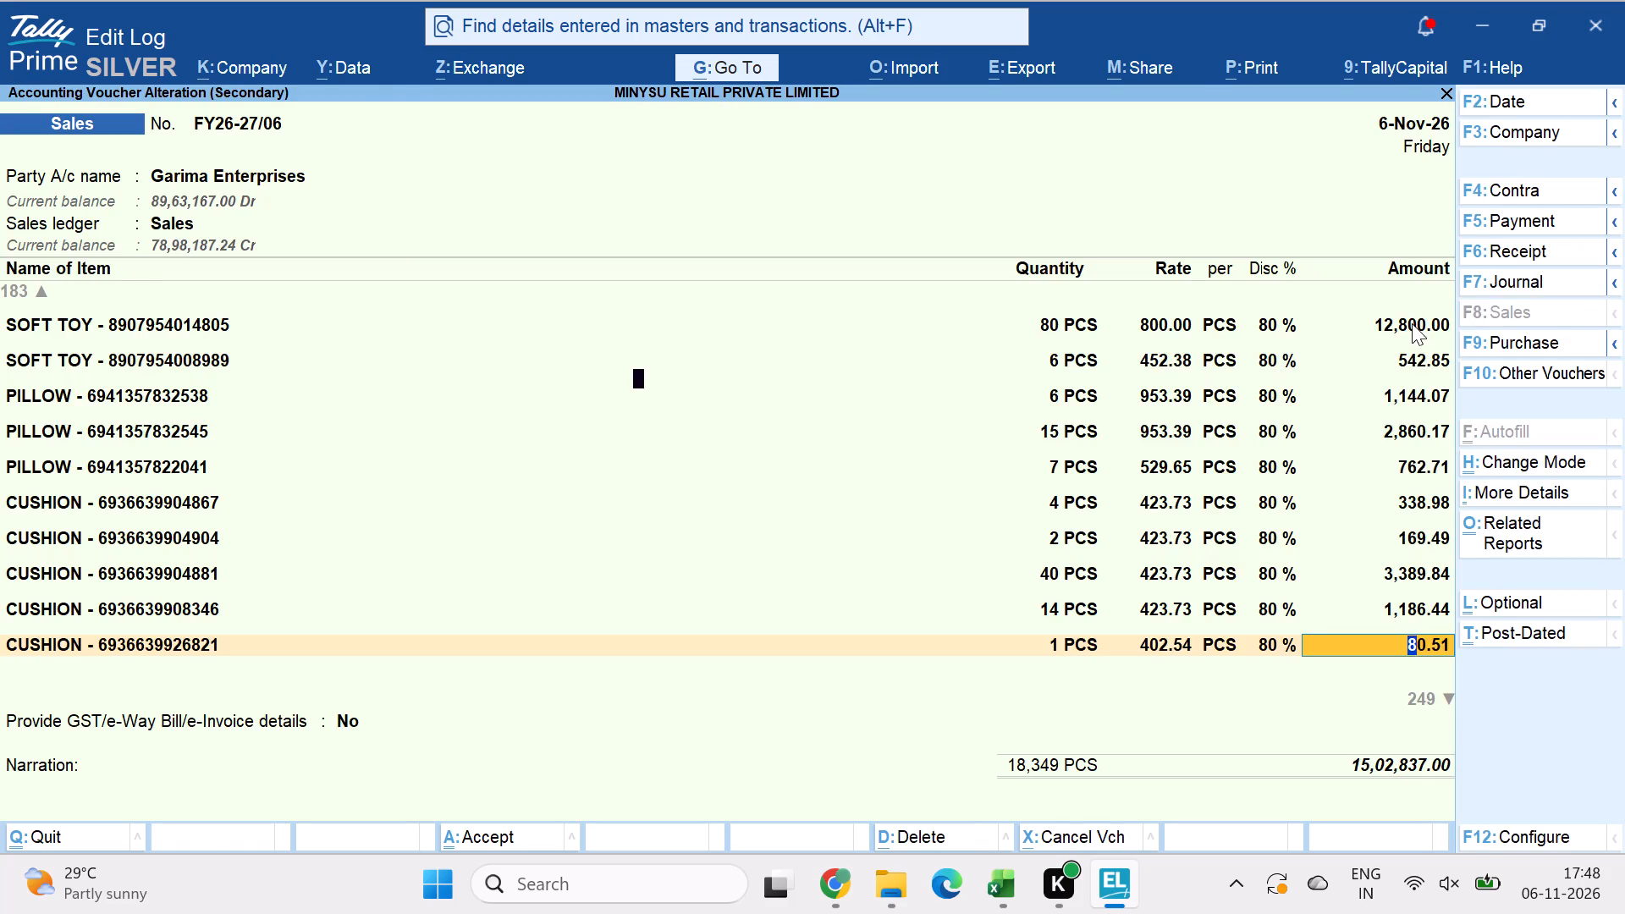
key(ctrl+a)
key(Return)
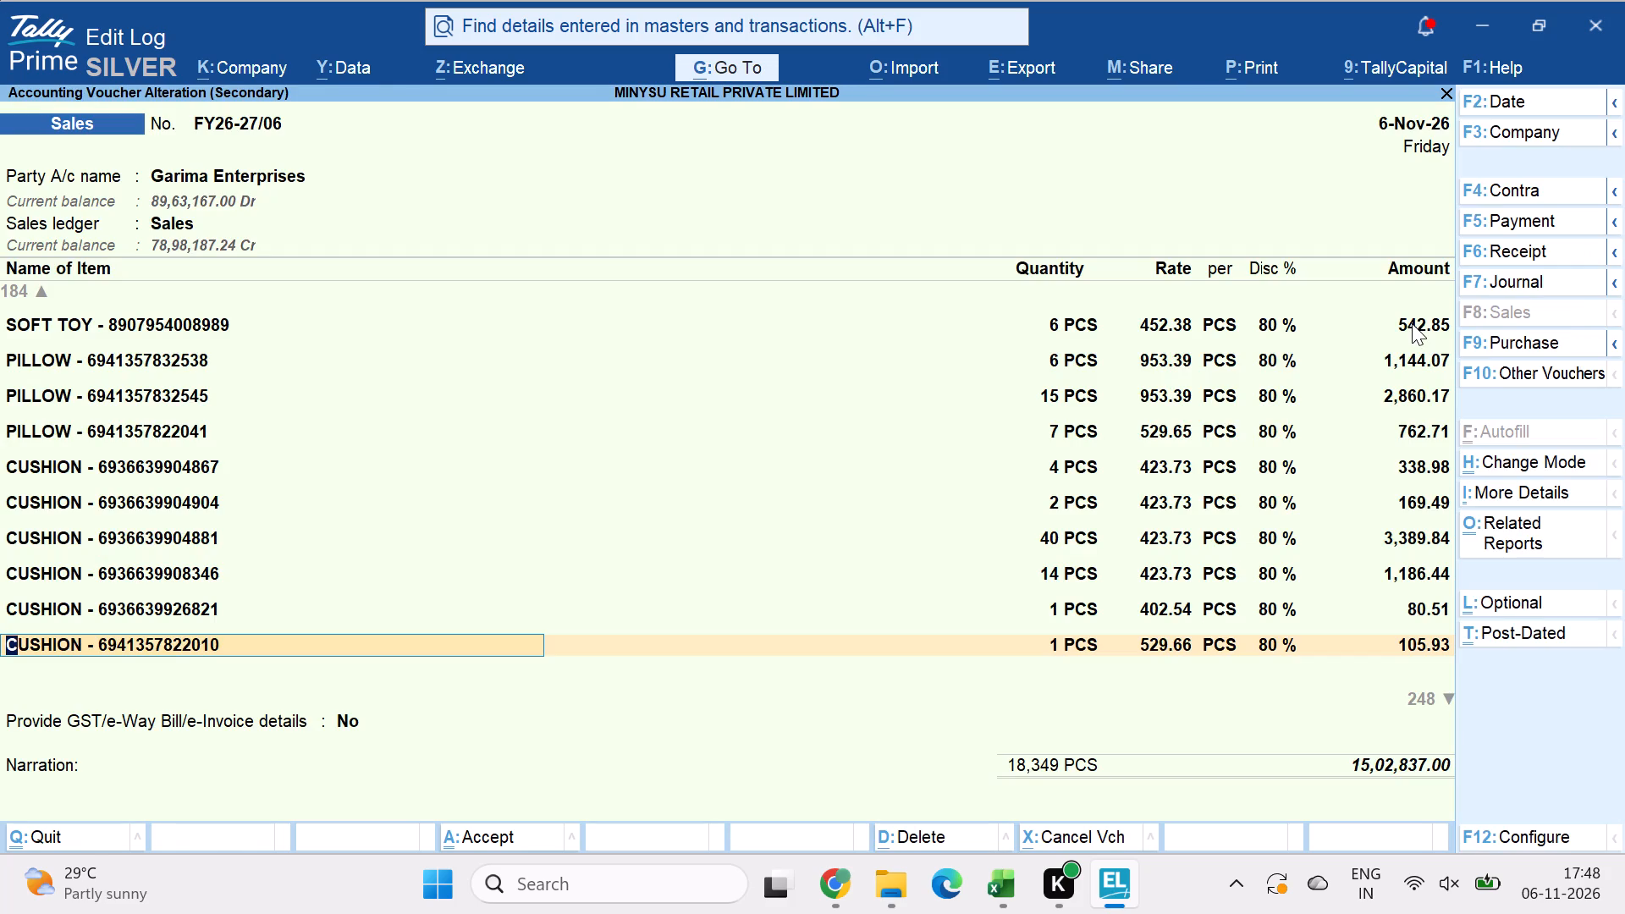
key(ctrl+a)
key(Return)
key(ctrl+a)
key(Return)
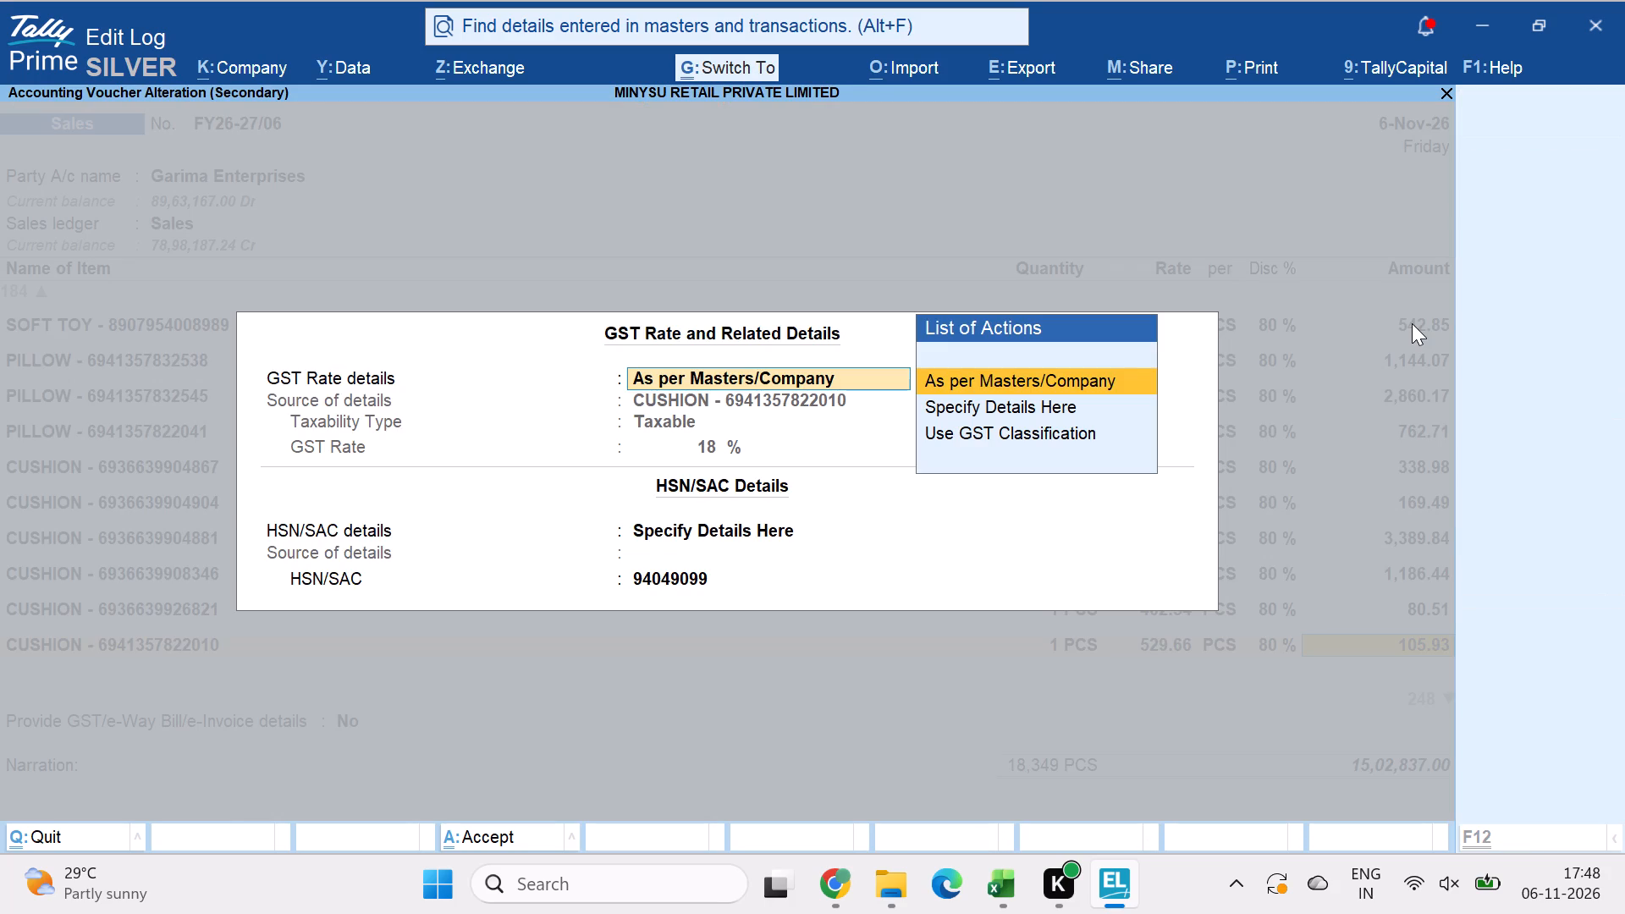
key(a)
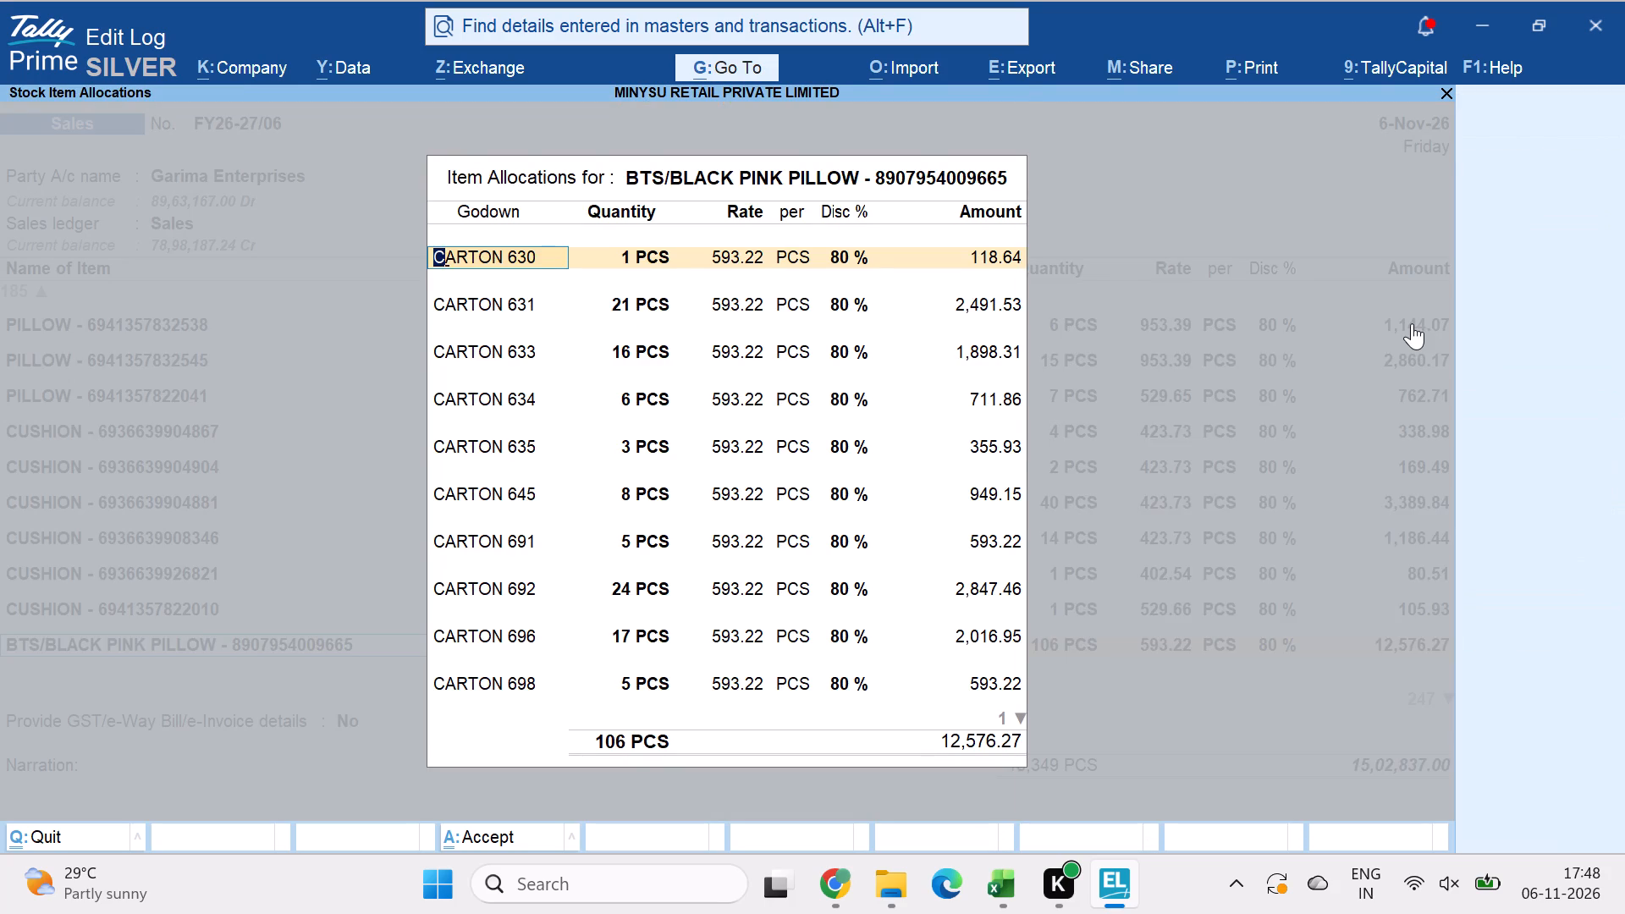
key(Escape)
key(Escape)
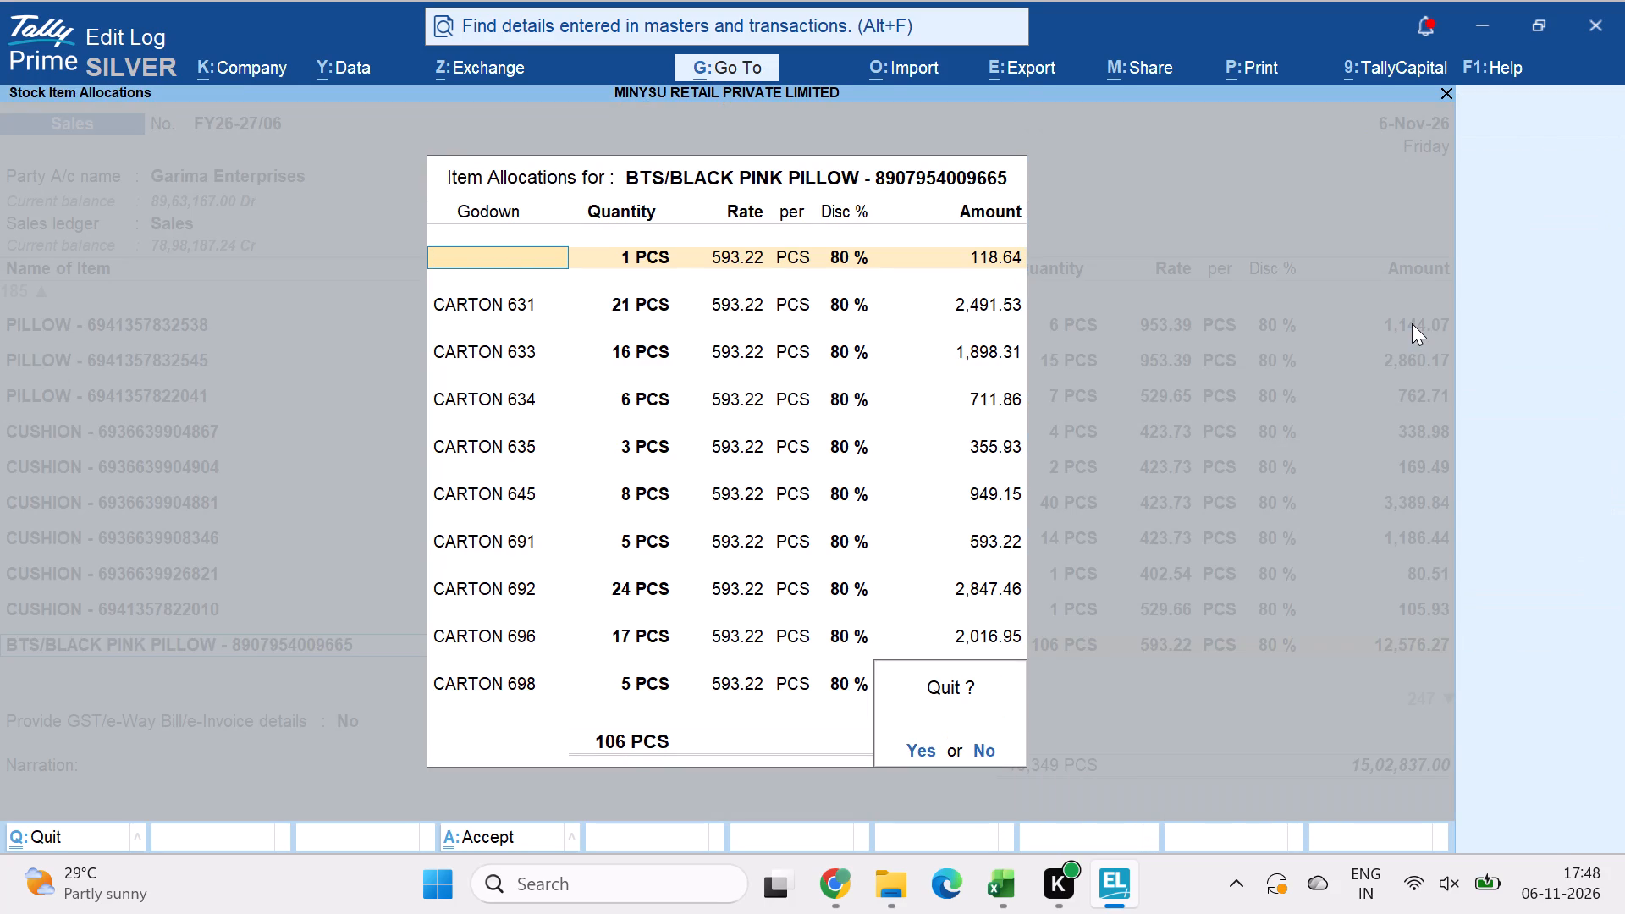
key(Escape)
key(Return)
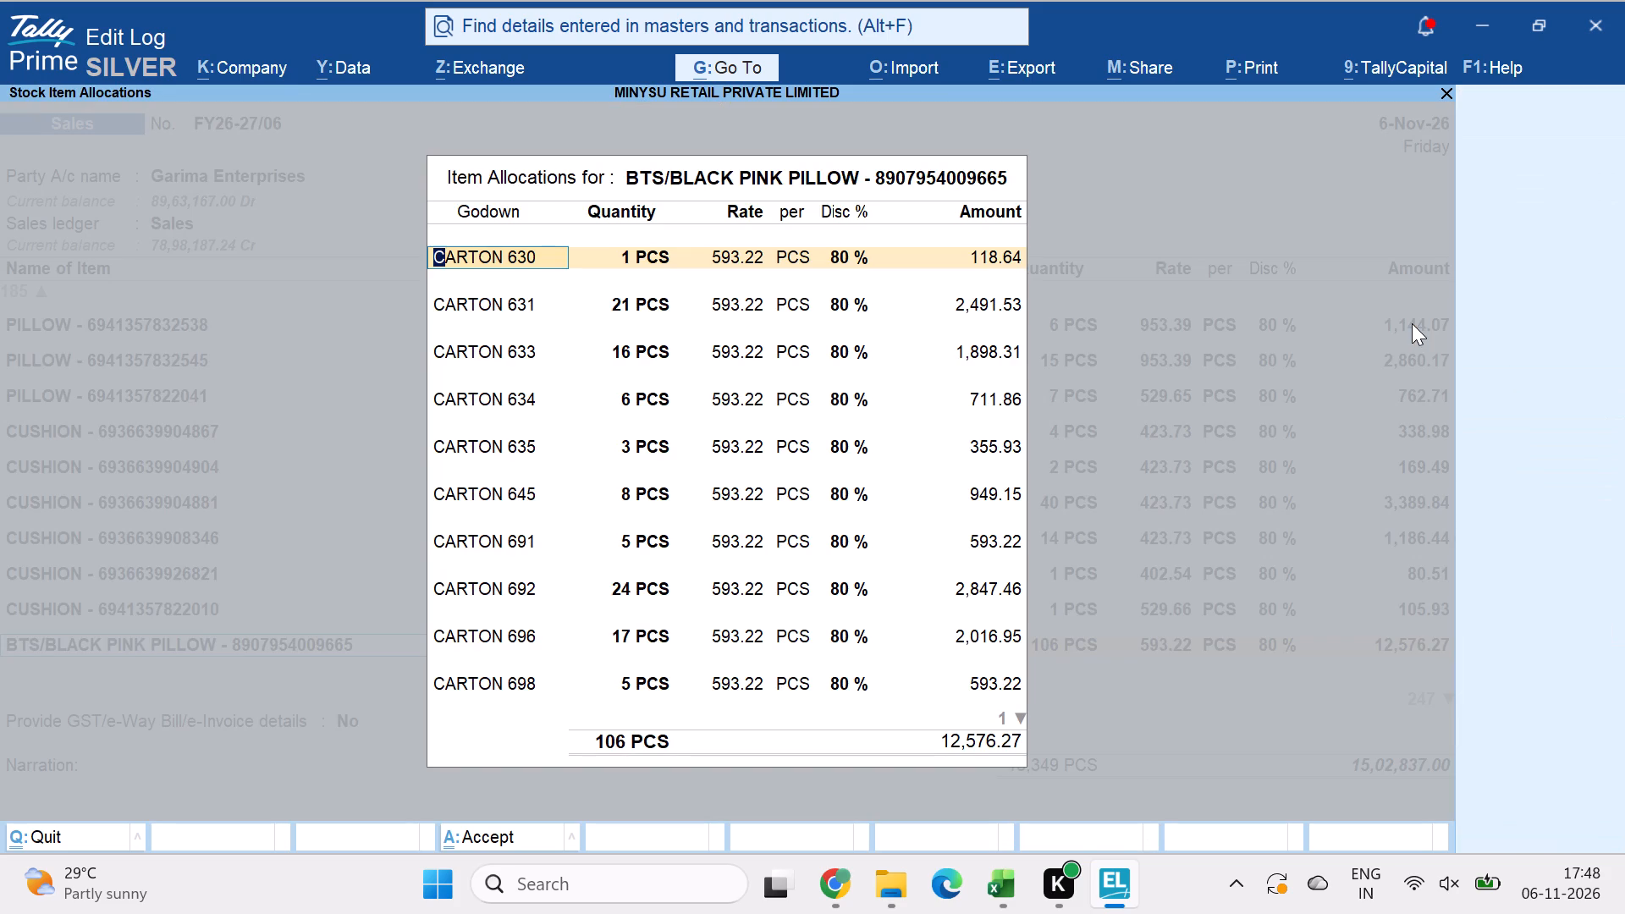
key(ctrl+a)
key(Return)
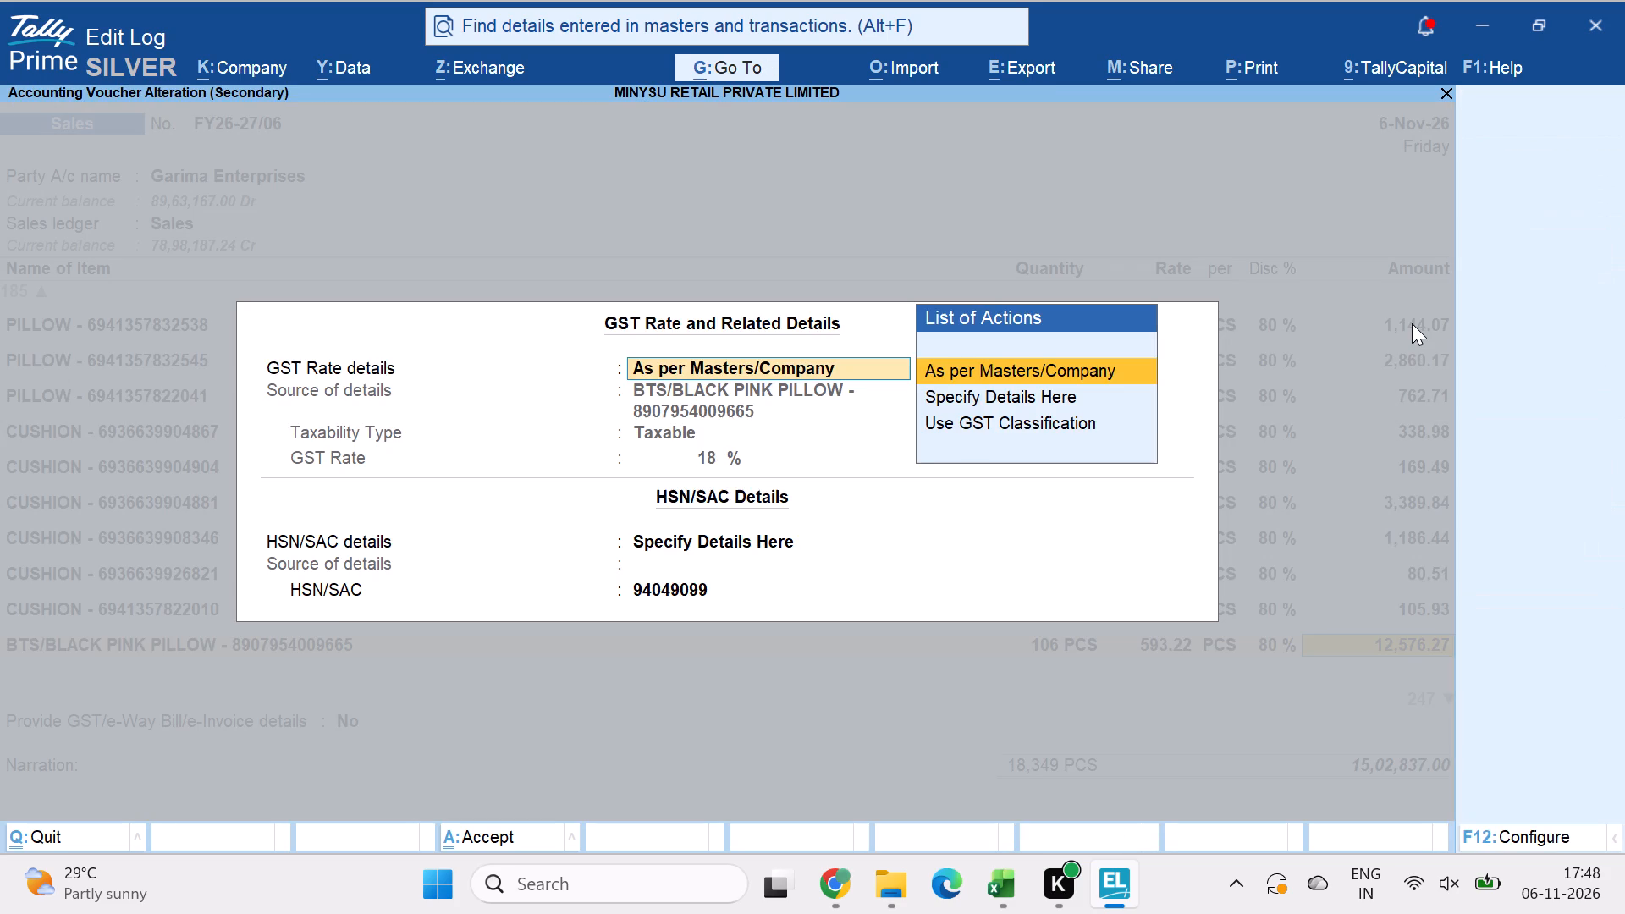
key(Return)
key(ctrl+a)
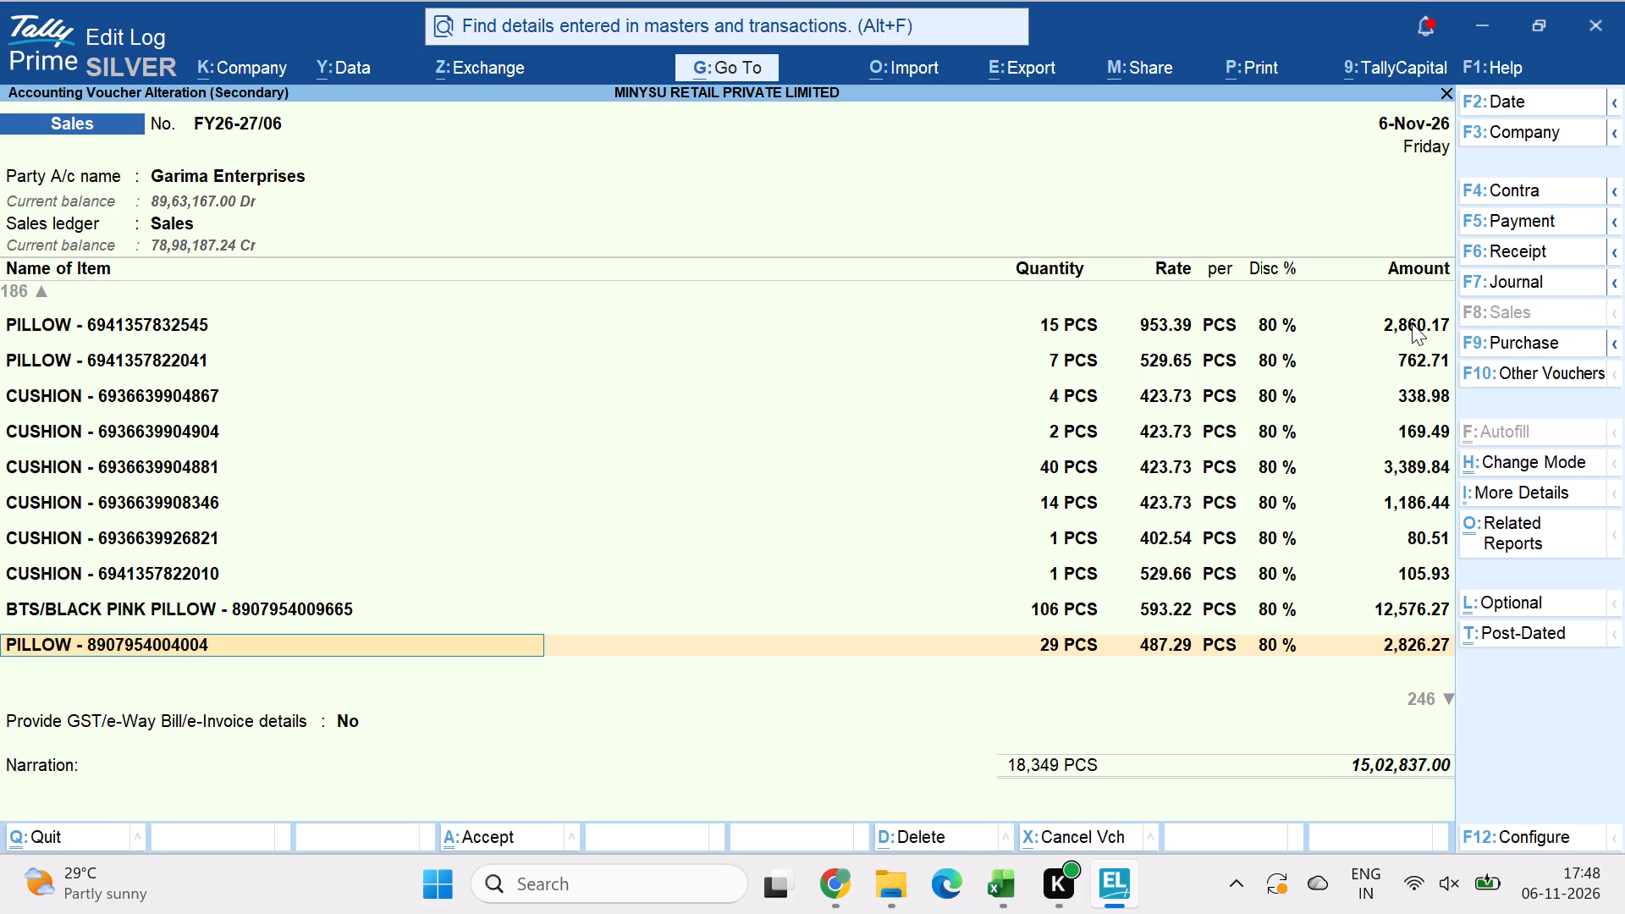
key(Return)
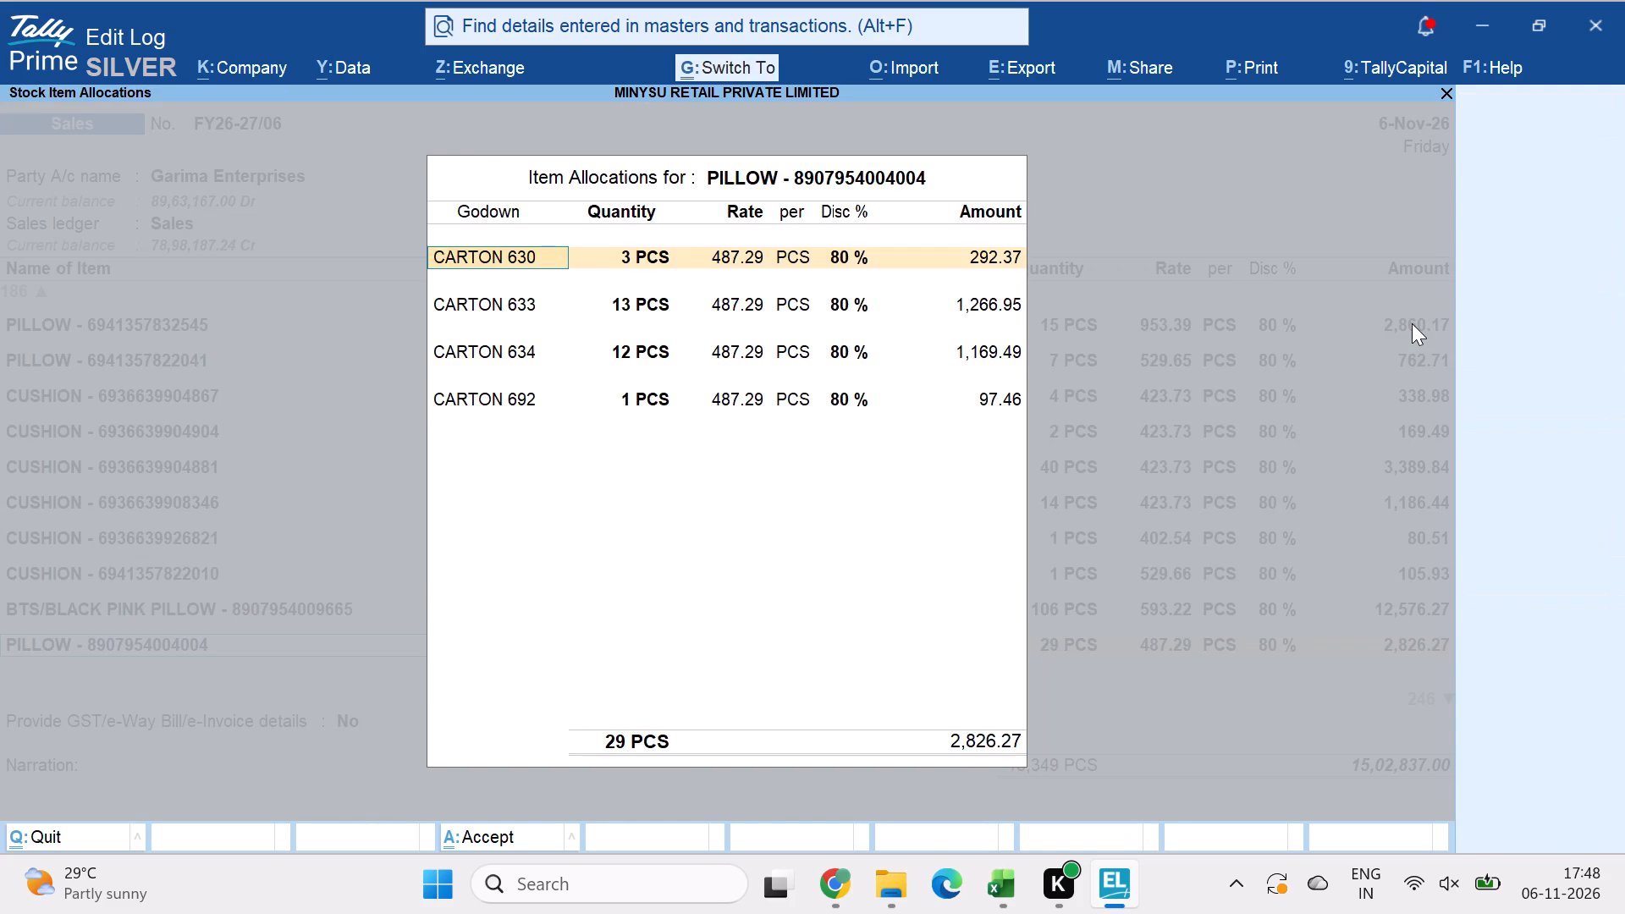
key(ctrl+a)
key(Return)
key(ctrl+a)
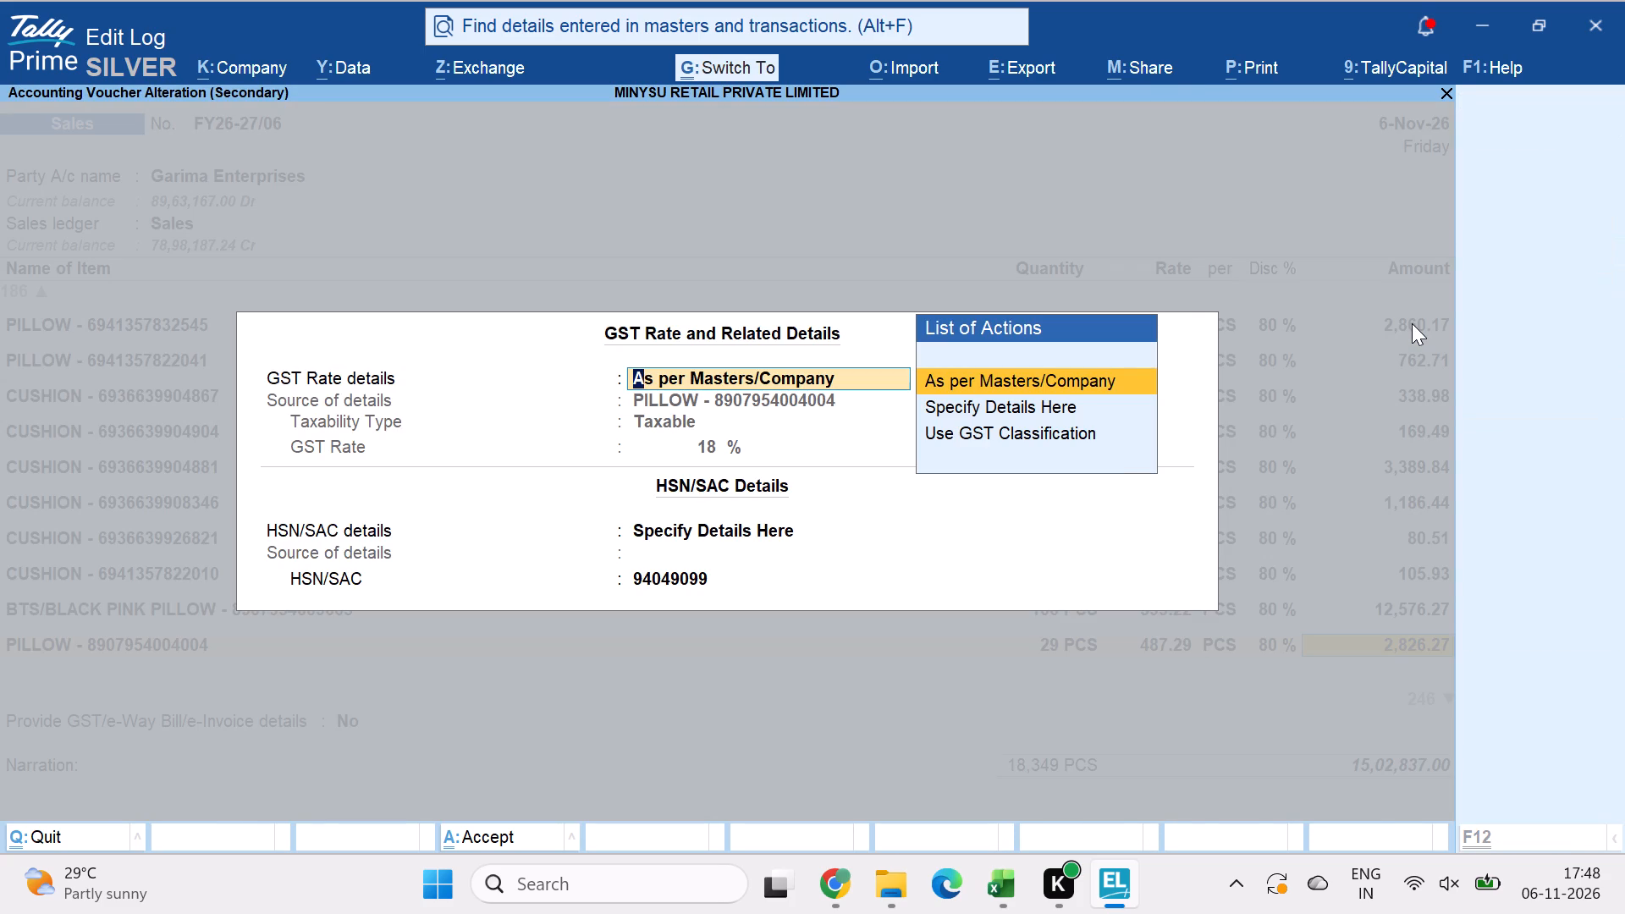
key(Return)
key(ctrl+a)
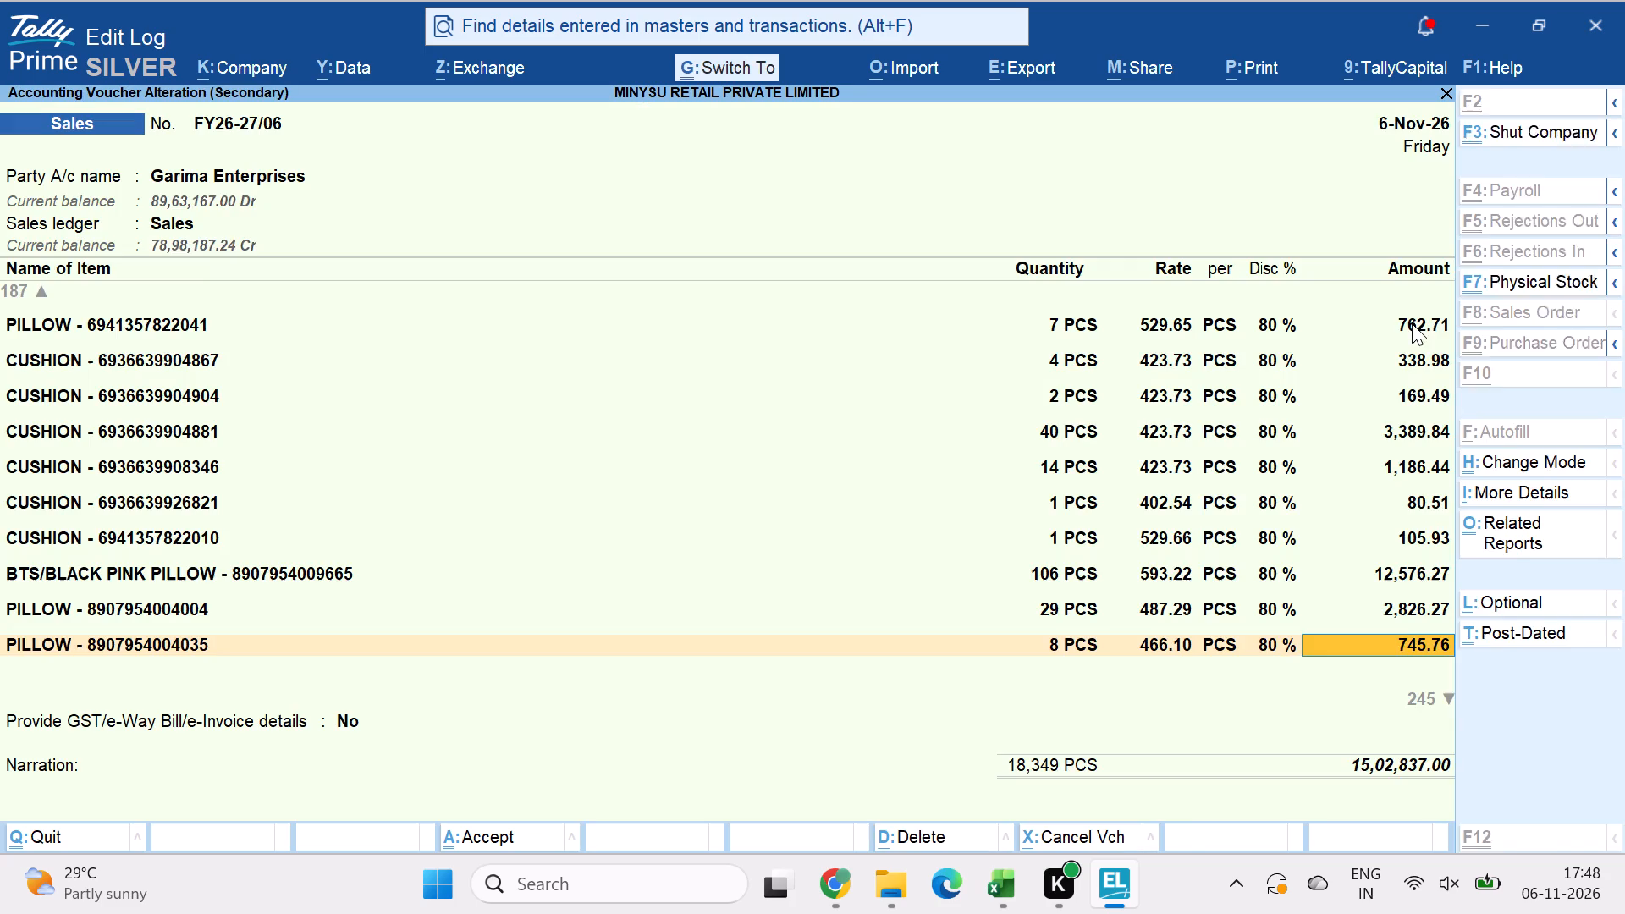
key(Return)
key(ctrl+a)
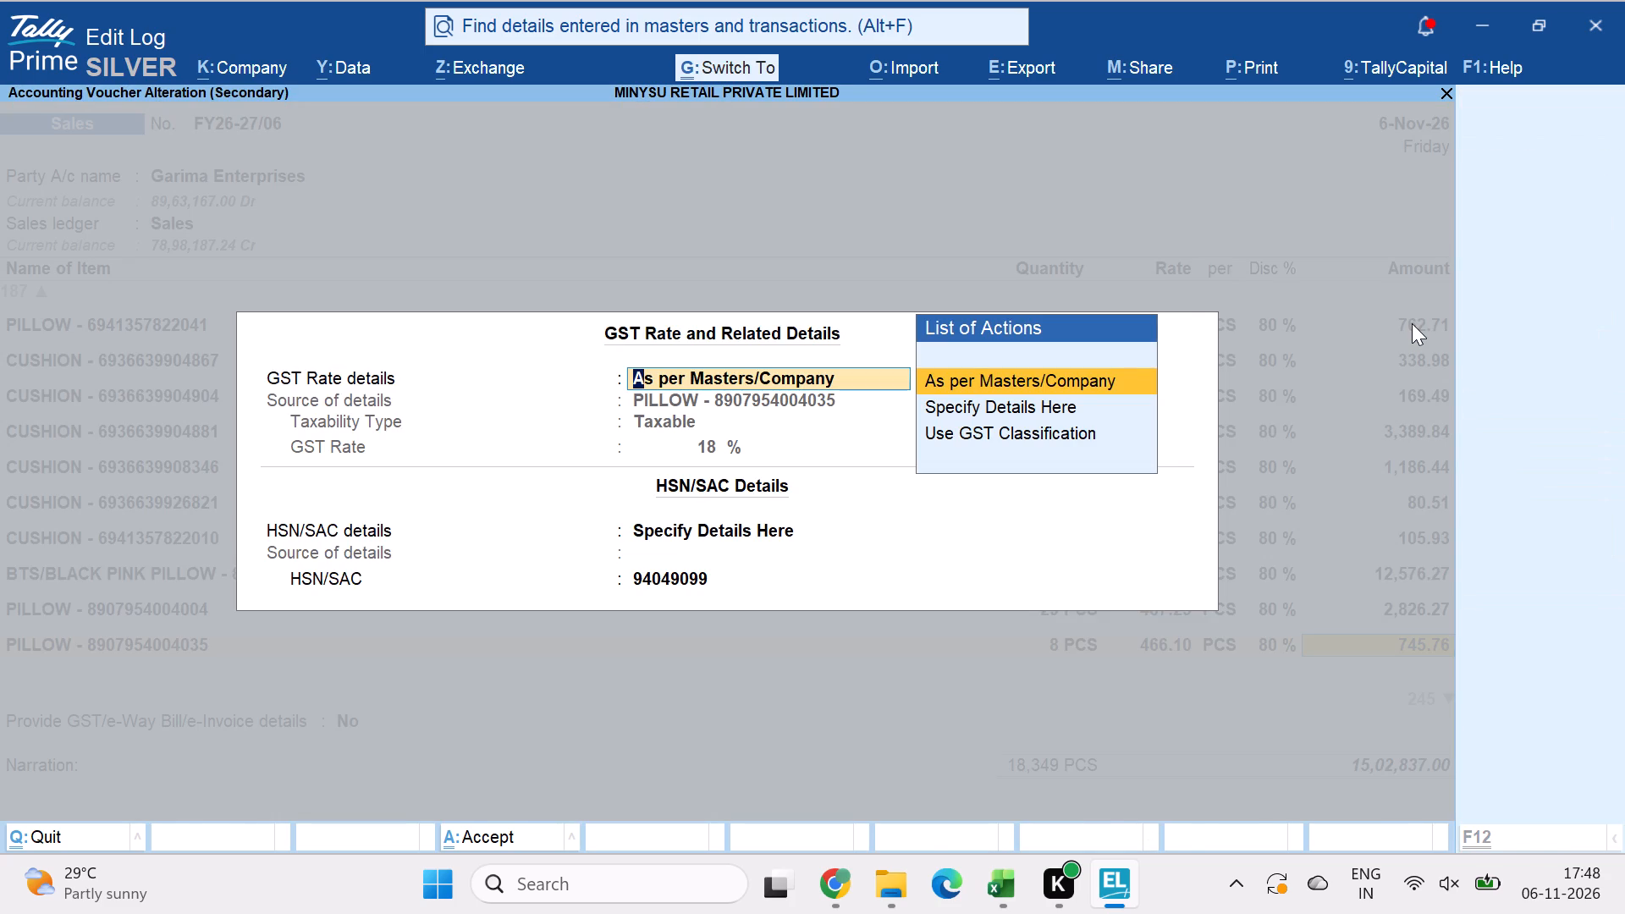
key(Return)
key(ctrl+a)
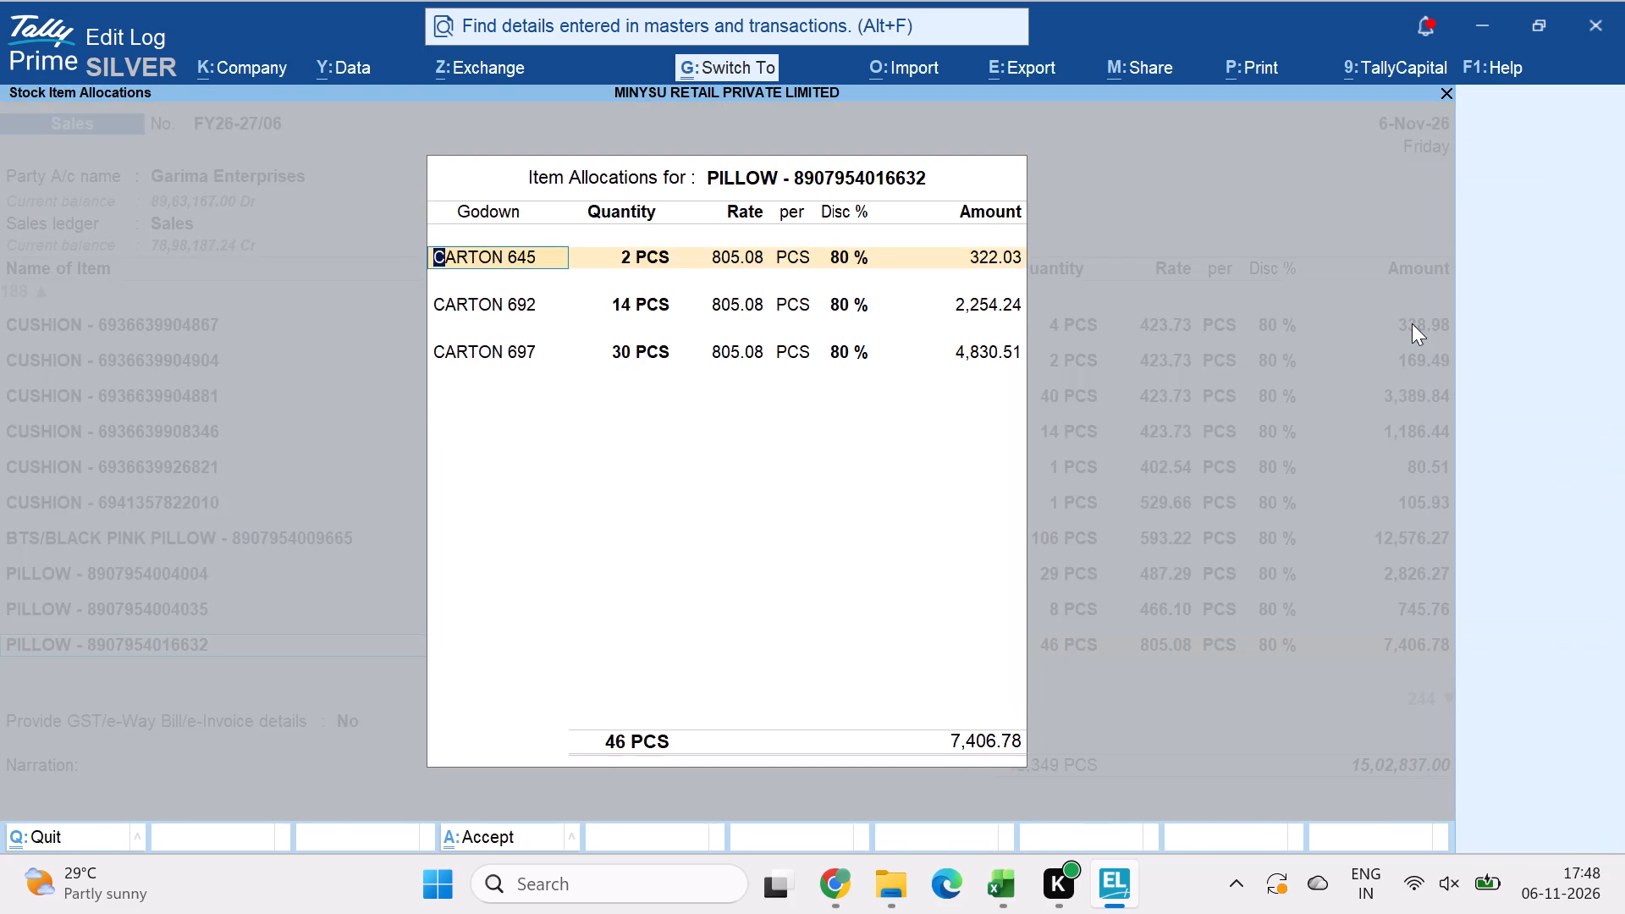
key(Return)
key(ctrl+a)
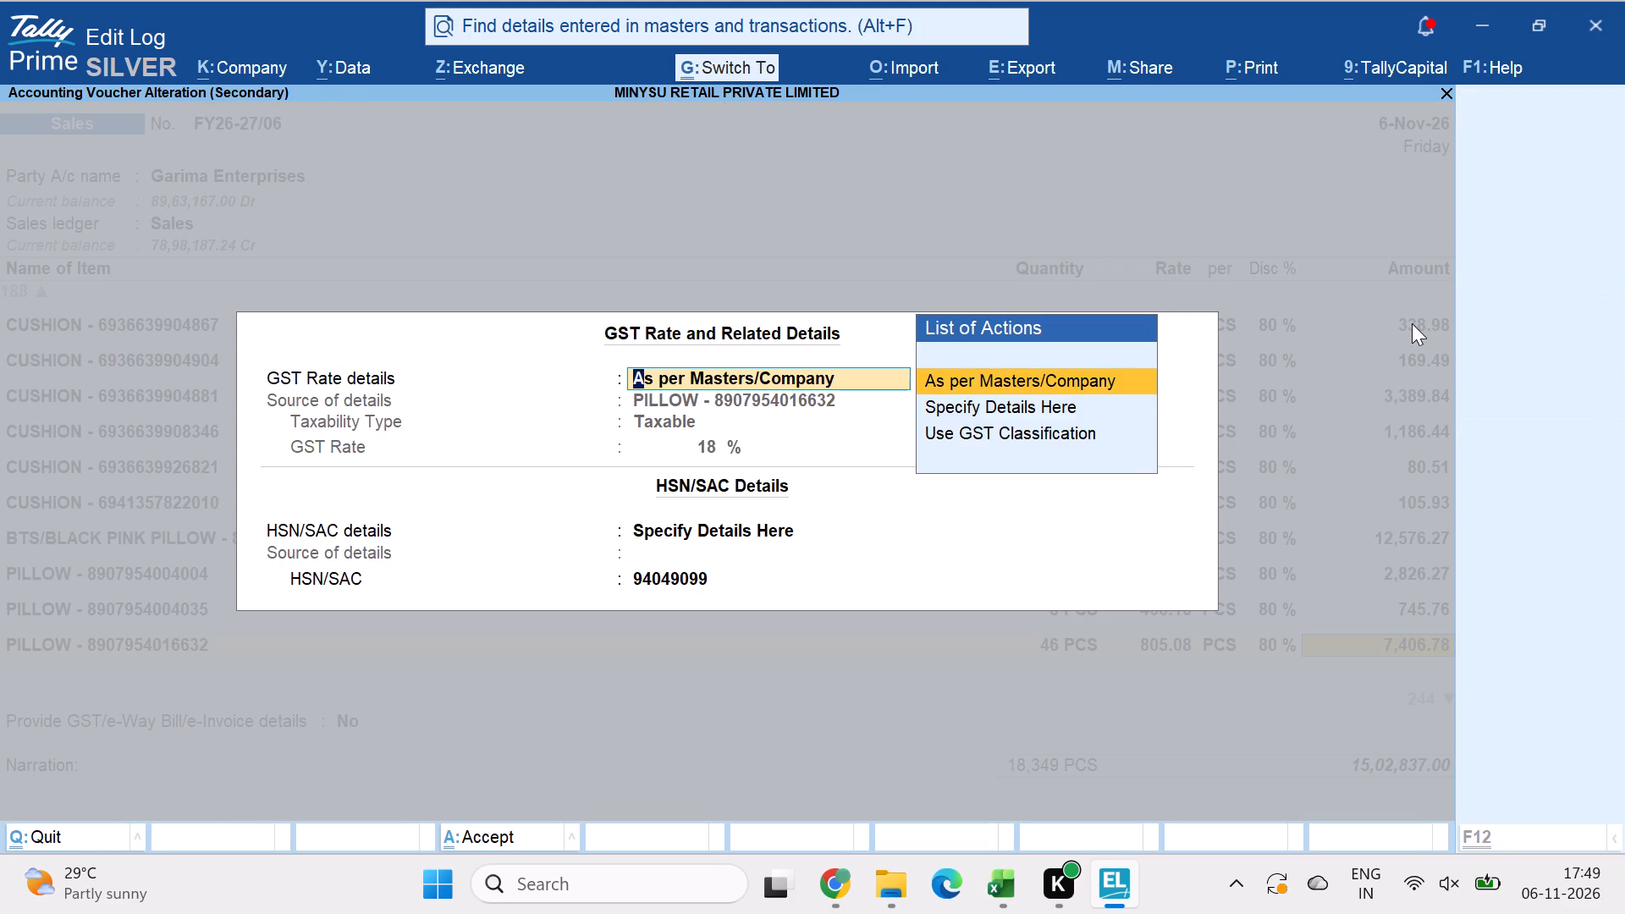
key(Return)
key(ctrl+a)
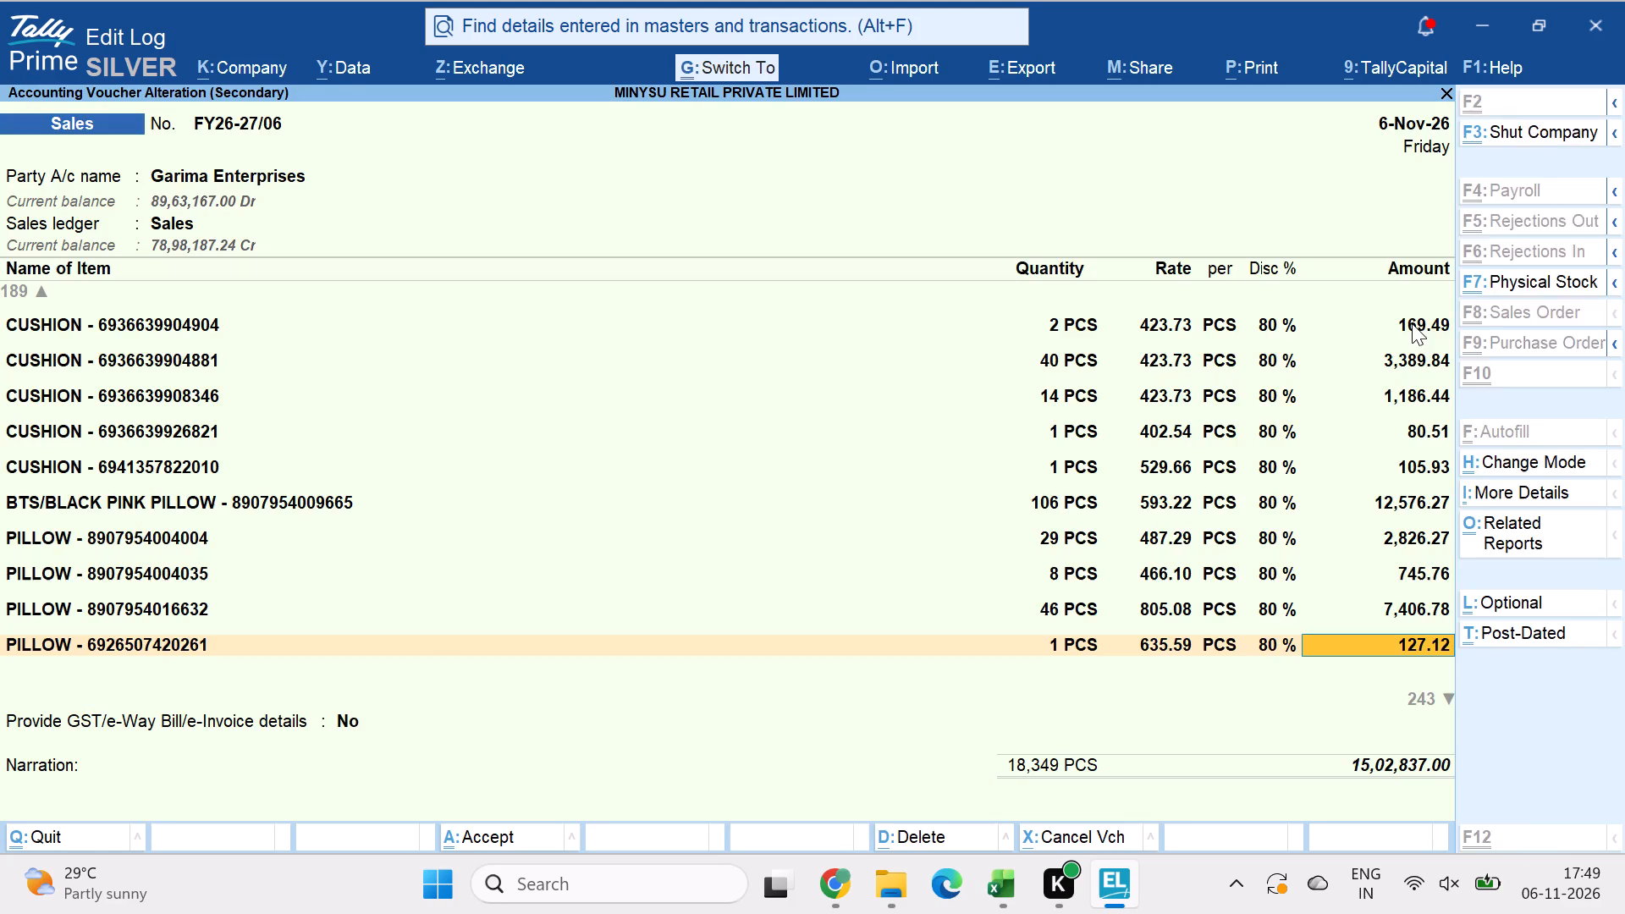
key(Return)
key(ctrl+a)
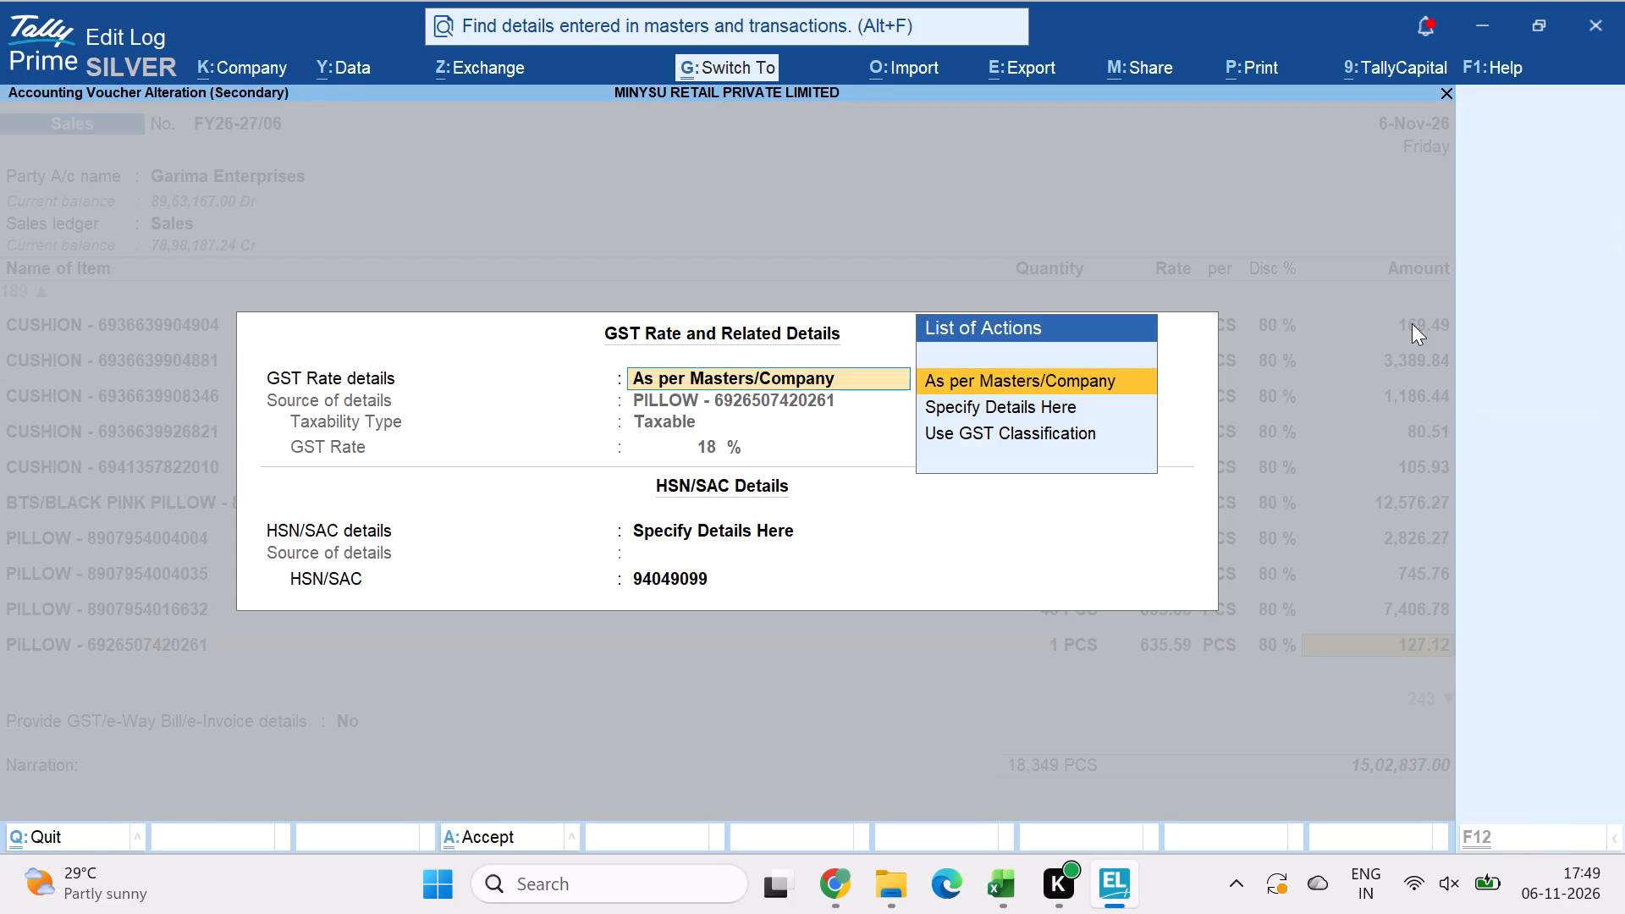
key(Return)
key(ctrl+a)
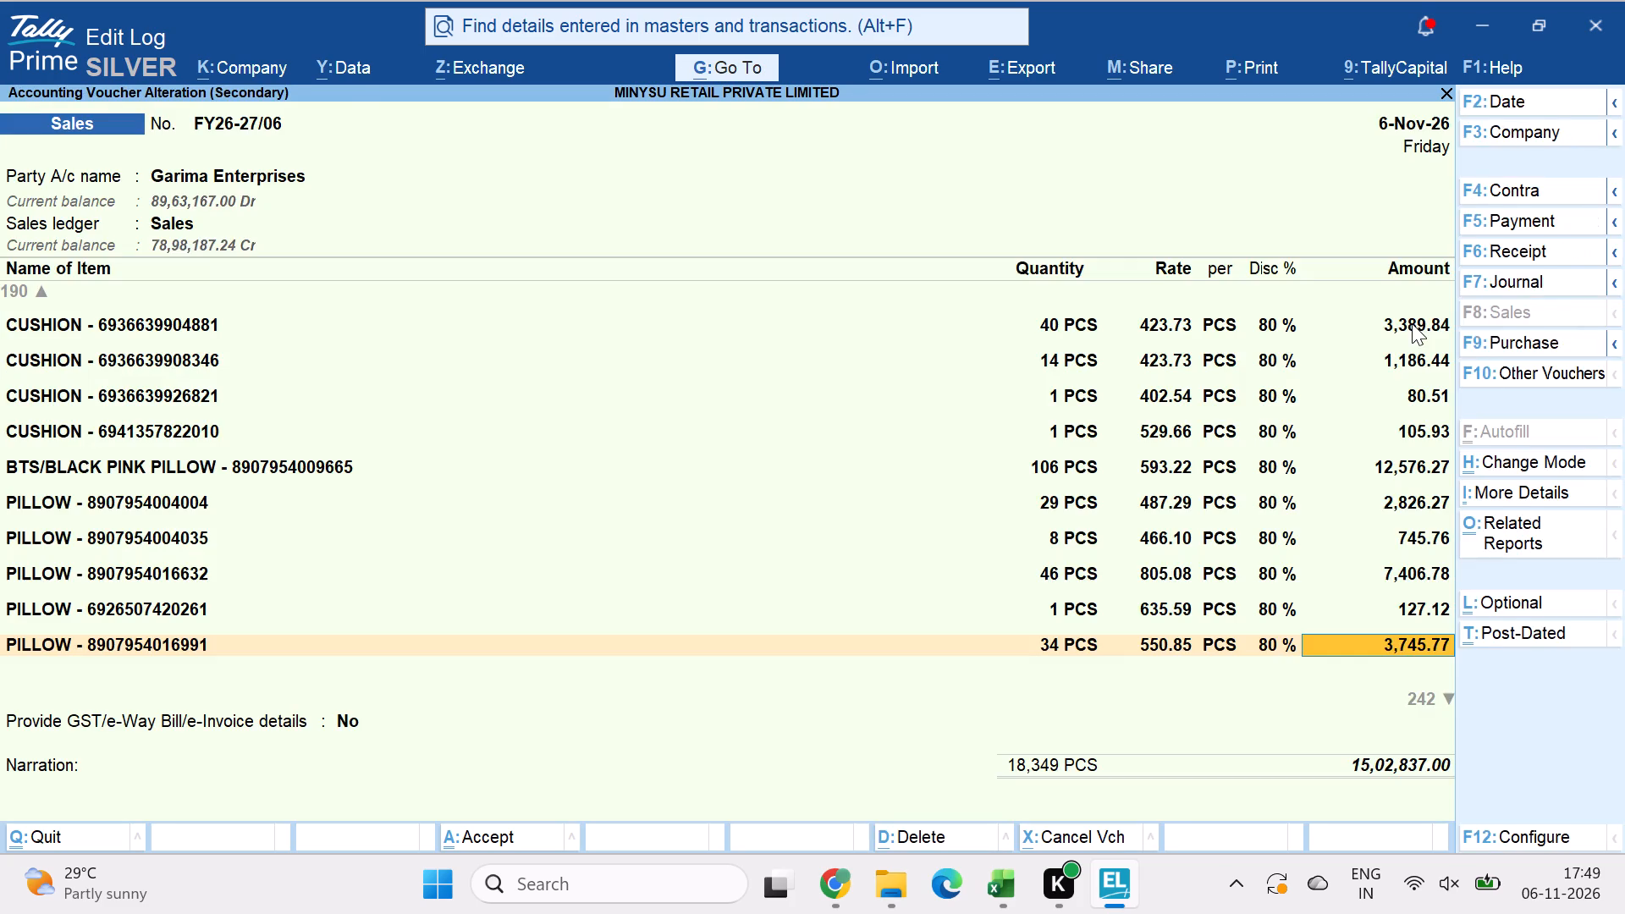
key(Return)
key(ctrl+a)
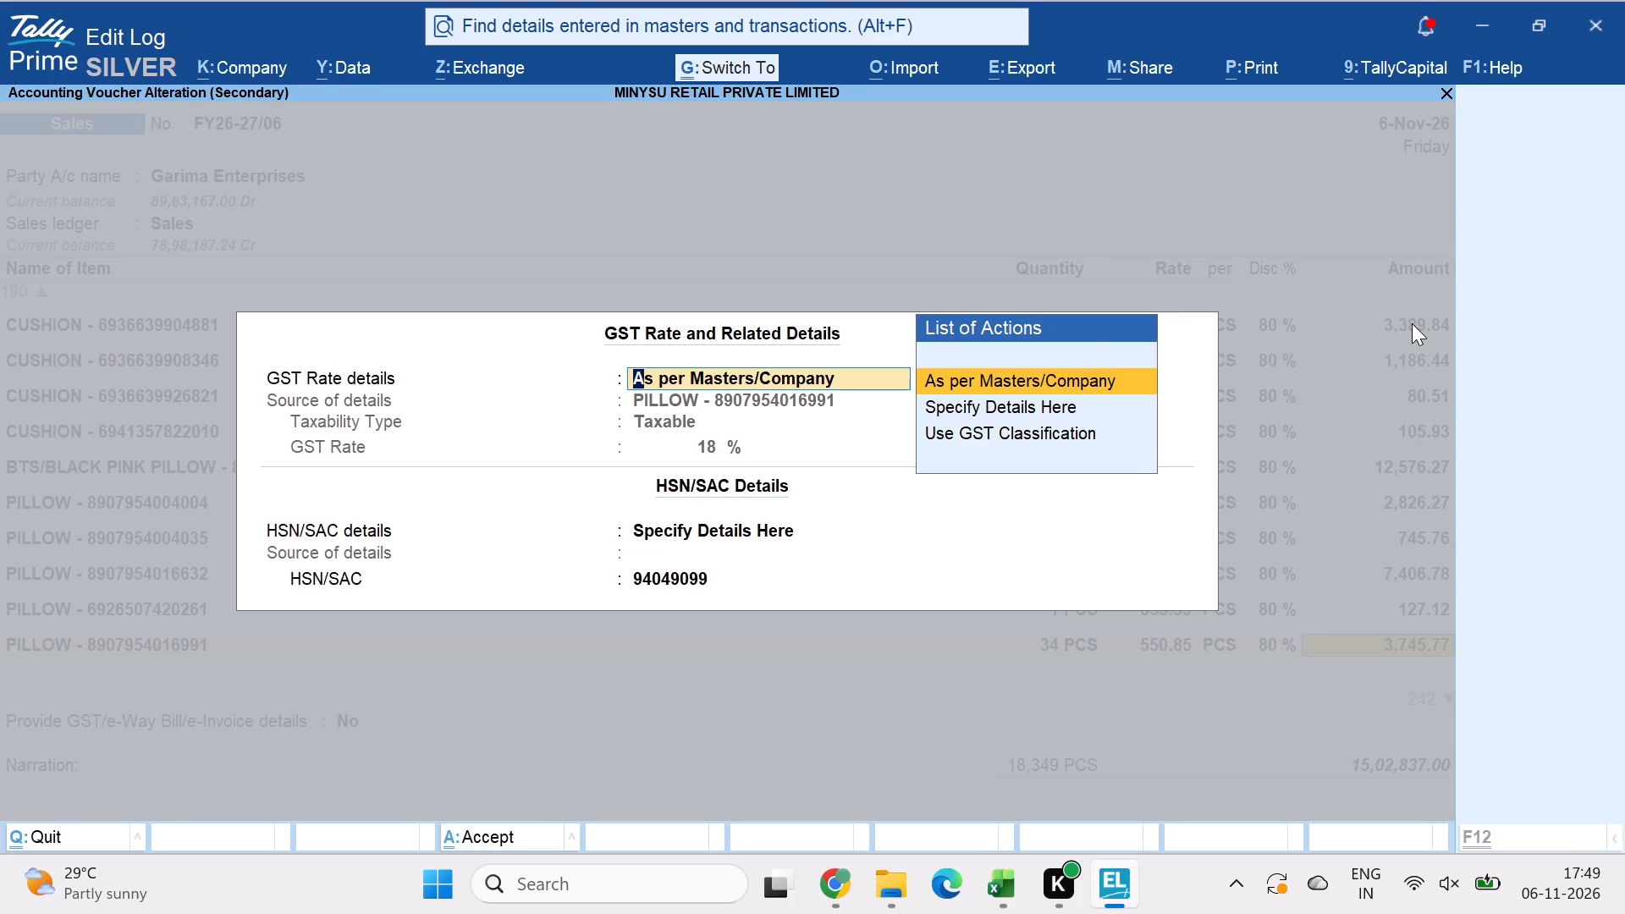
key(Return)
key(ctrl+a)
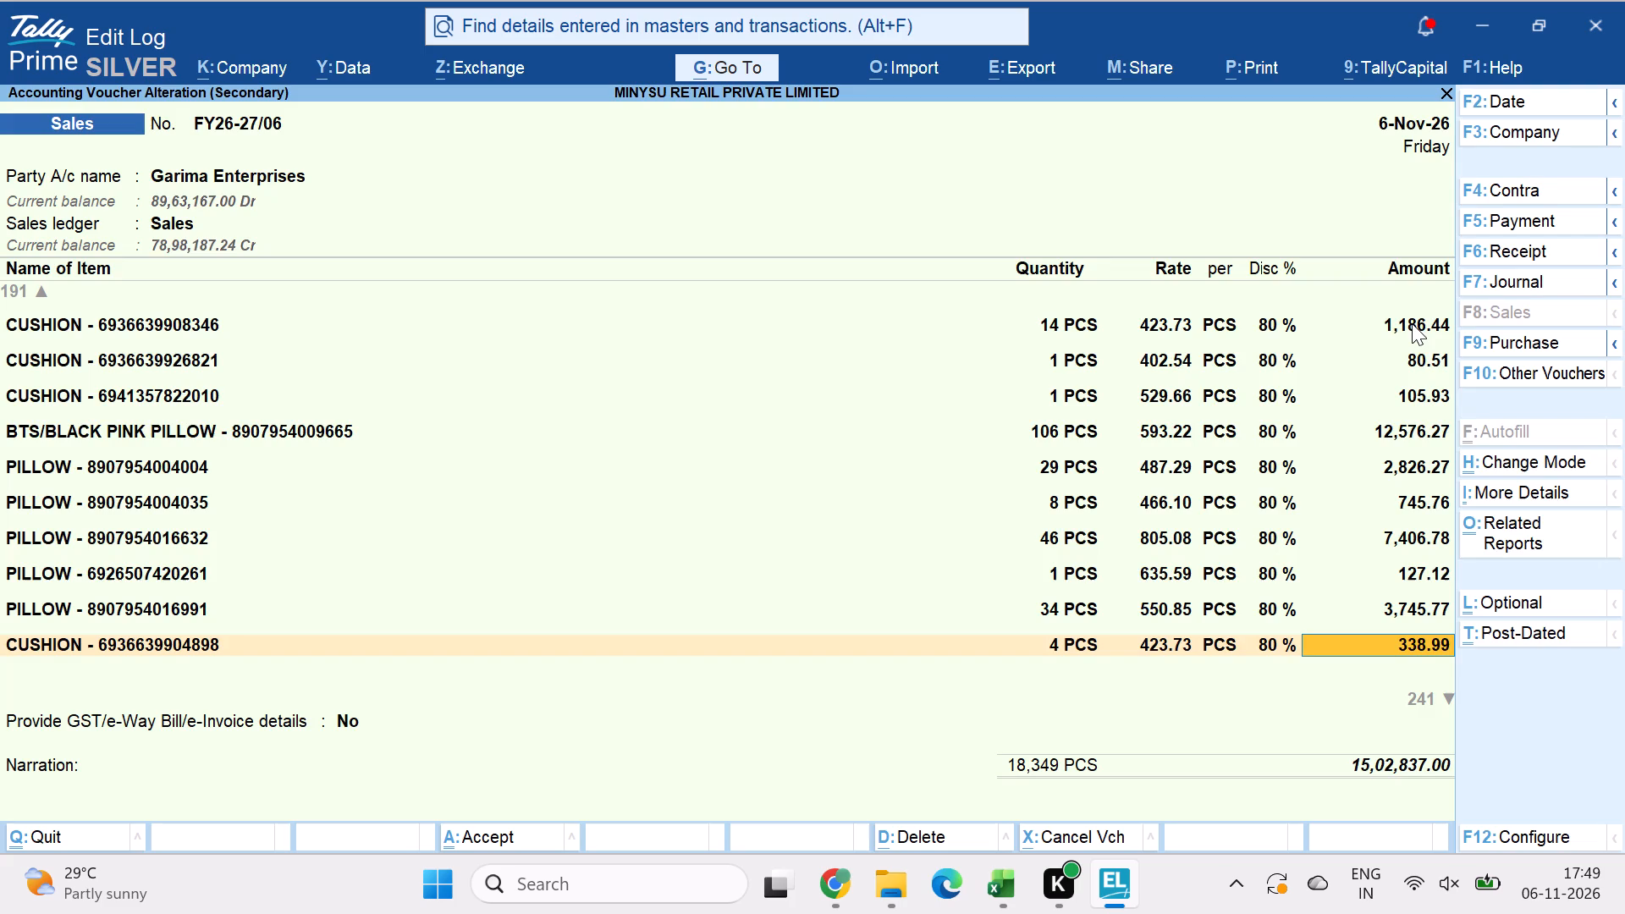
key(Return)
key(ctrl+a)
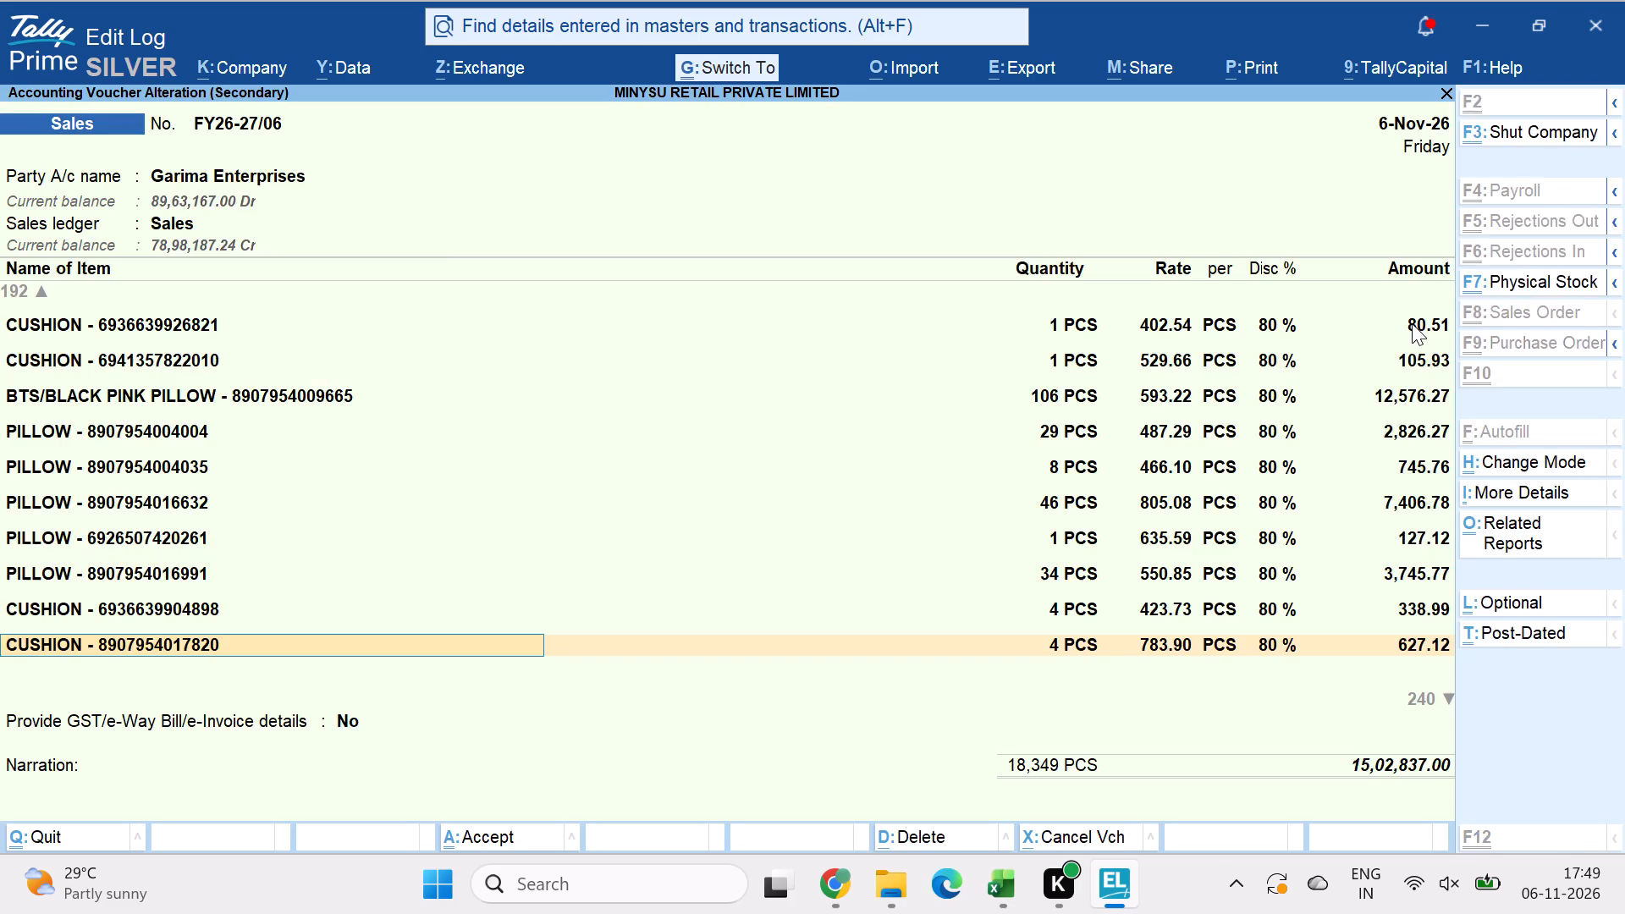
key(Return)
key(ctrl+a)
key(Return)
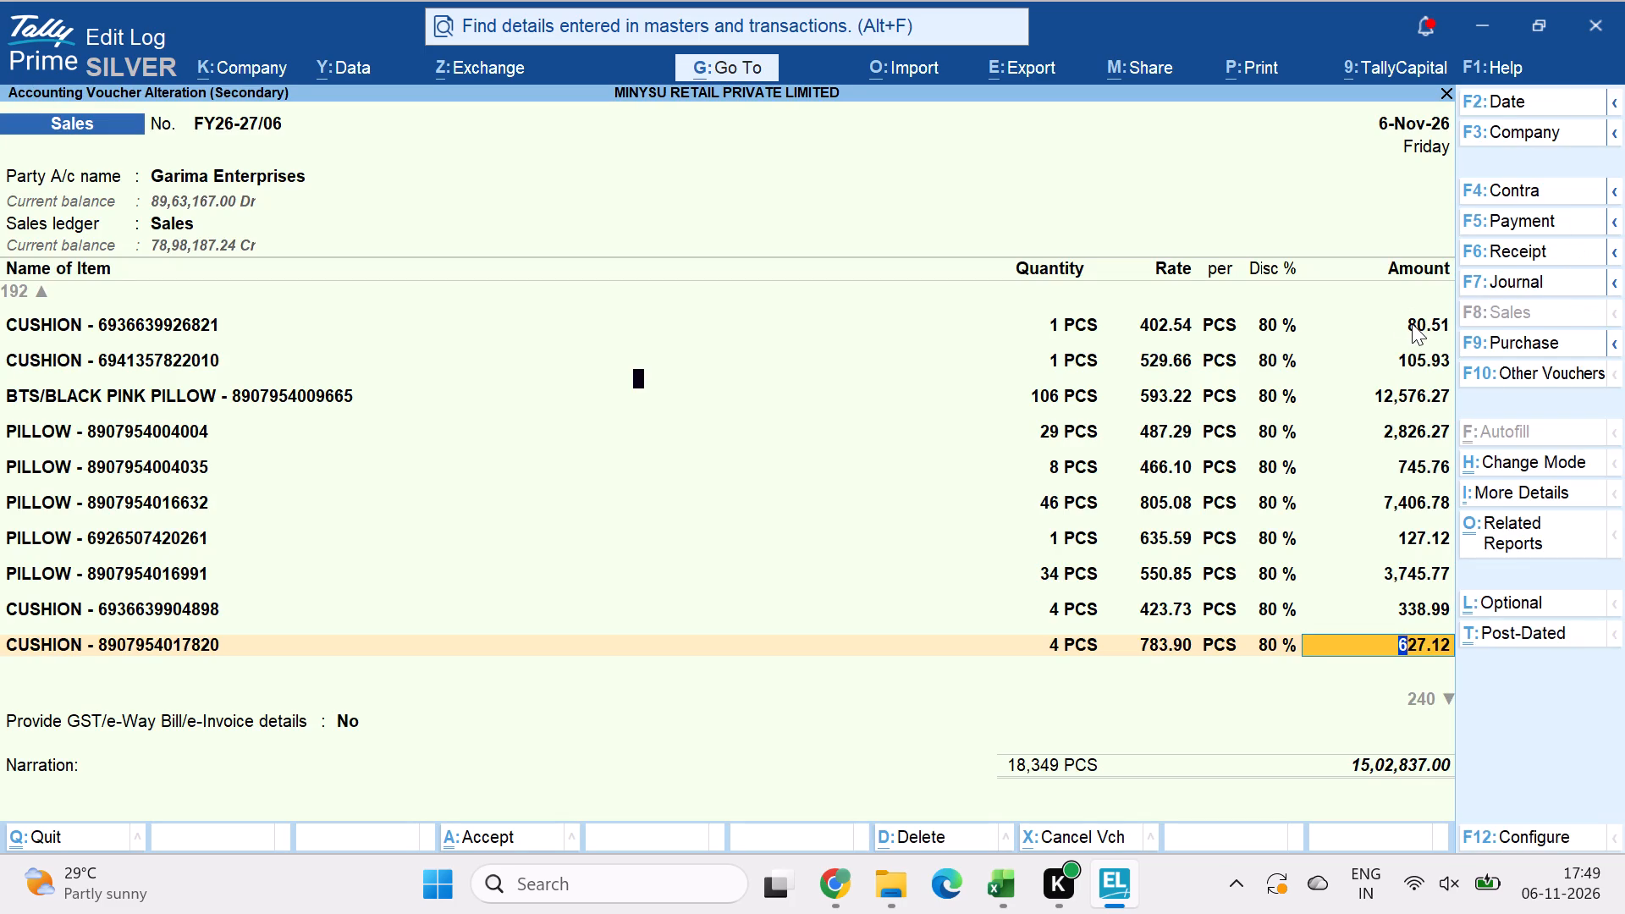
key(ctrl+a)
key(Return)
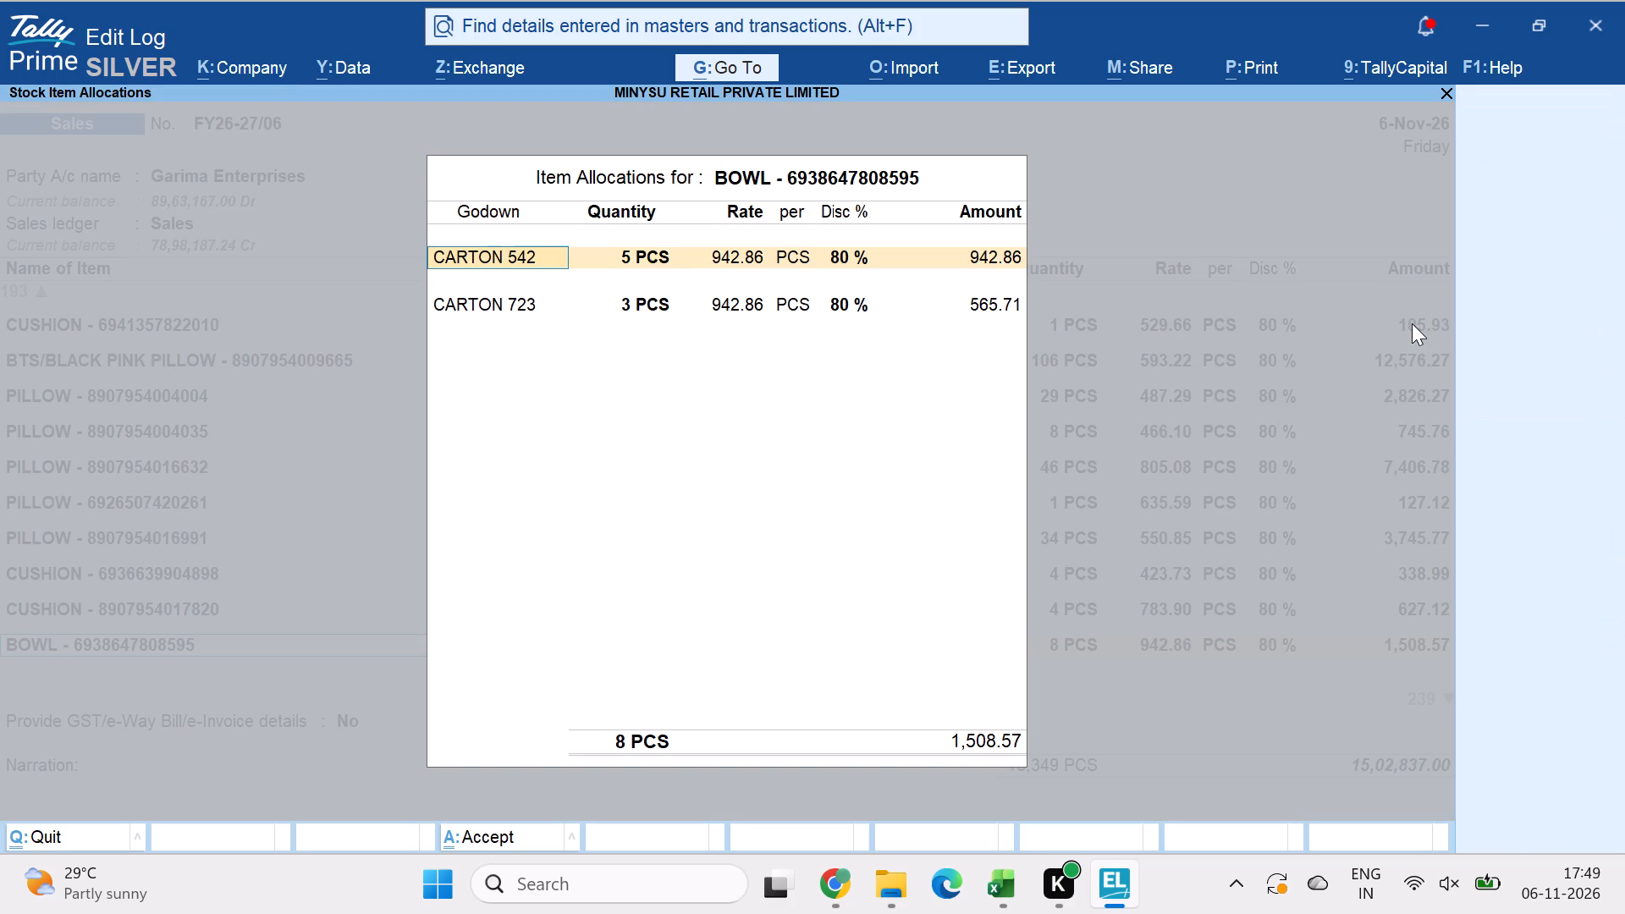
key(ctrl+a)
key(Return)
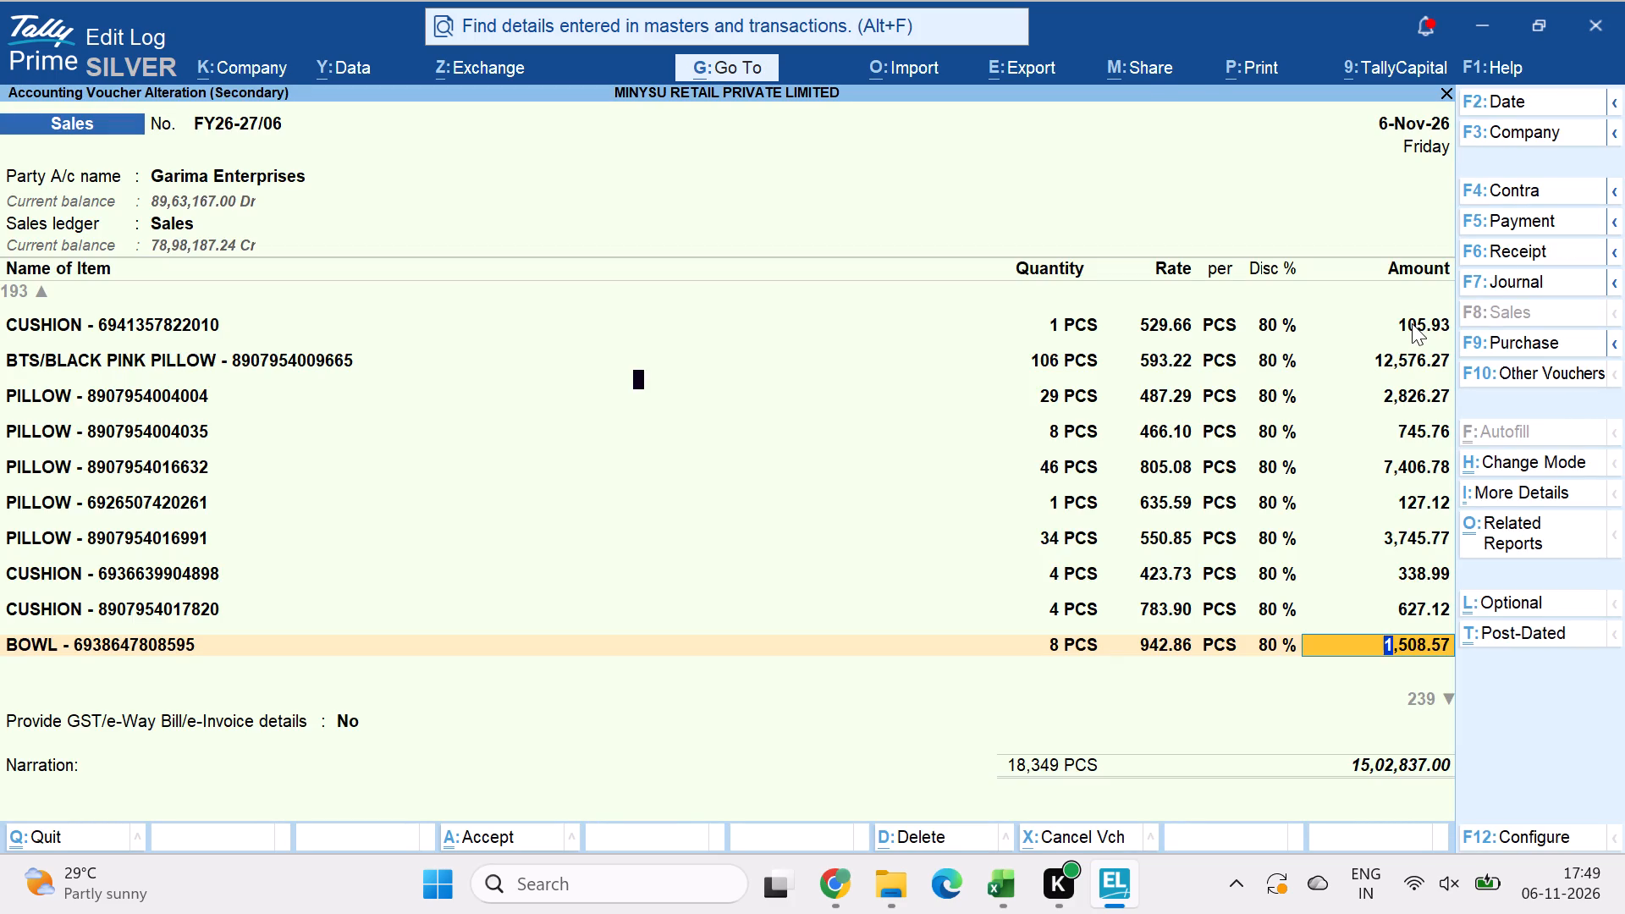
key(ctrl+a)
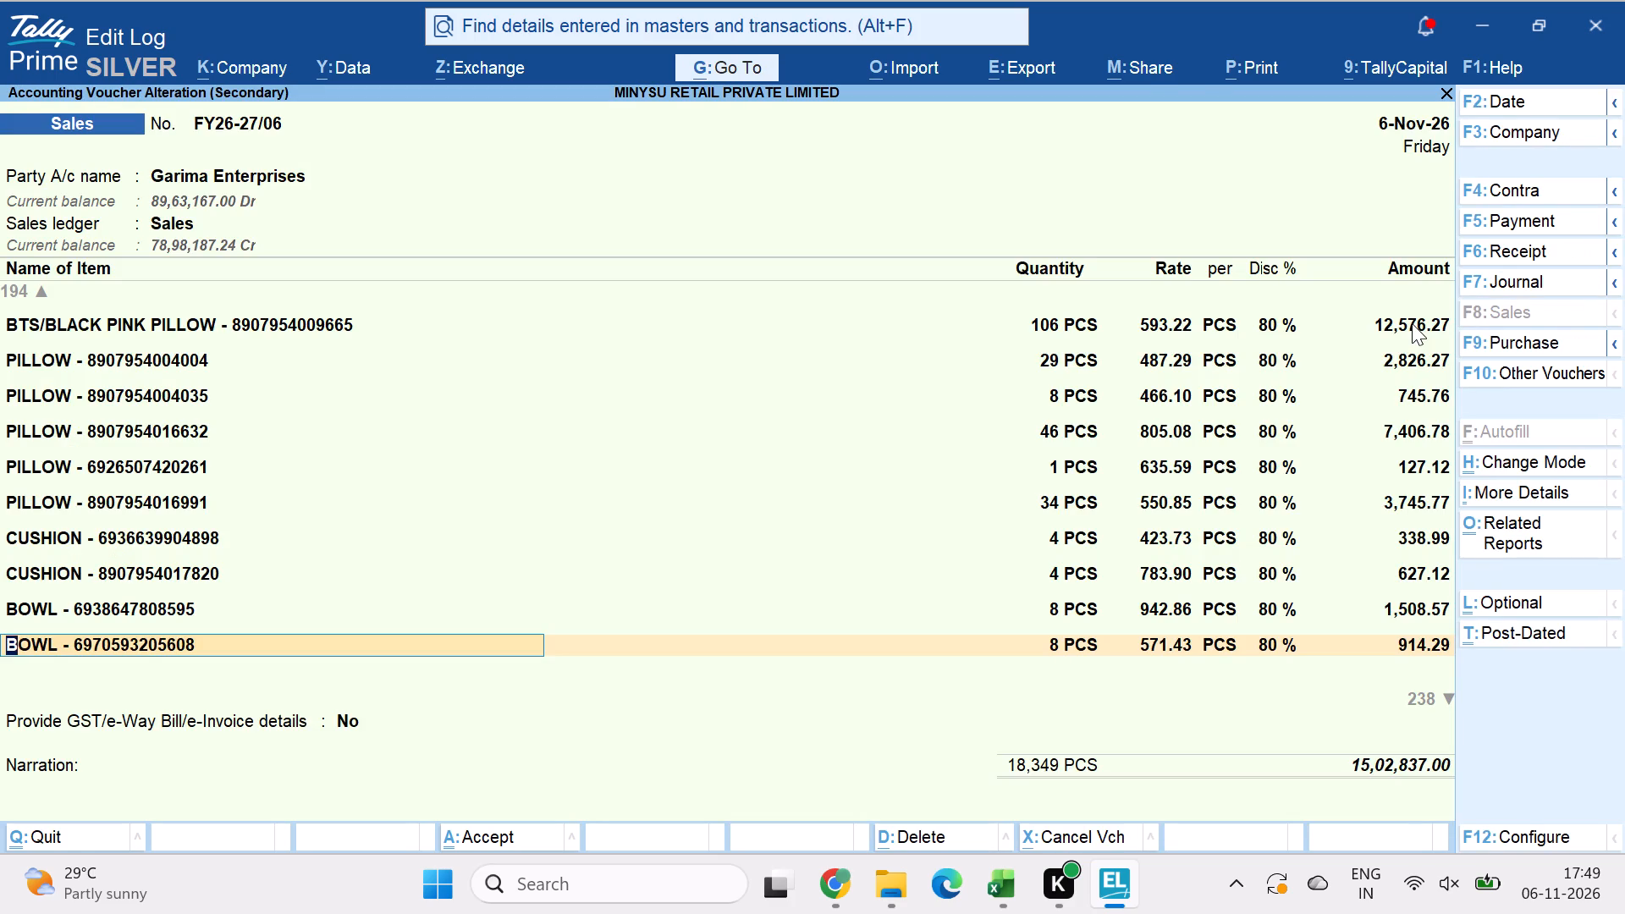
key(Return)
key(ctrl+a)
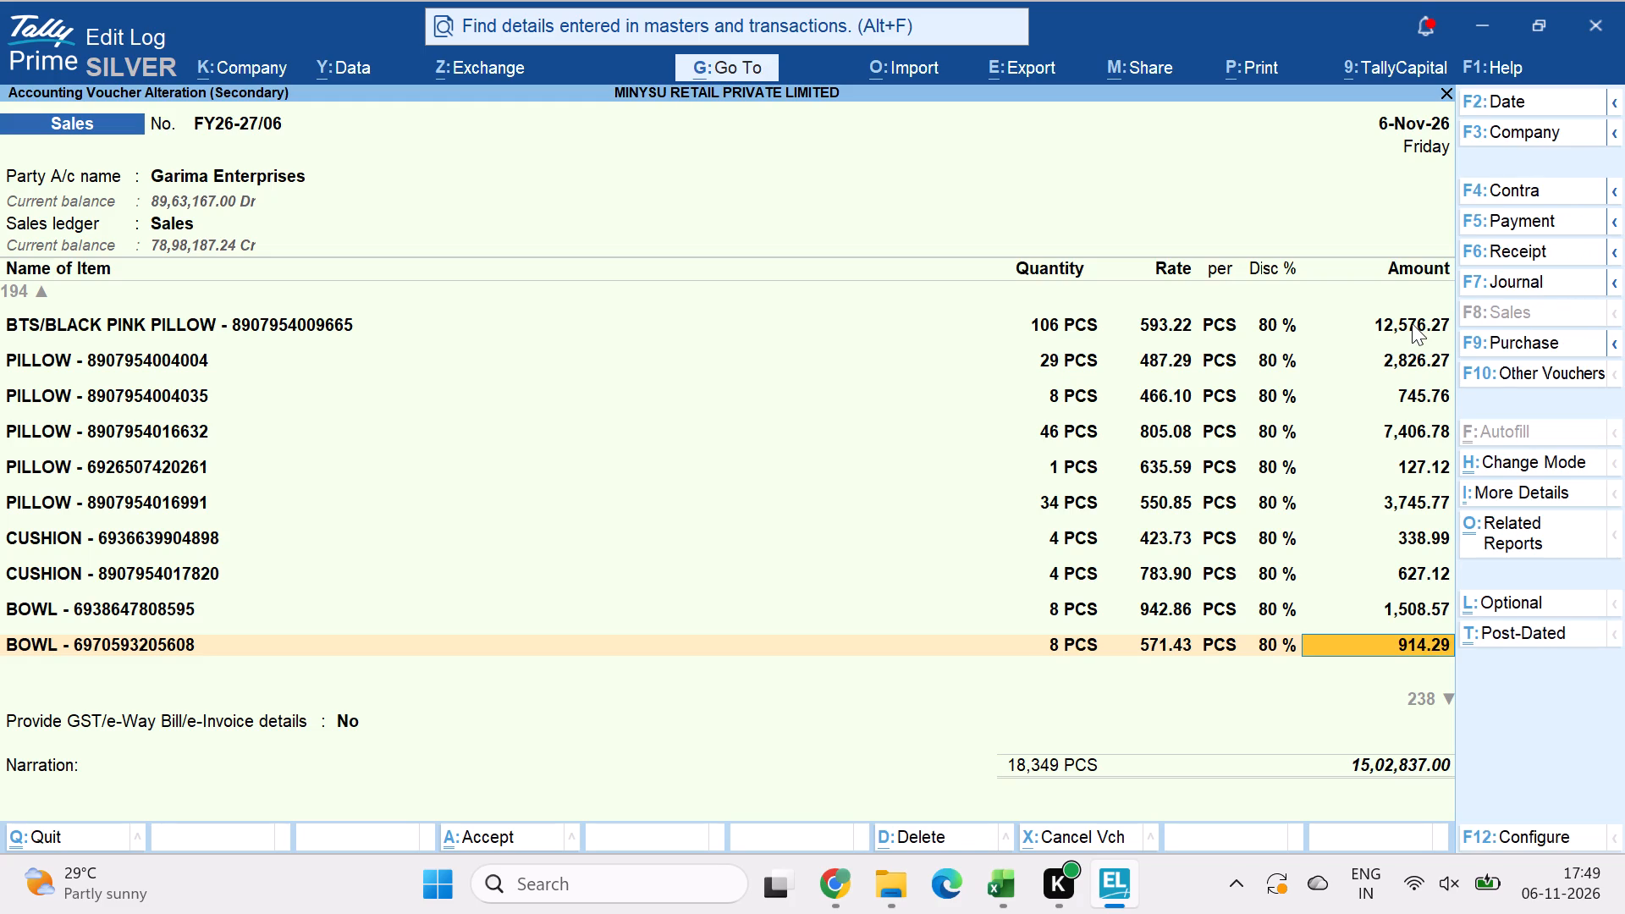
key(Down)
key(Down)
key(Down)
key(Down)
key(Down)
key(Down)
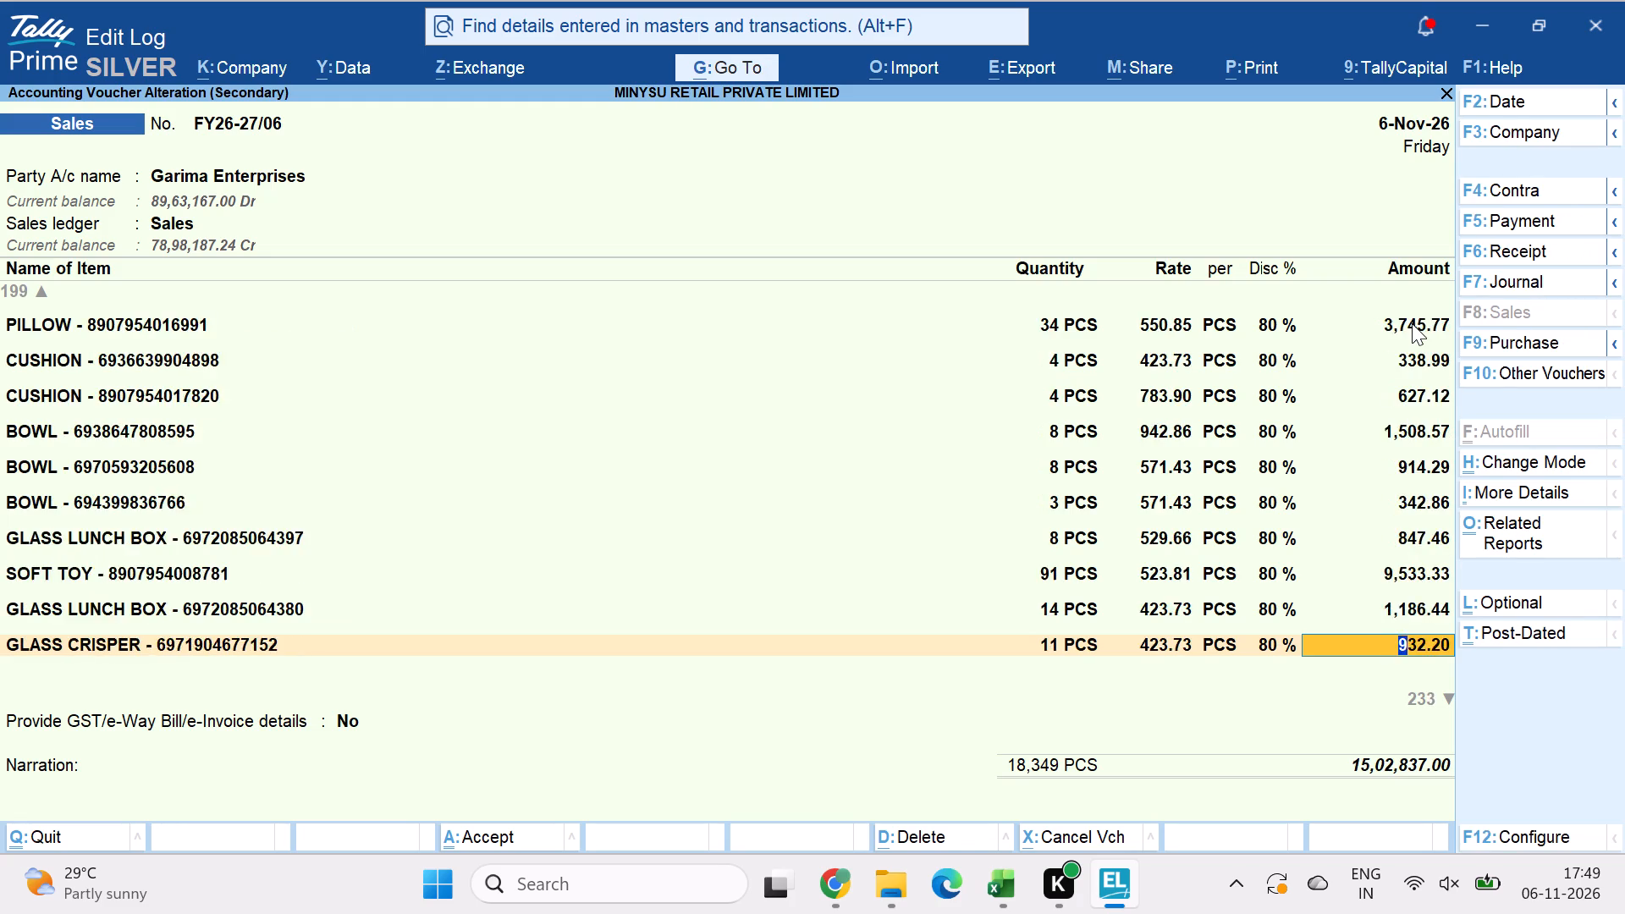
key(Down)
key(Down)
key(Down)
key(Down)
key(Down)
key(Down)
key(Down)
key(Down)
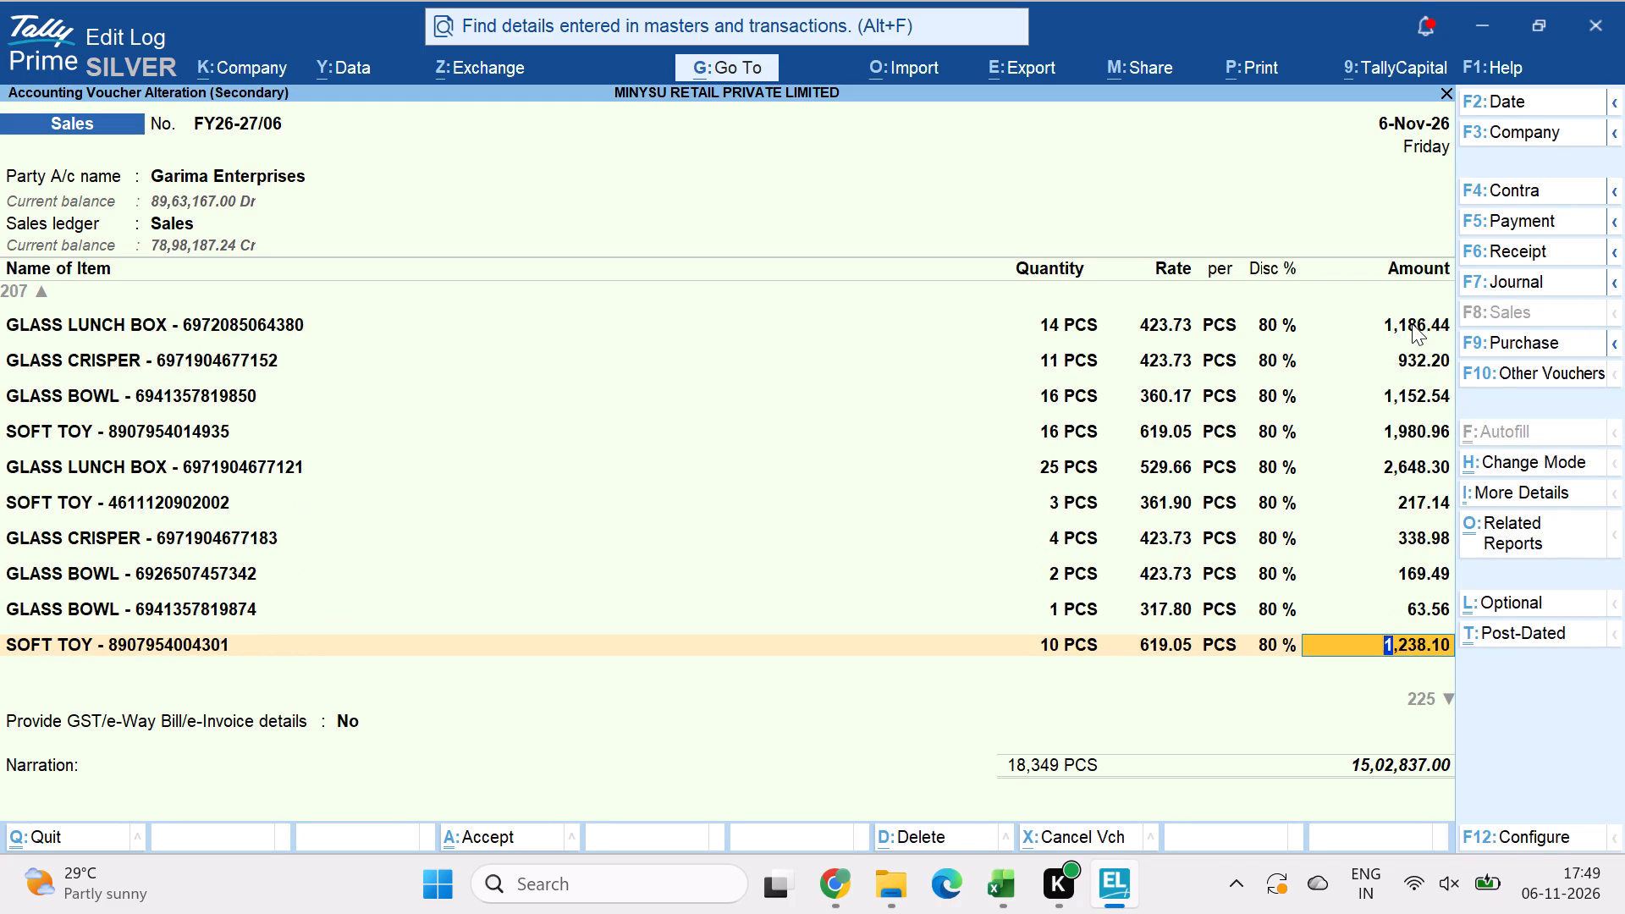
key(Down)
key(Down)
key(Down)
key(Down)
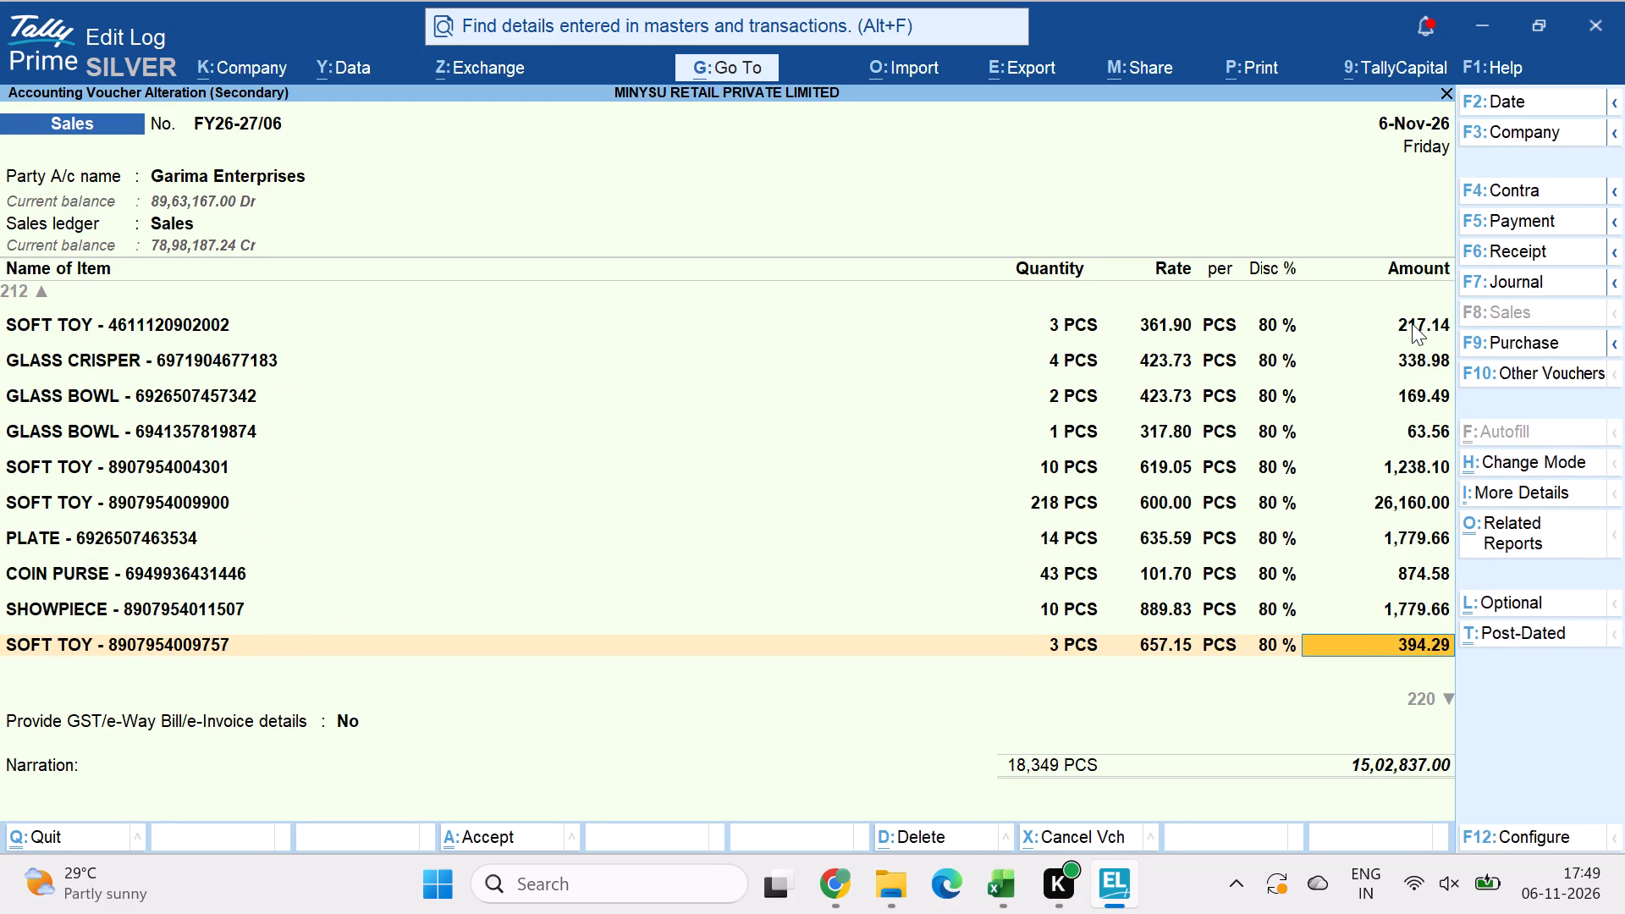
key(Down)
key(Down)
key(Down)
key(Down)
key(Up)
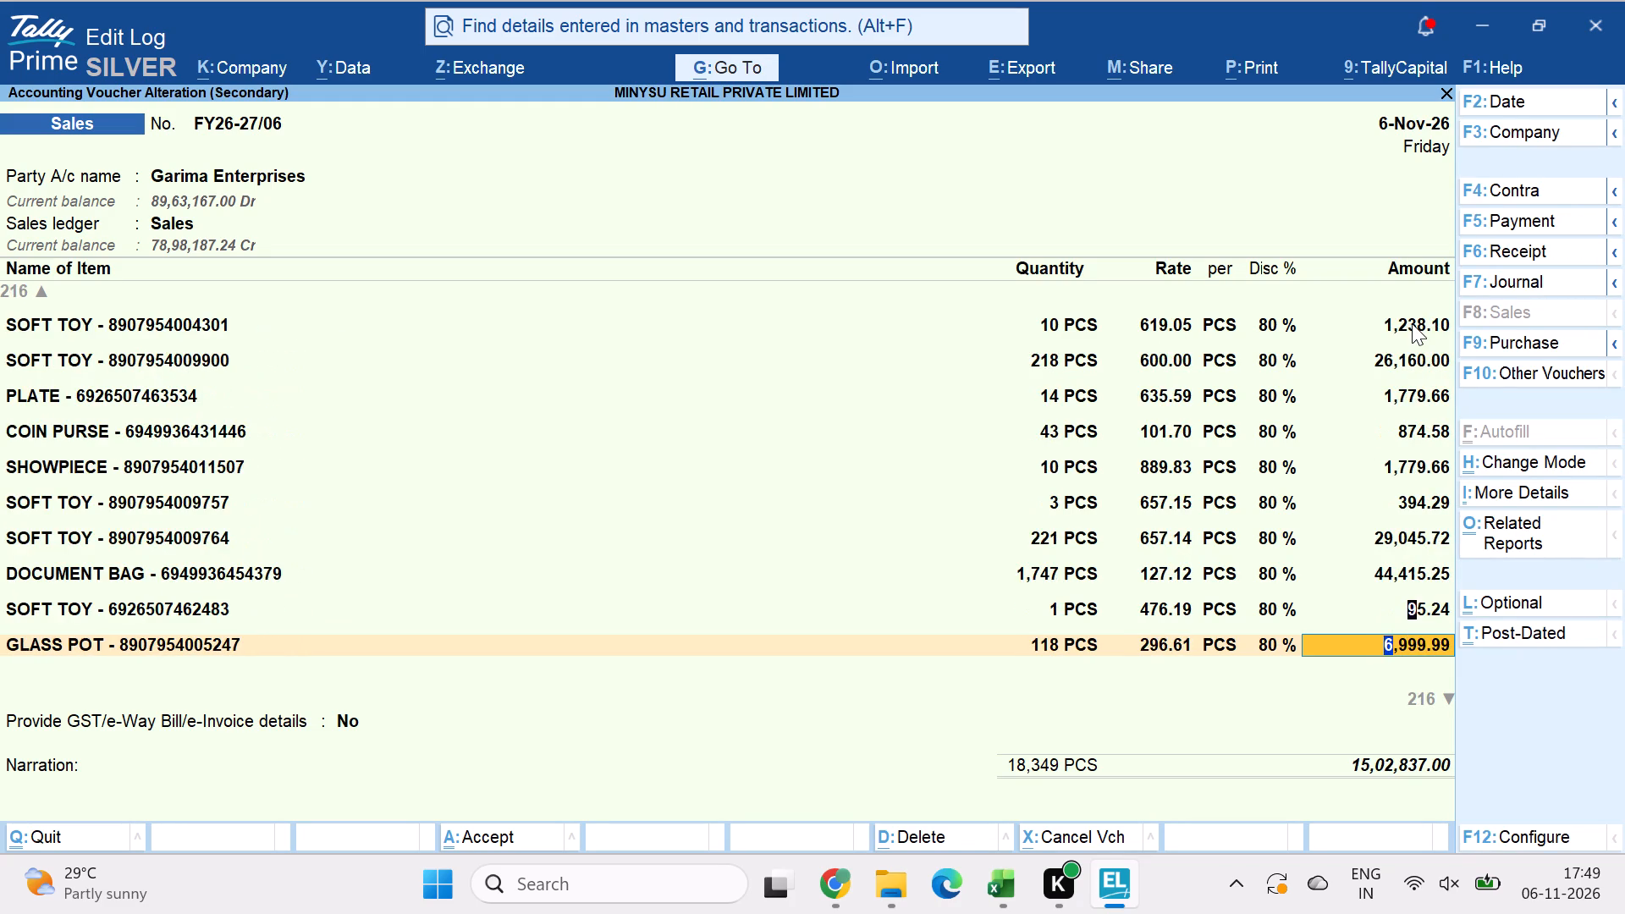
key(Down)
key(Down)
key(Down)
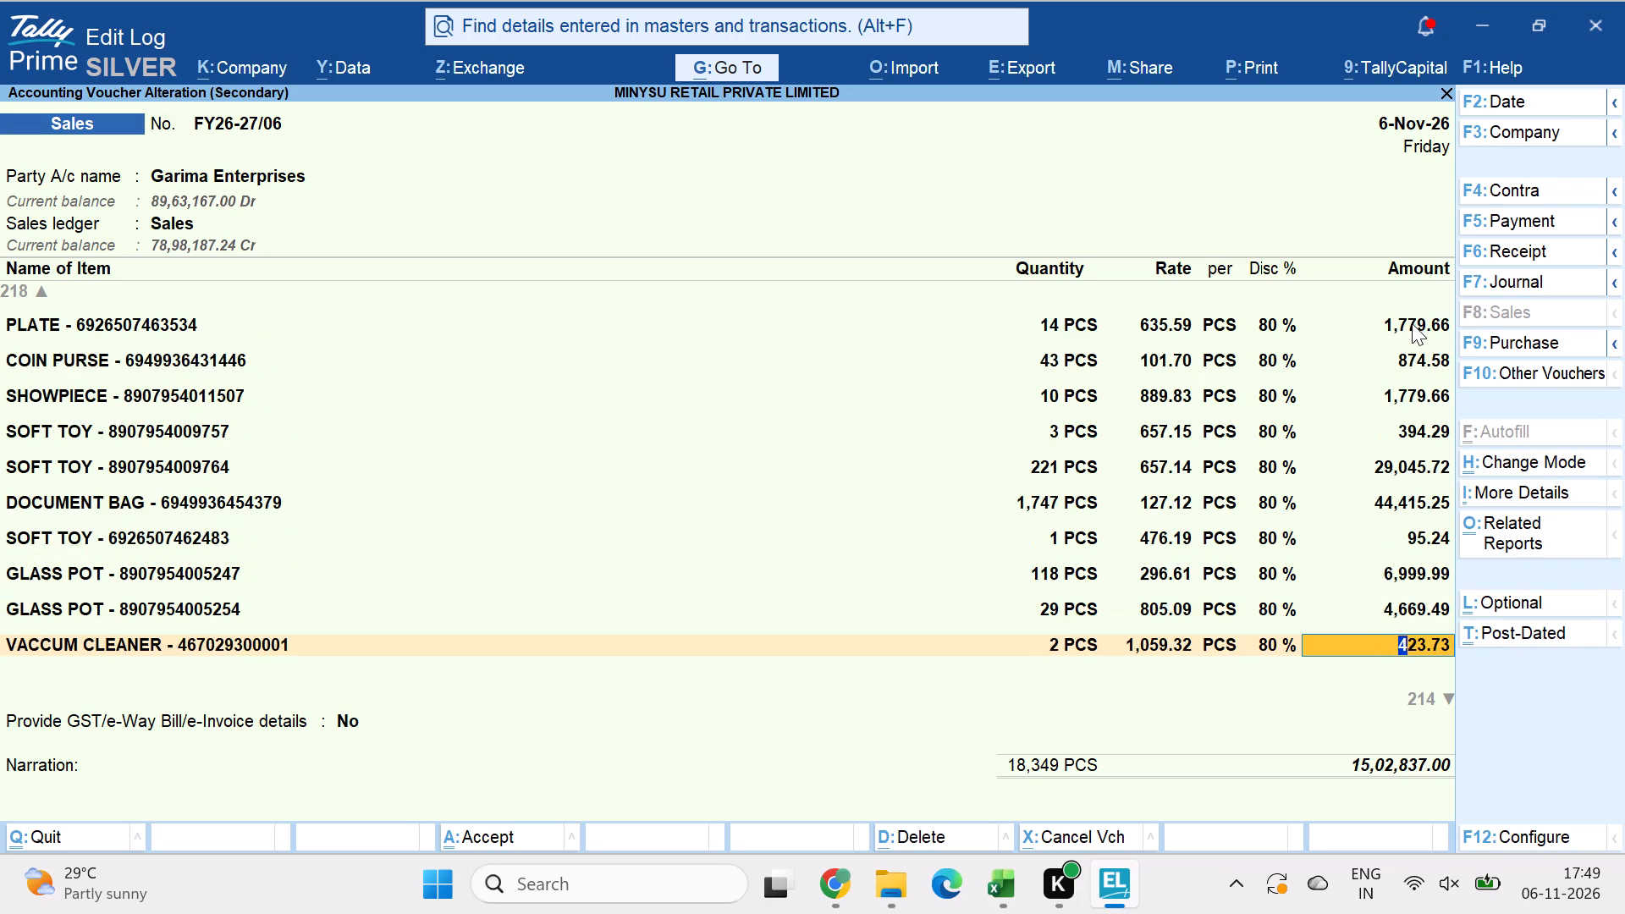
key(Up)
key(Up)
key(Up)
key(Return)
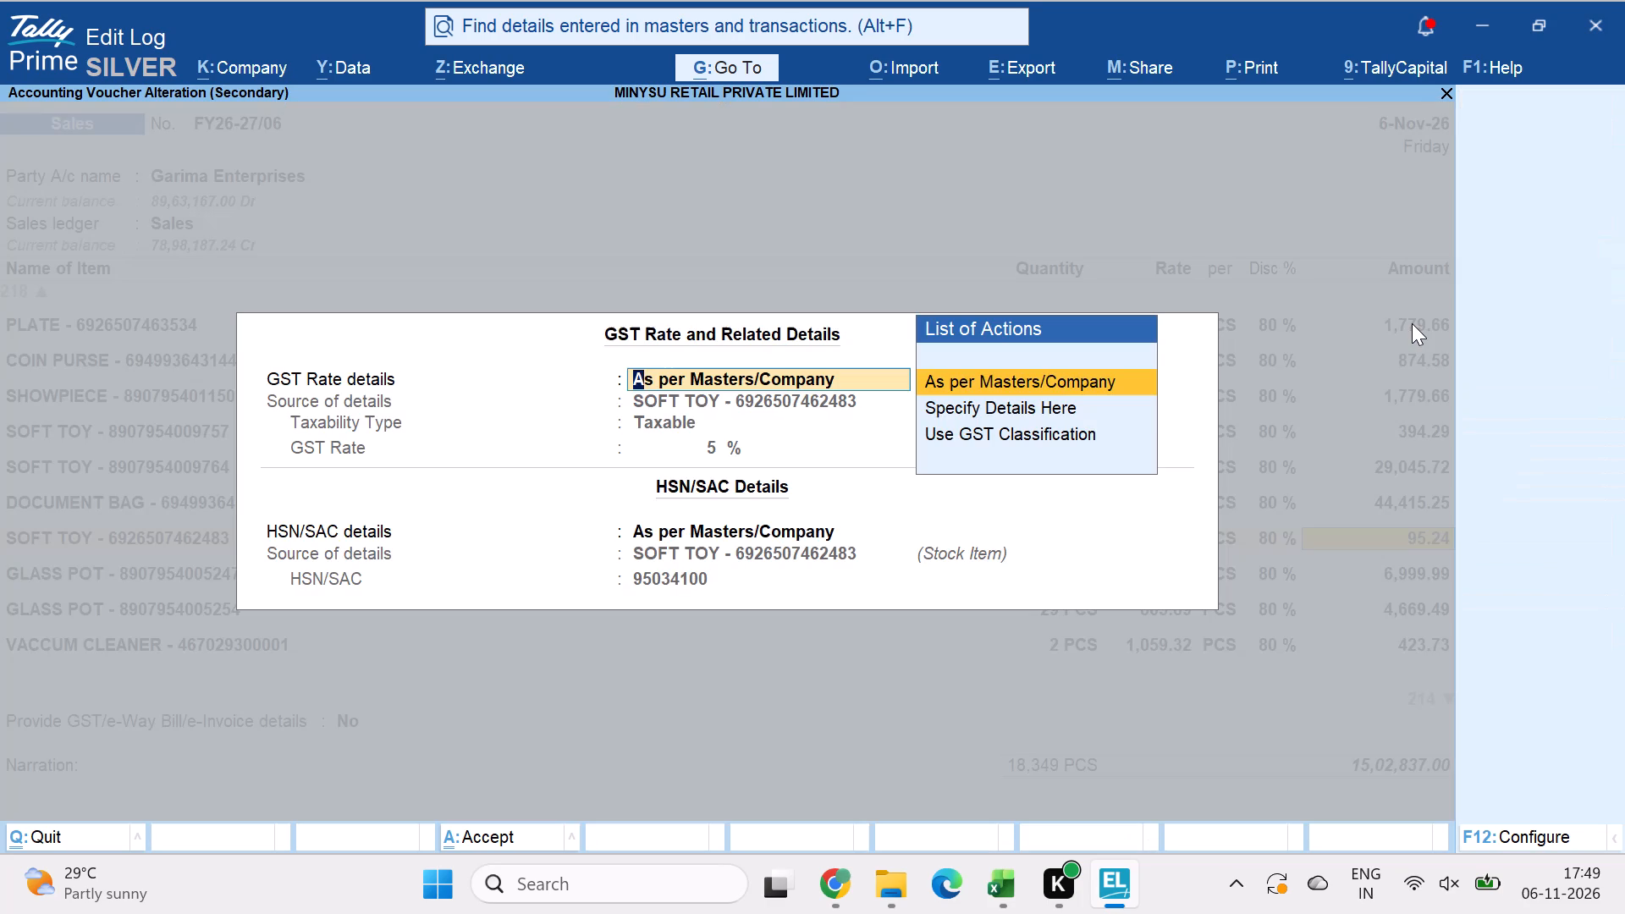
key(Escape)
key(Escape)
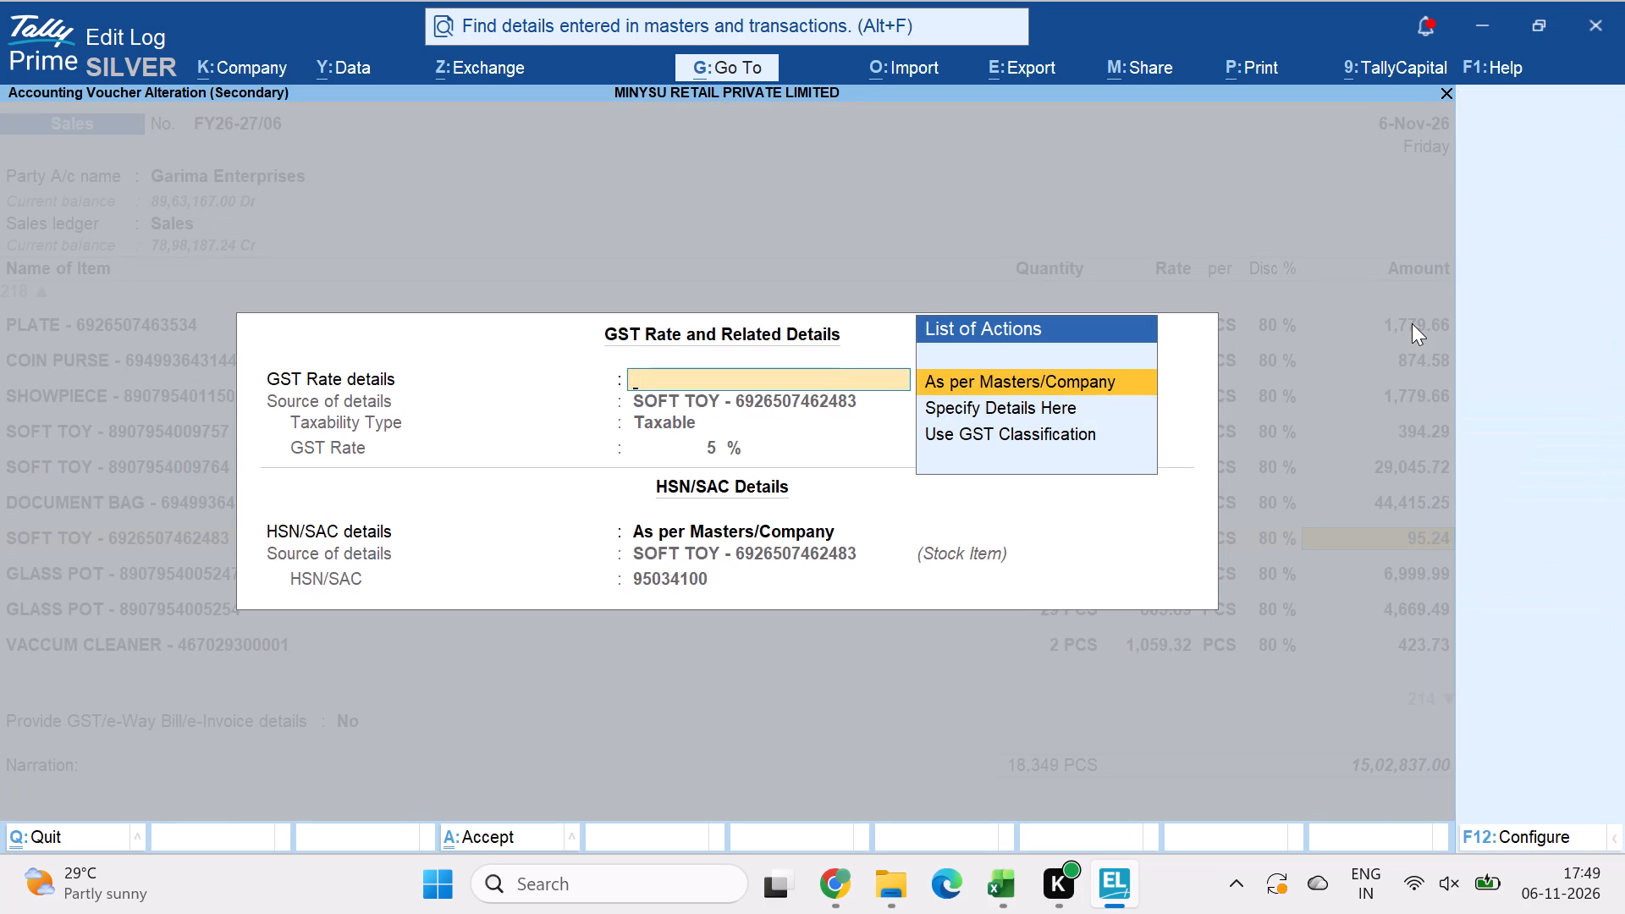
key(Escape)
key(Down)
key(Down)
key(Down)
key(Down)
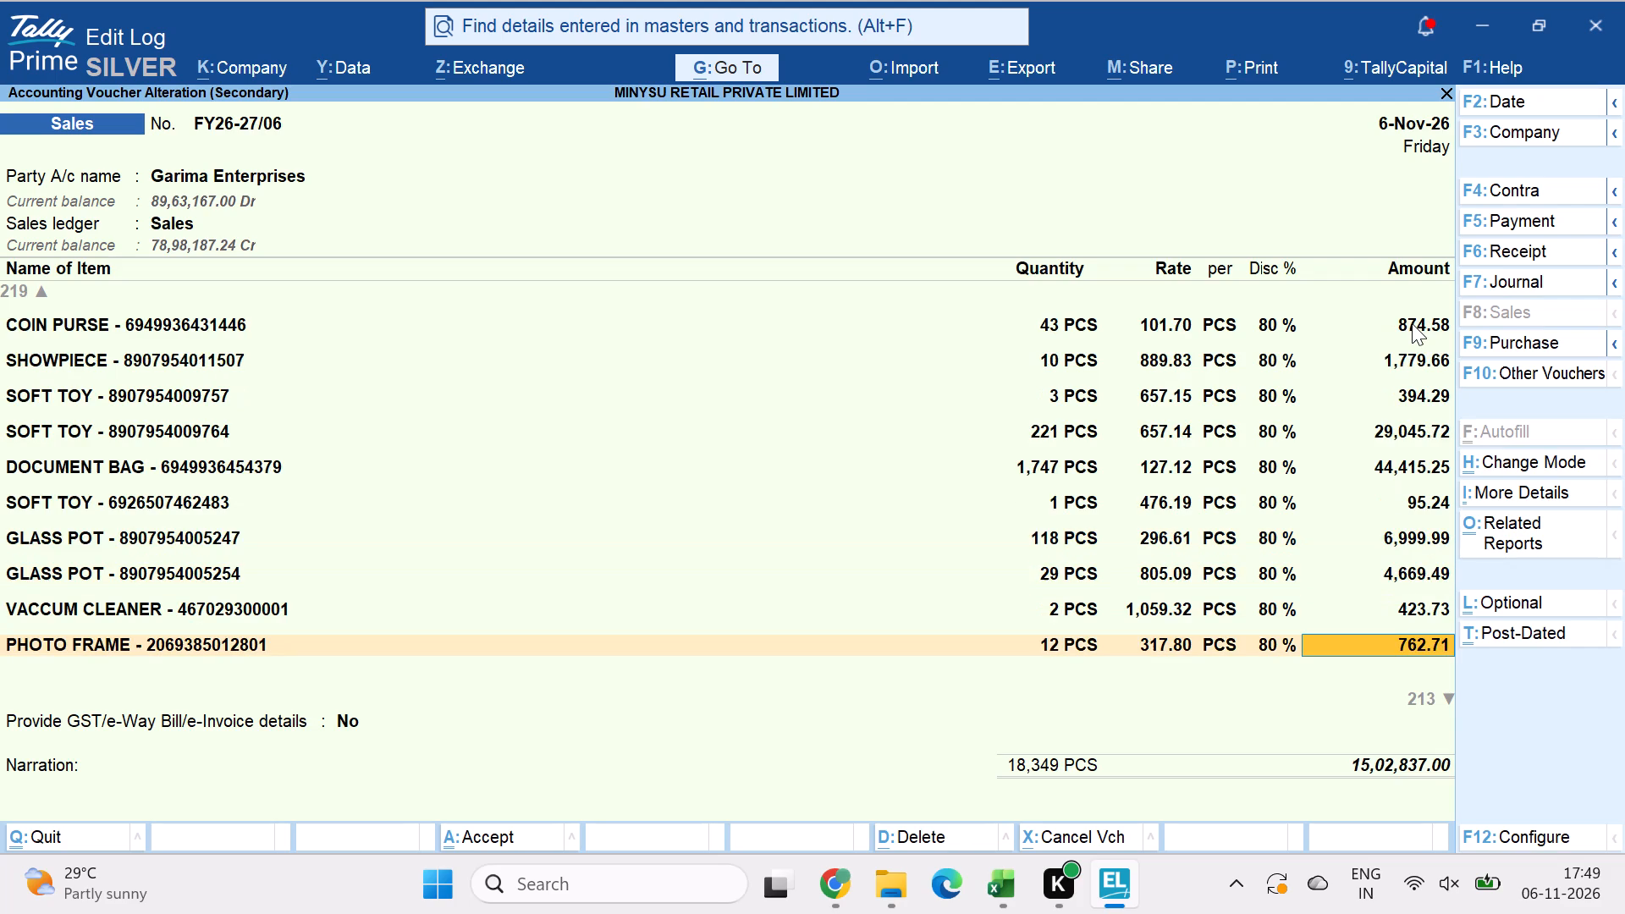
key(Down)
key(Down)
key(Down)
key(Down)
key(Down)
key(Down)
key(Down)
key(Down)
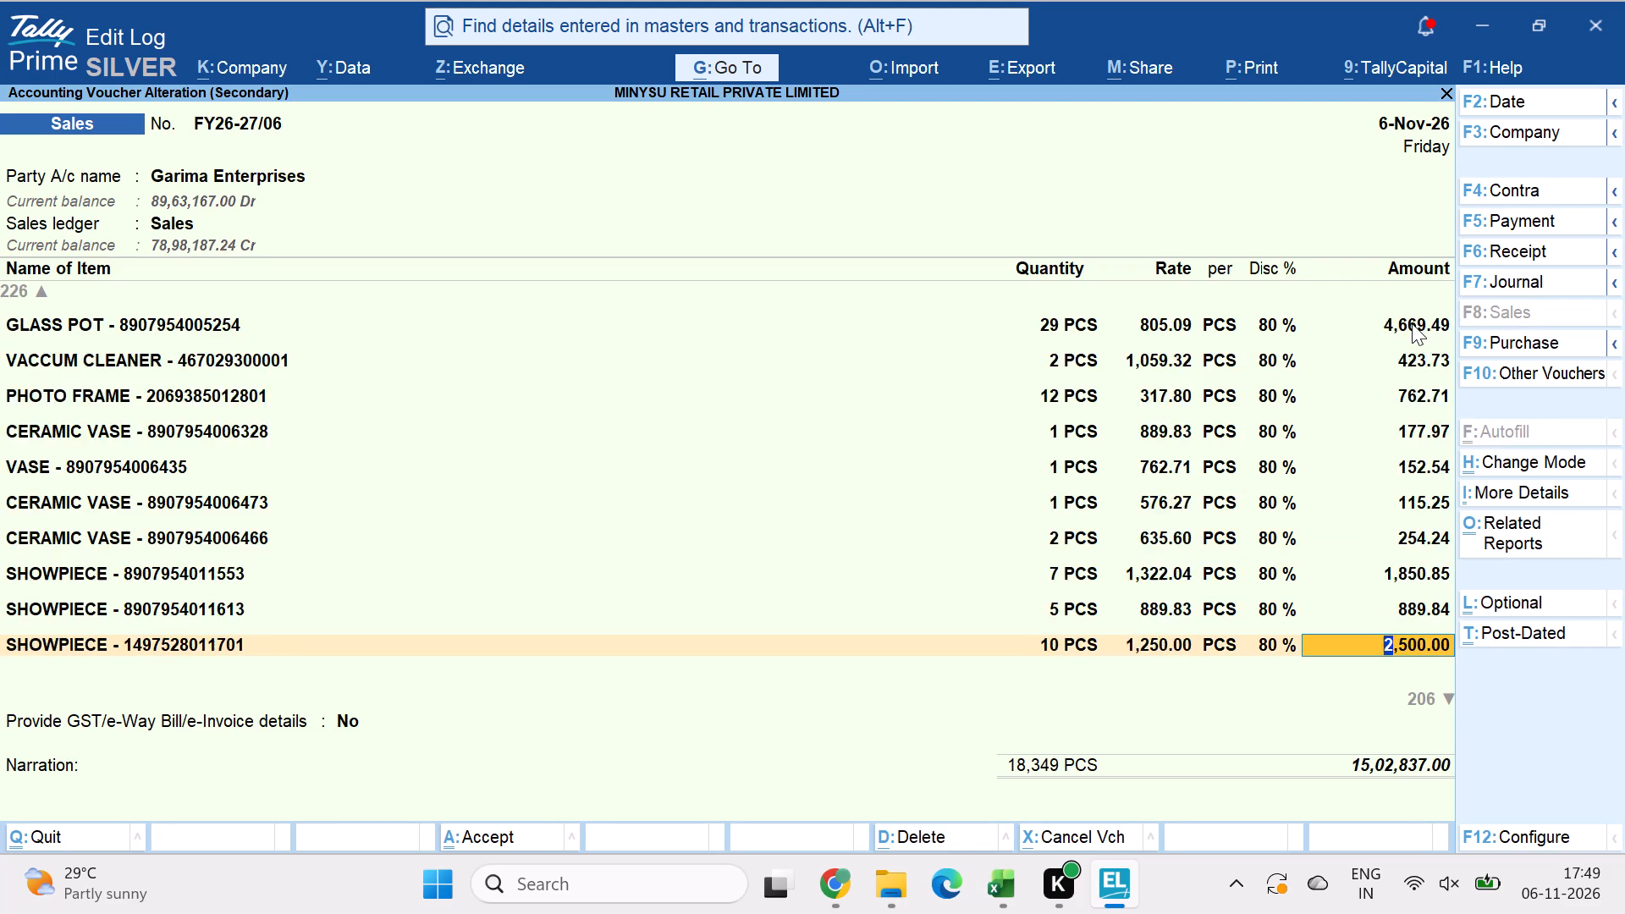
key(Down)
key(Down)
key(Down)
key(Down)
key(Down)
key(Down)
key(Down)
key(Down)
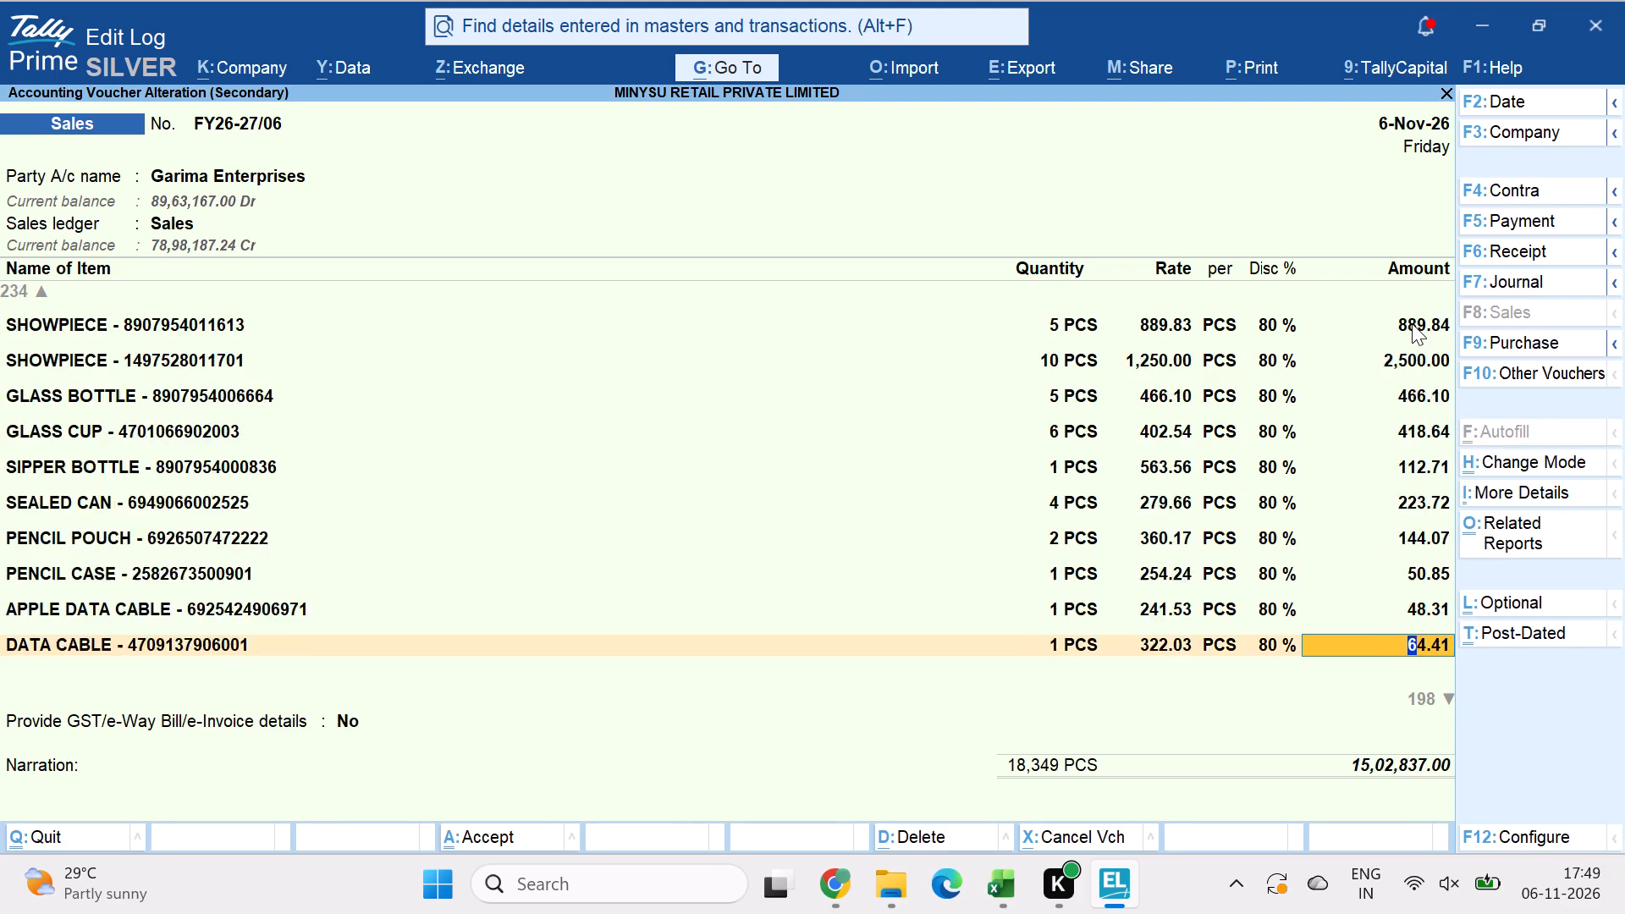
key(Down)
key(Down)
key(Down)
key(Up)
key(Up)
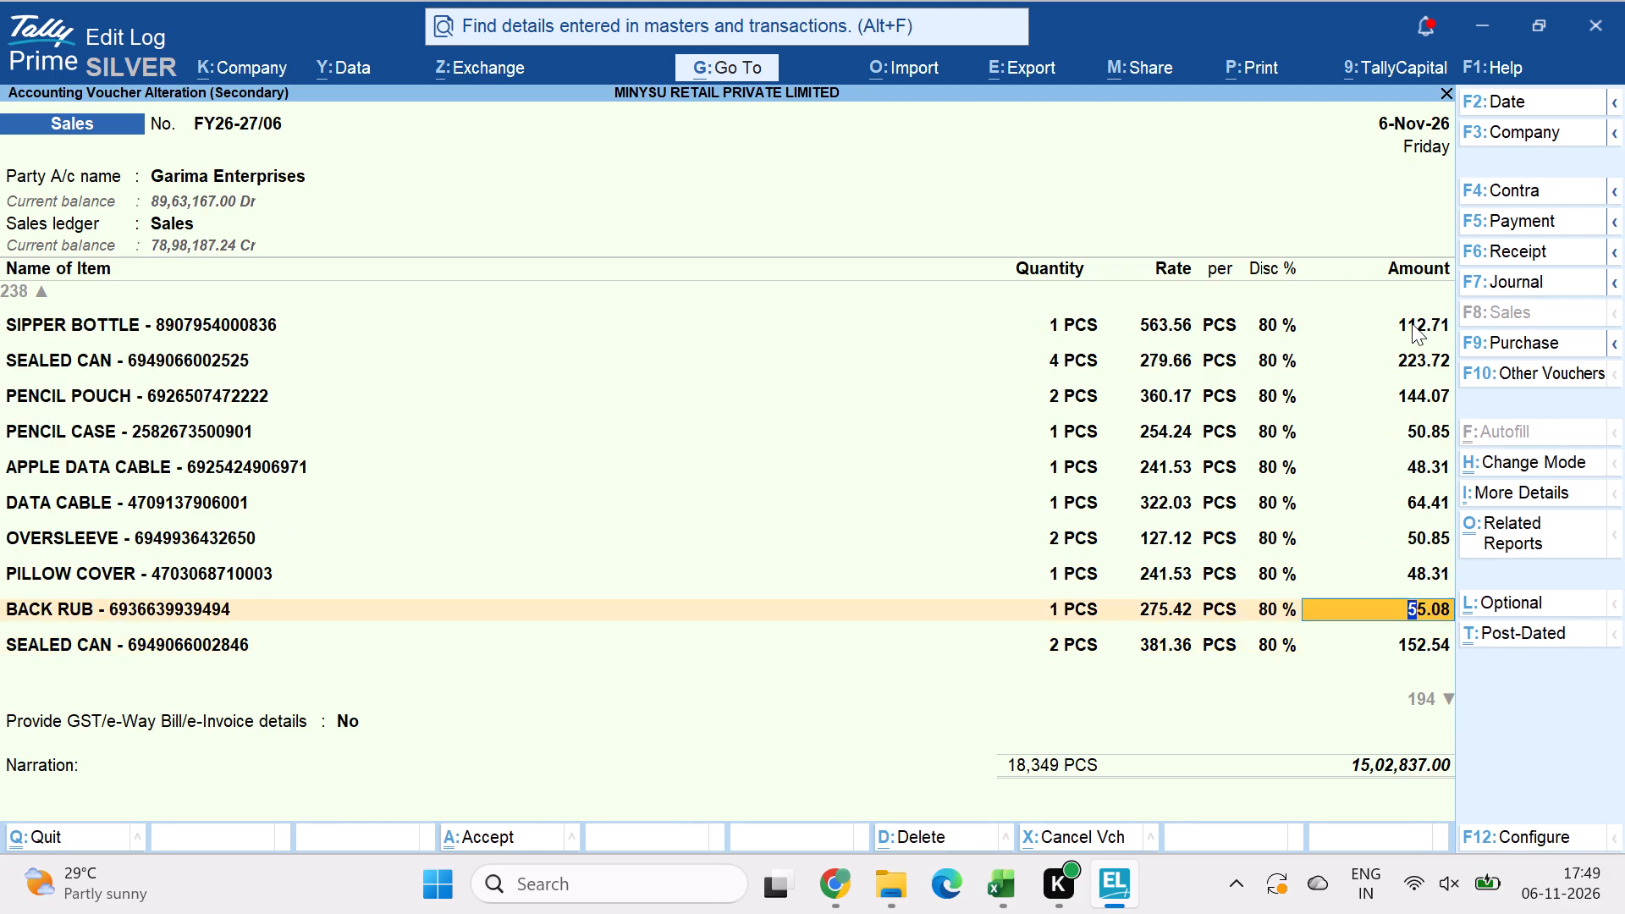
key(Return)
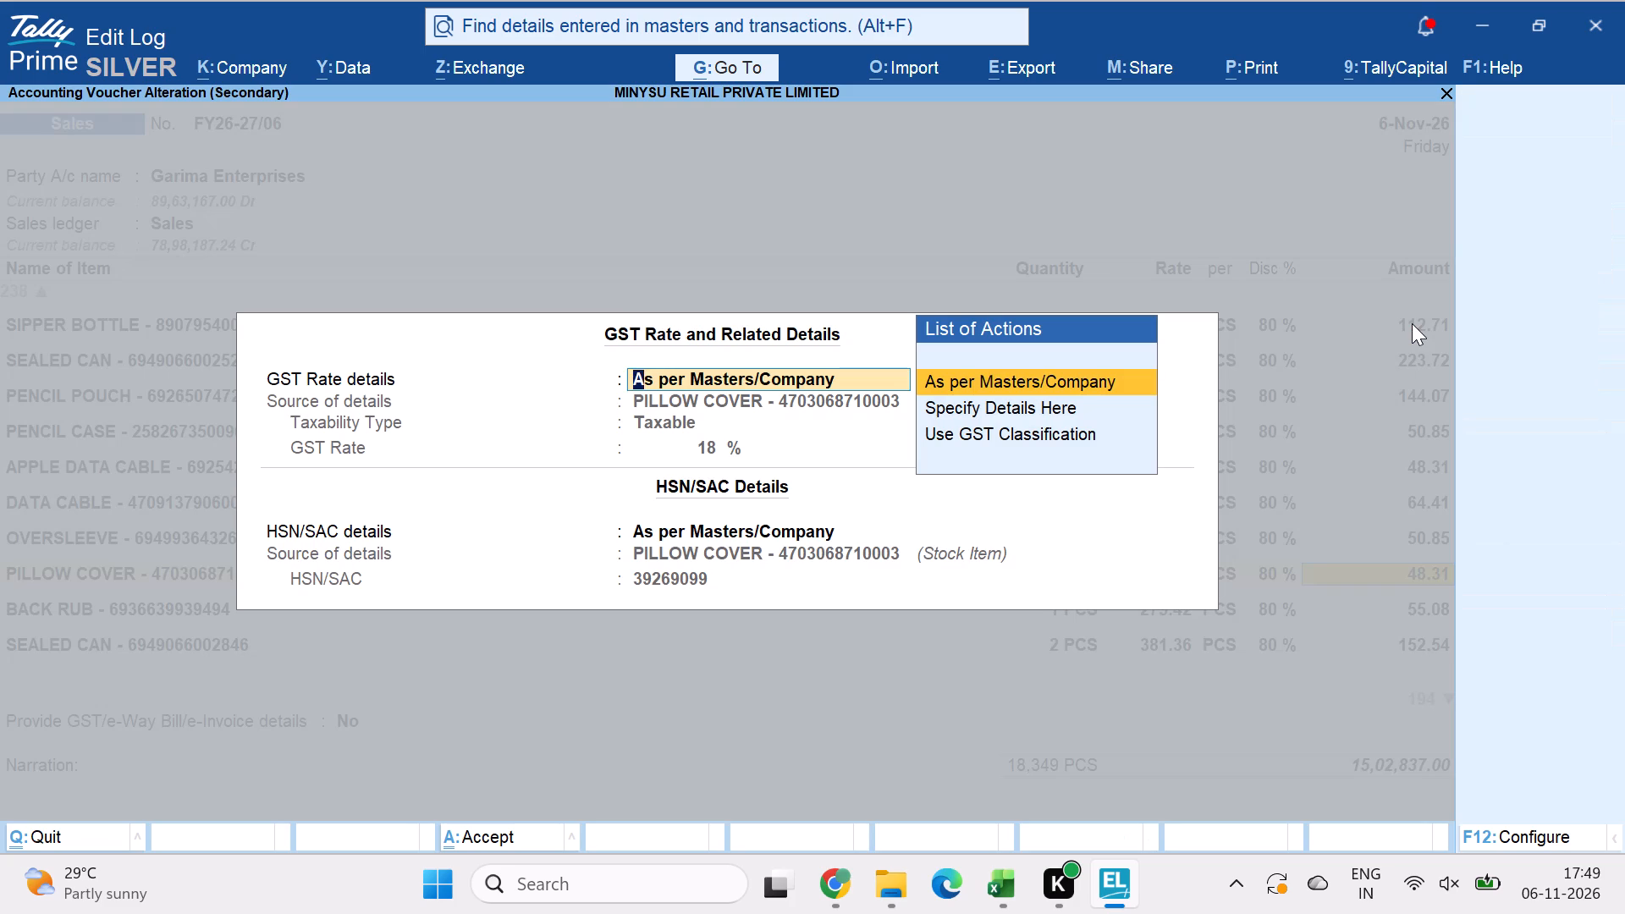
key(ctrl+a)
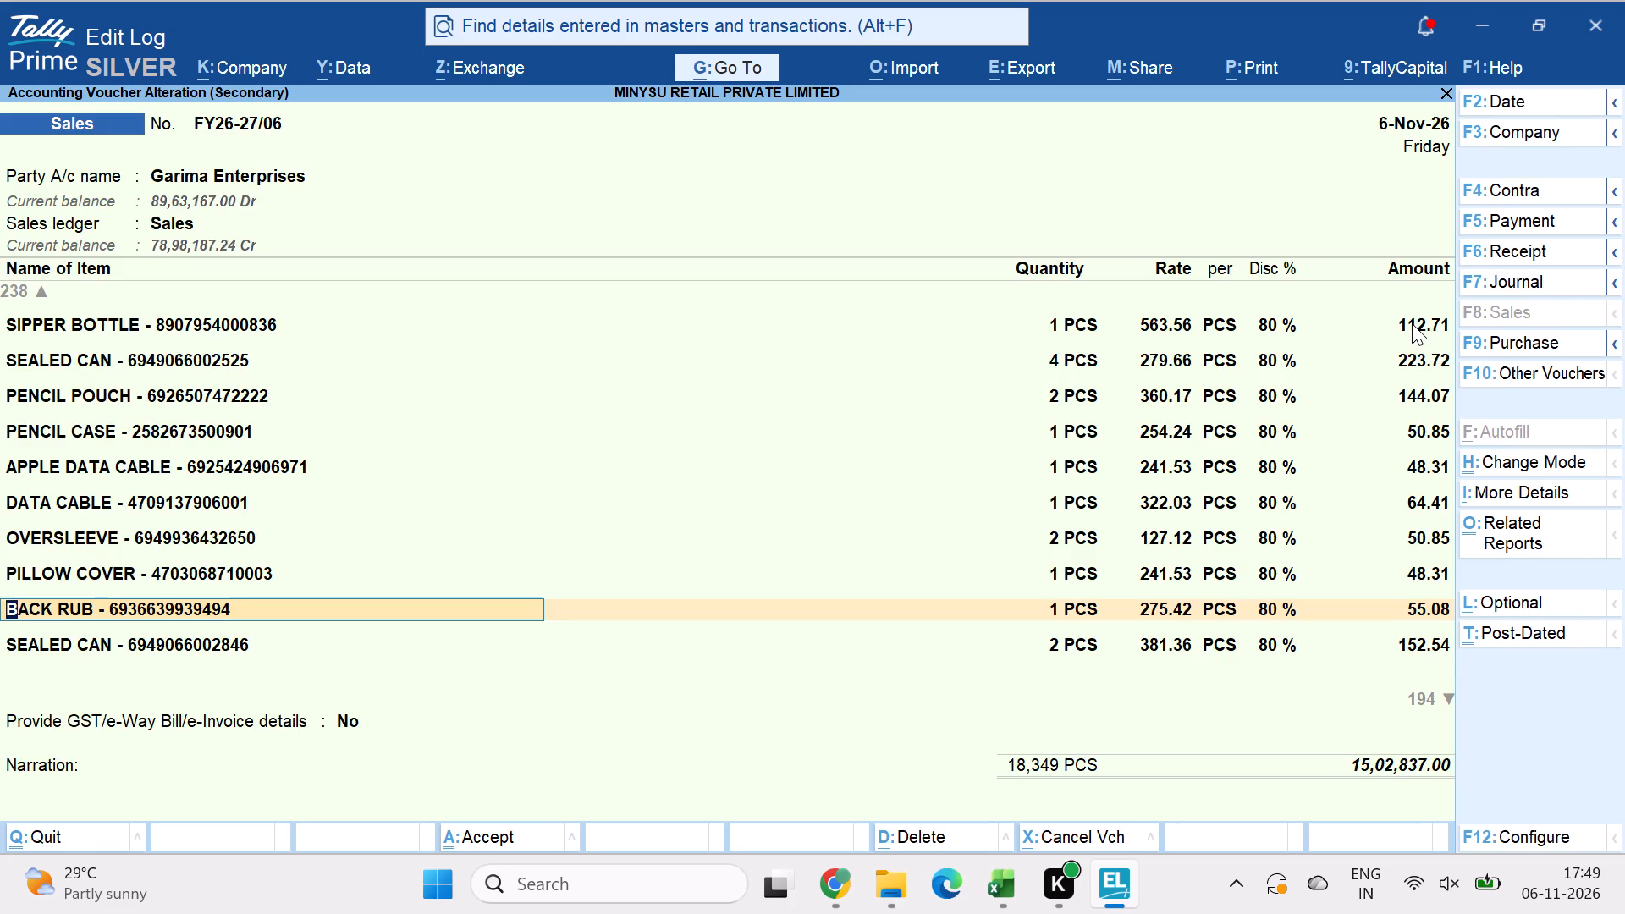
key(Return)
key(ctrl+a)
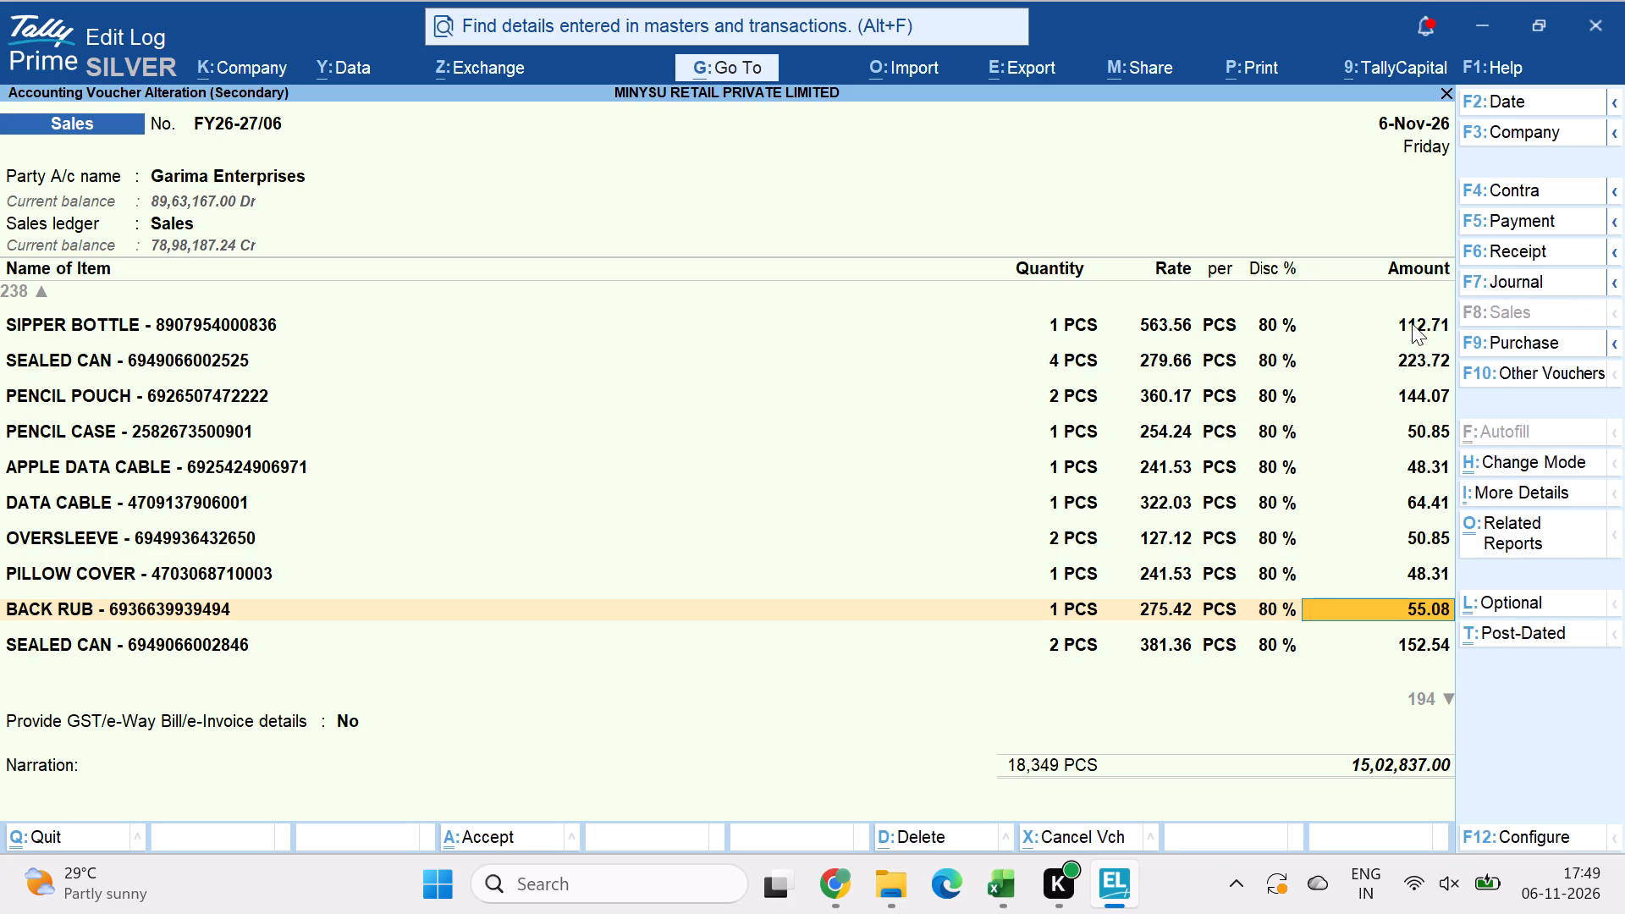
key(Down)
key(Down)
key(Down)
key(Down)
key(Down)
key(Down)
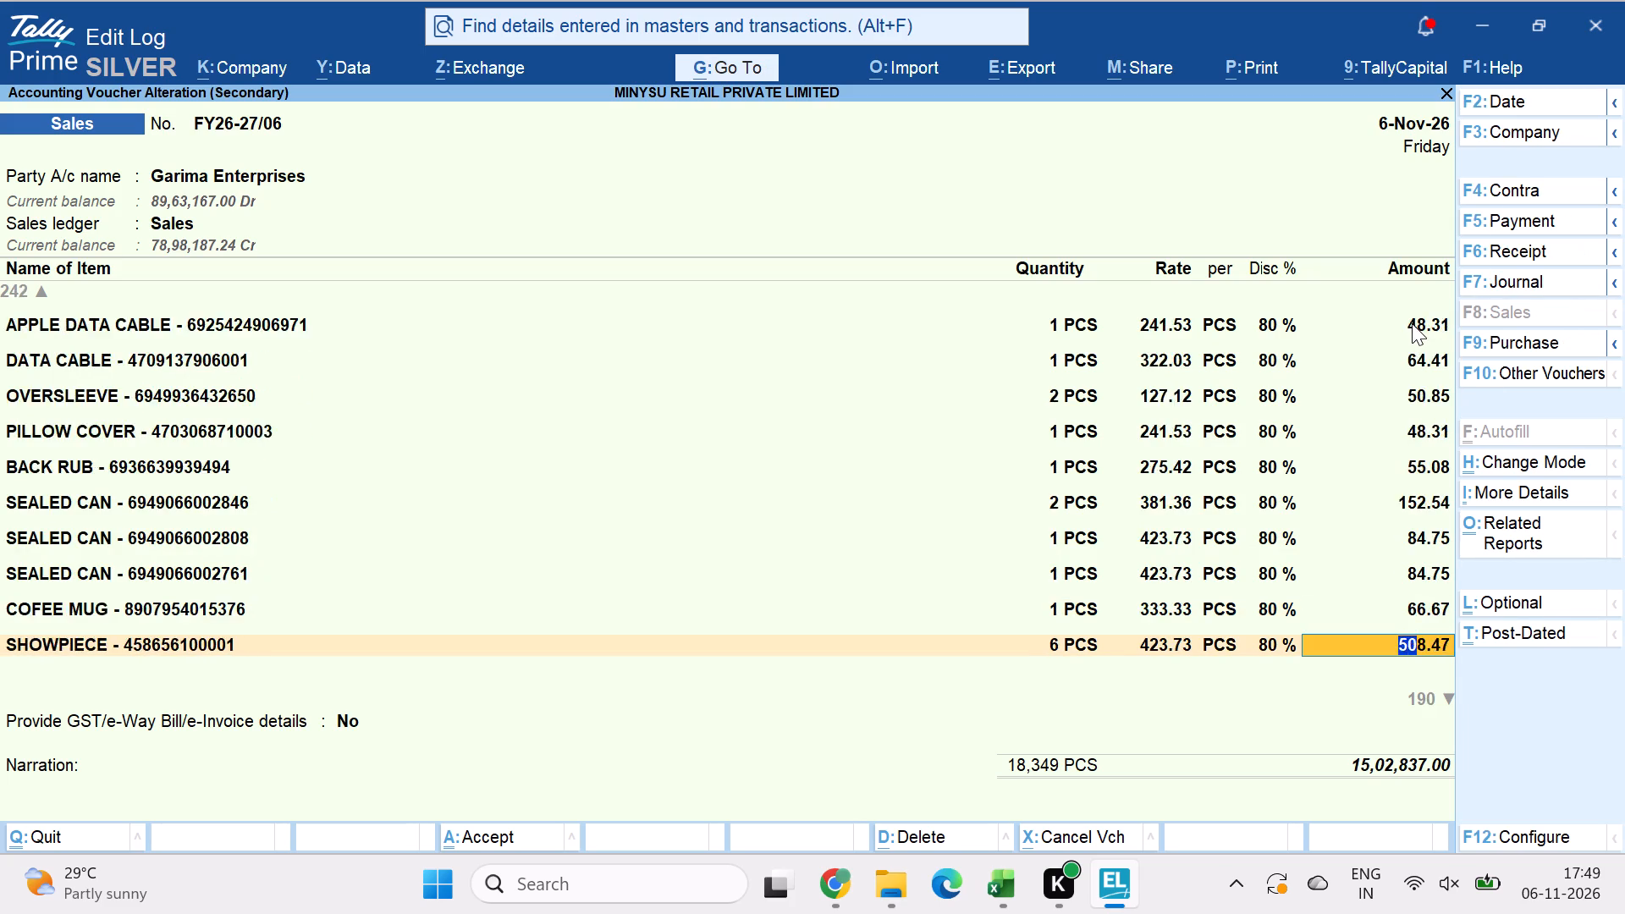
key(Down)
key(Down)
key(Down)
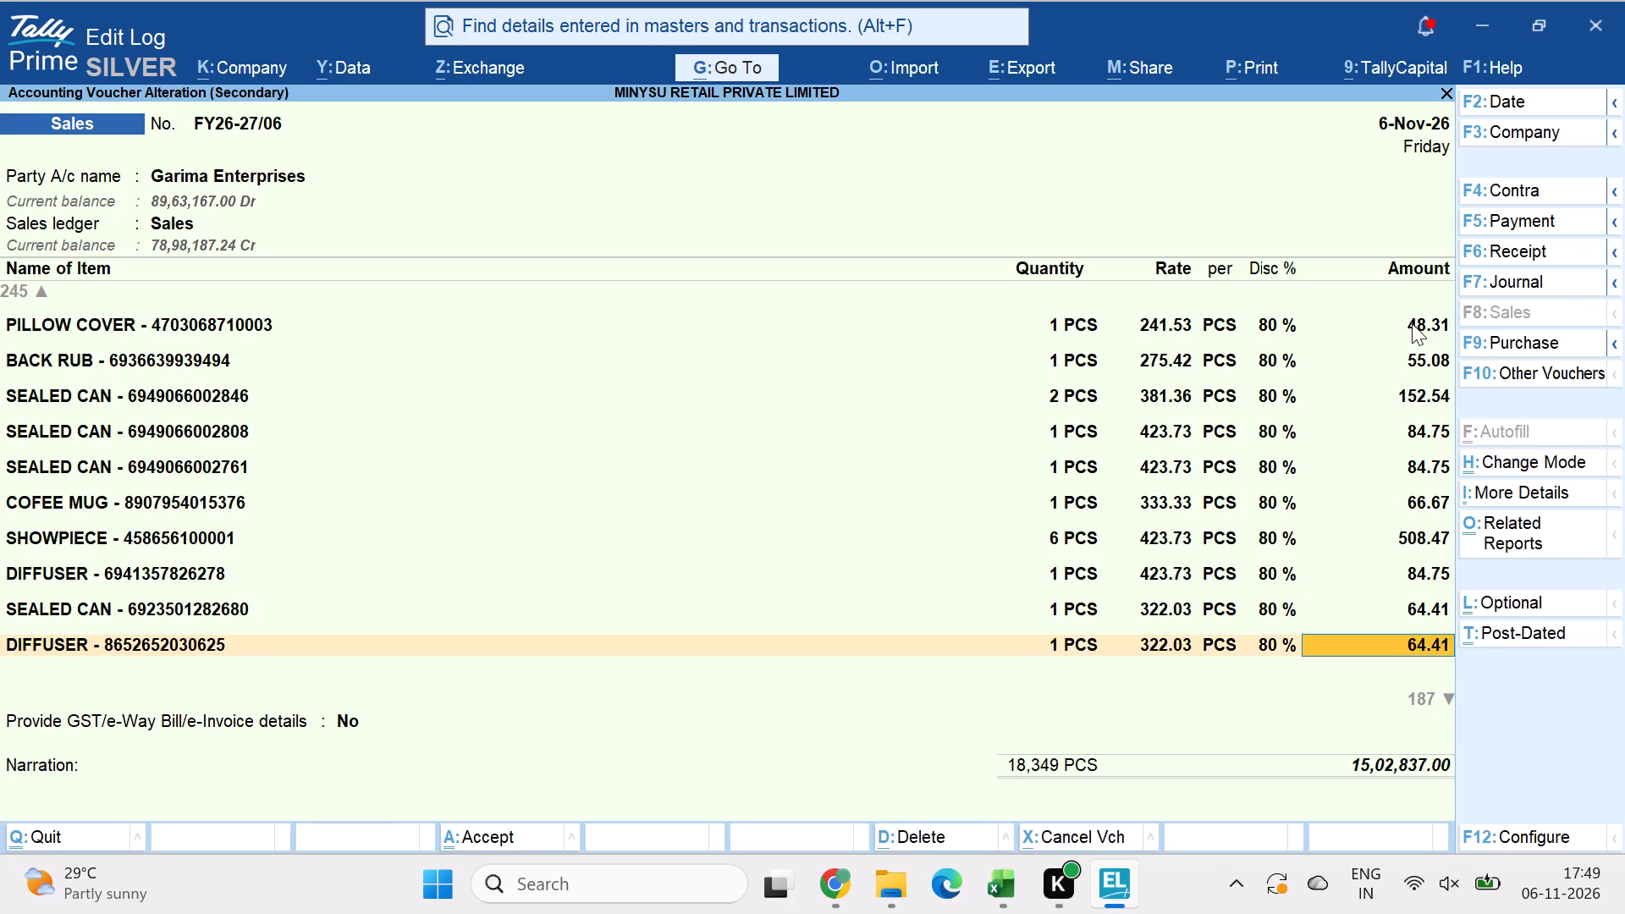
key(Down)
key(Down)
key(Down)
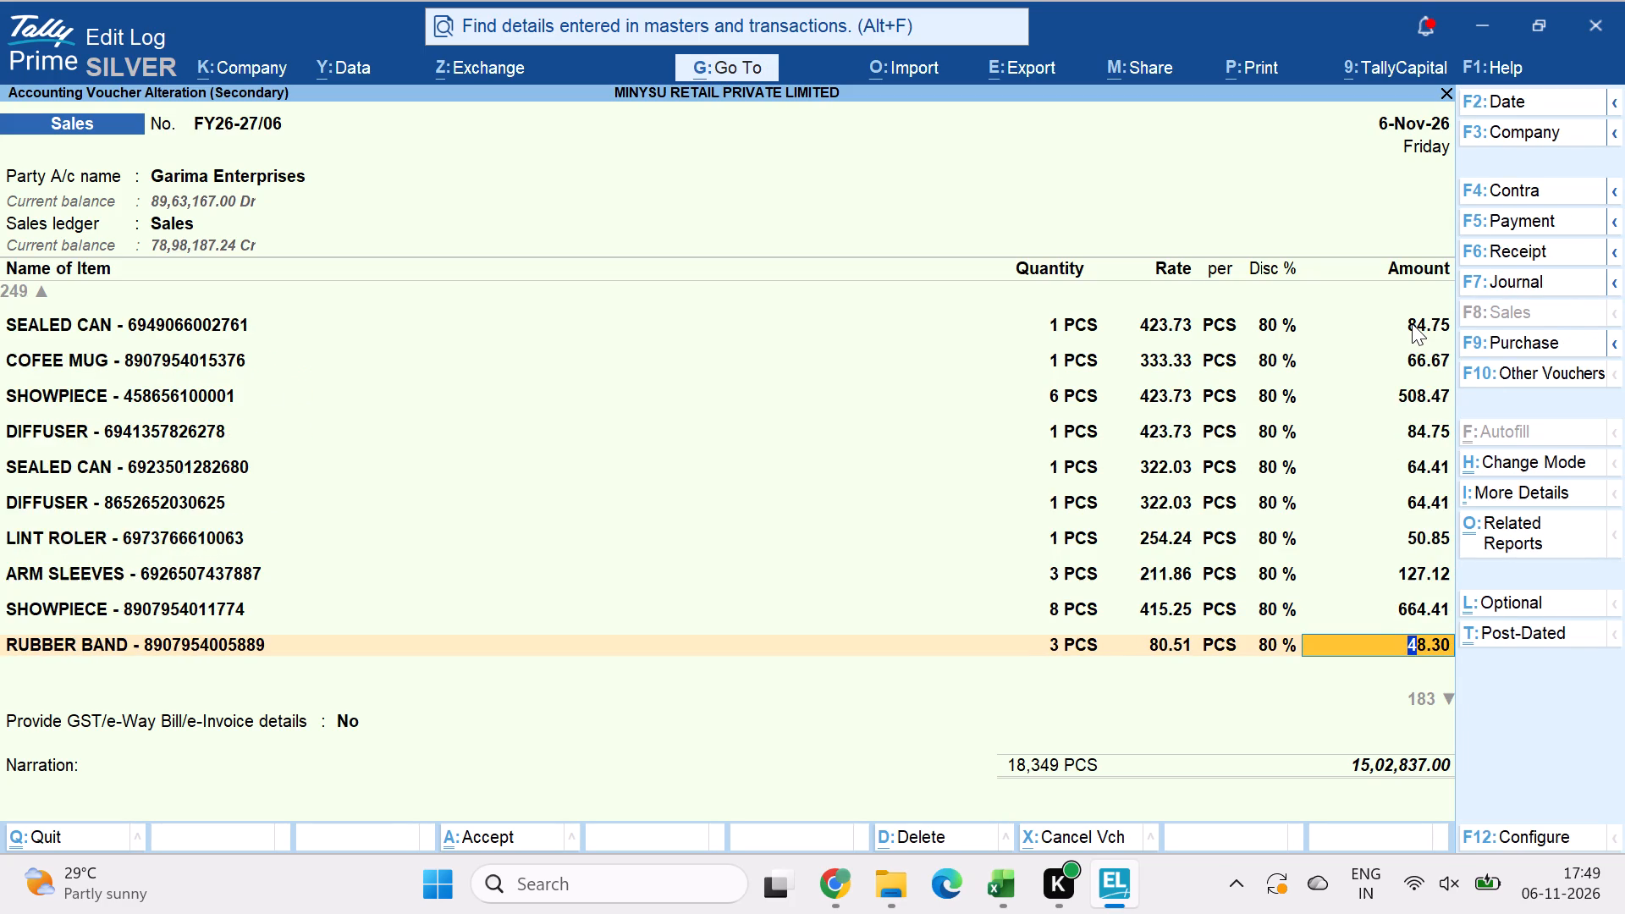
key(Down)
key(Down)
key(Down)
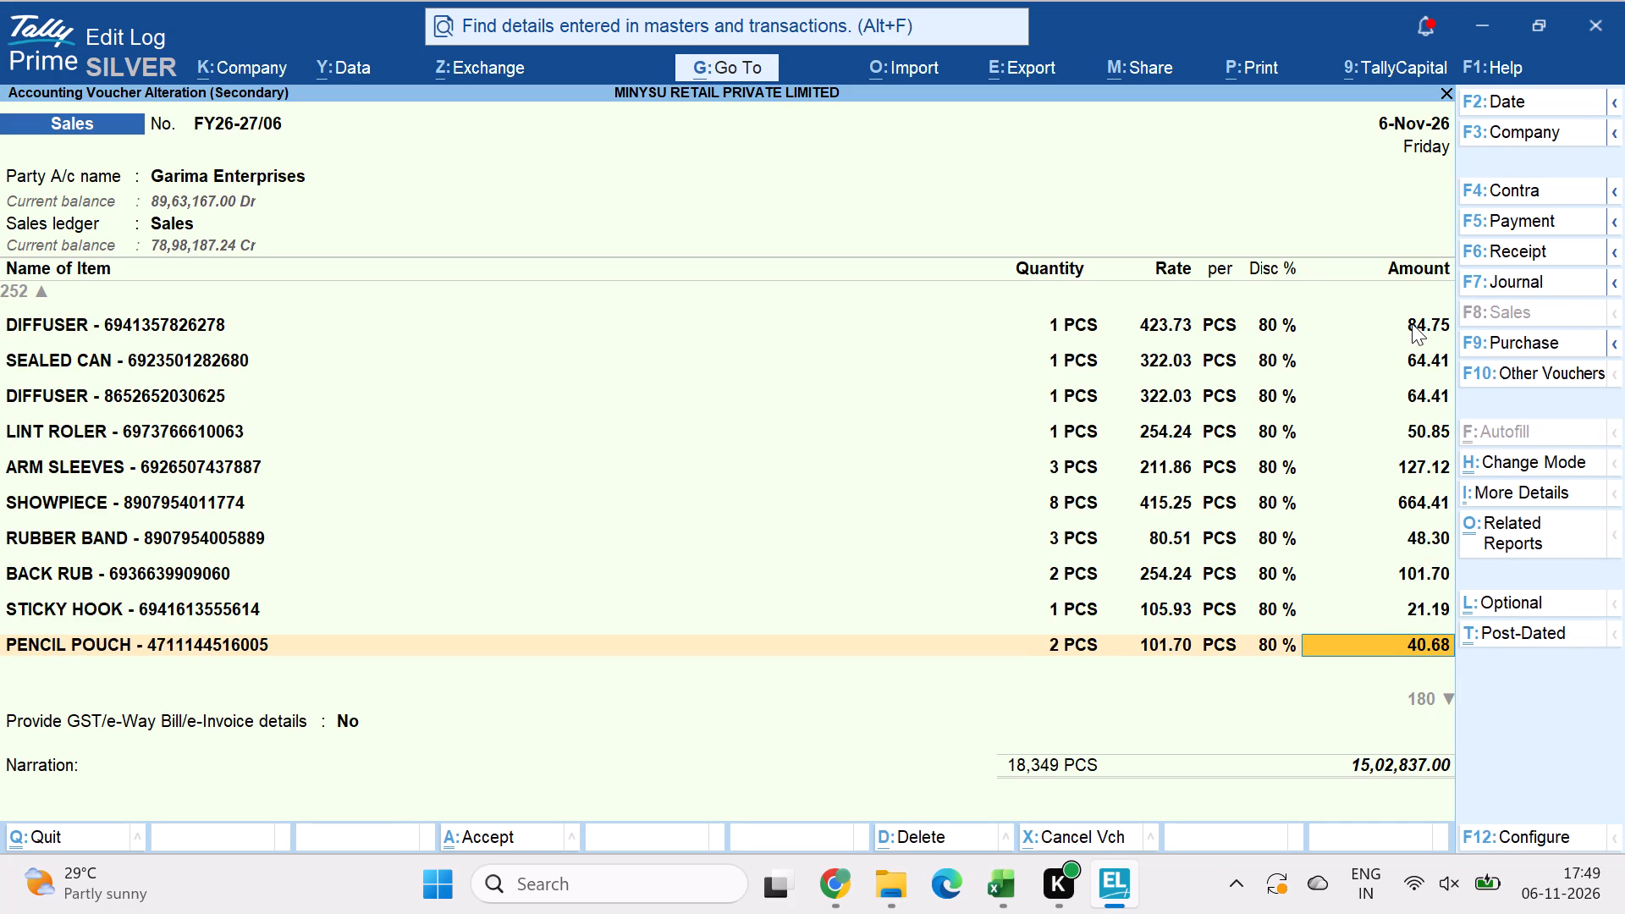
key(Down)
key(Down)
key(Down)
key(Down)
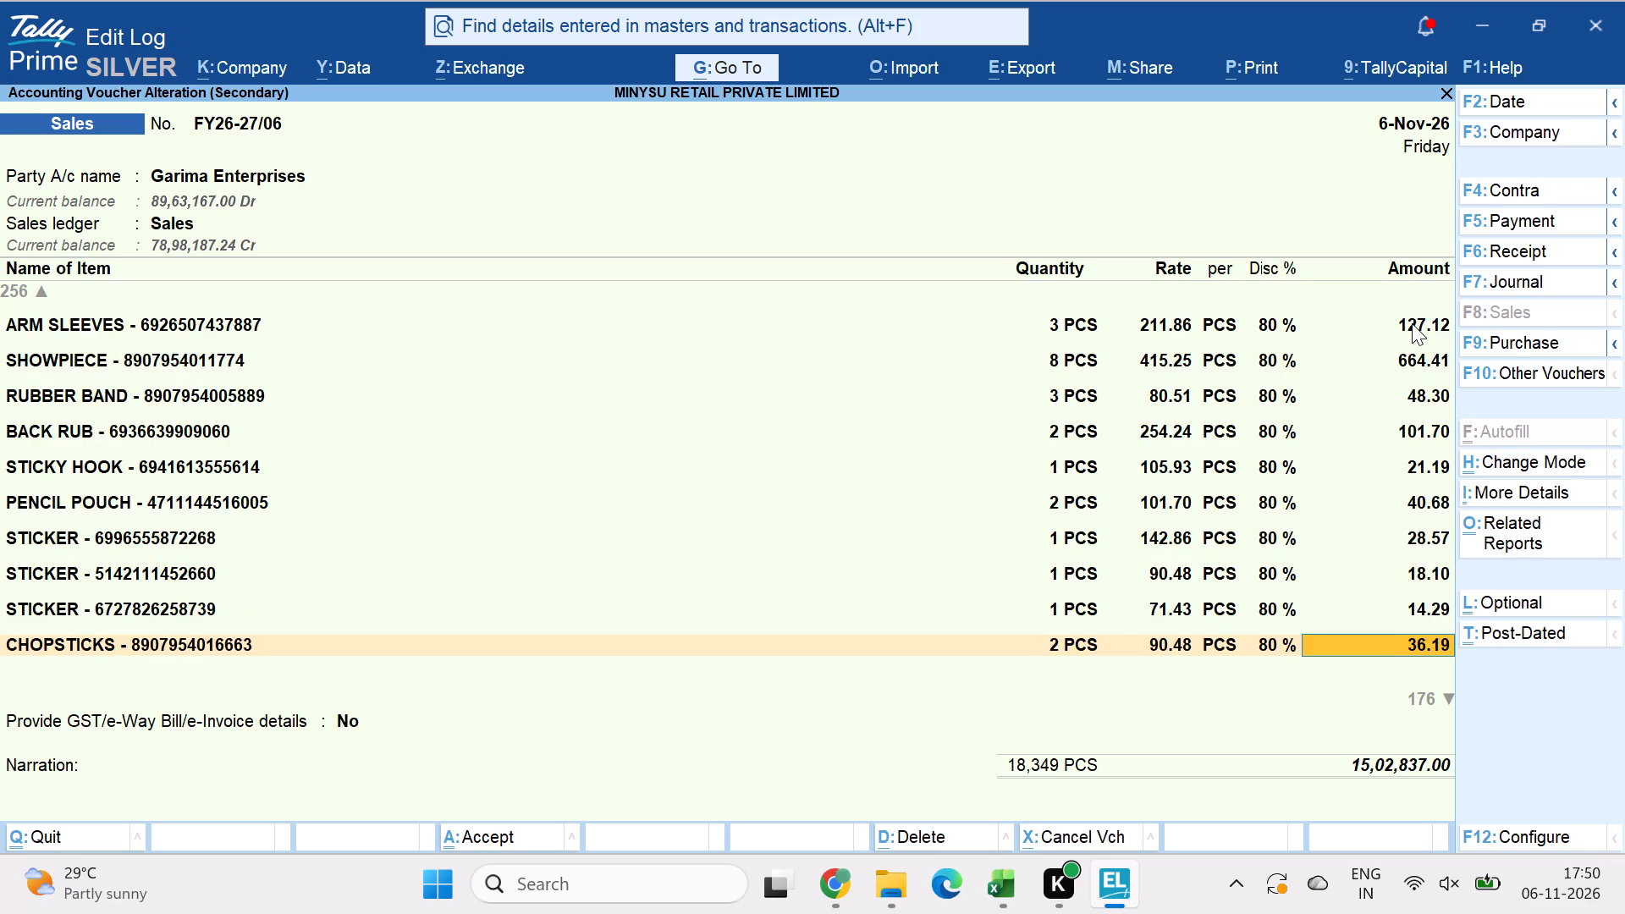
key(Down)
key(Down)
key(Down)
key(Down)
key(Down)
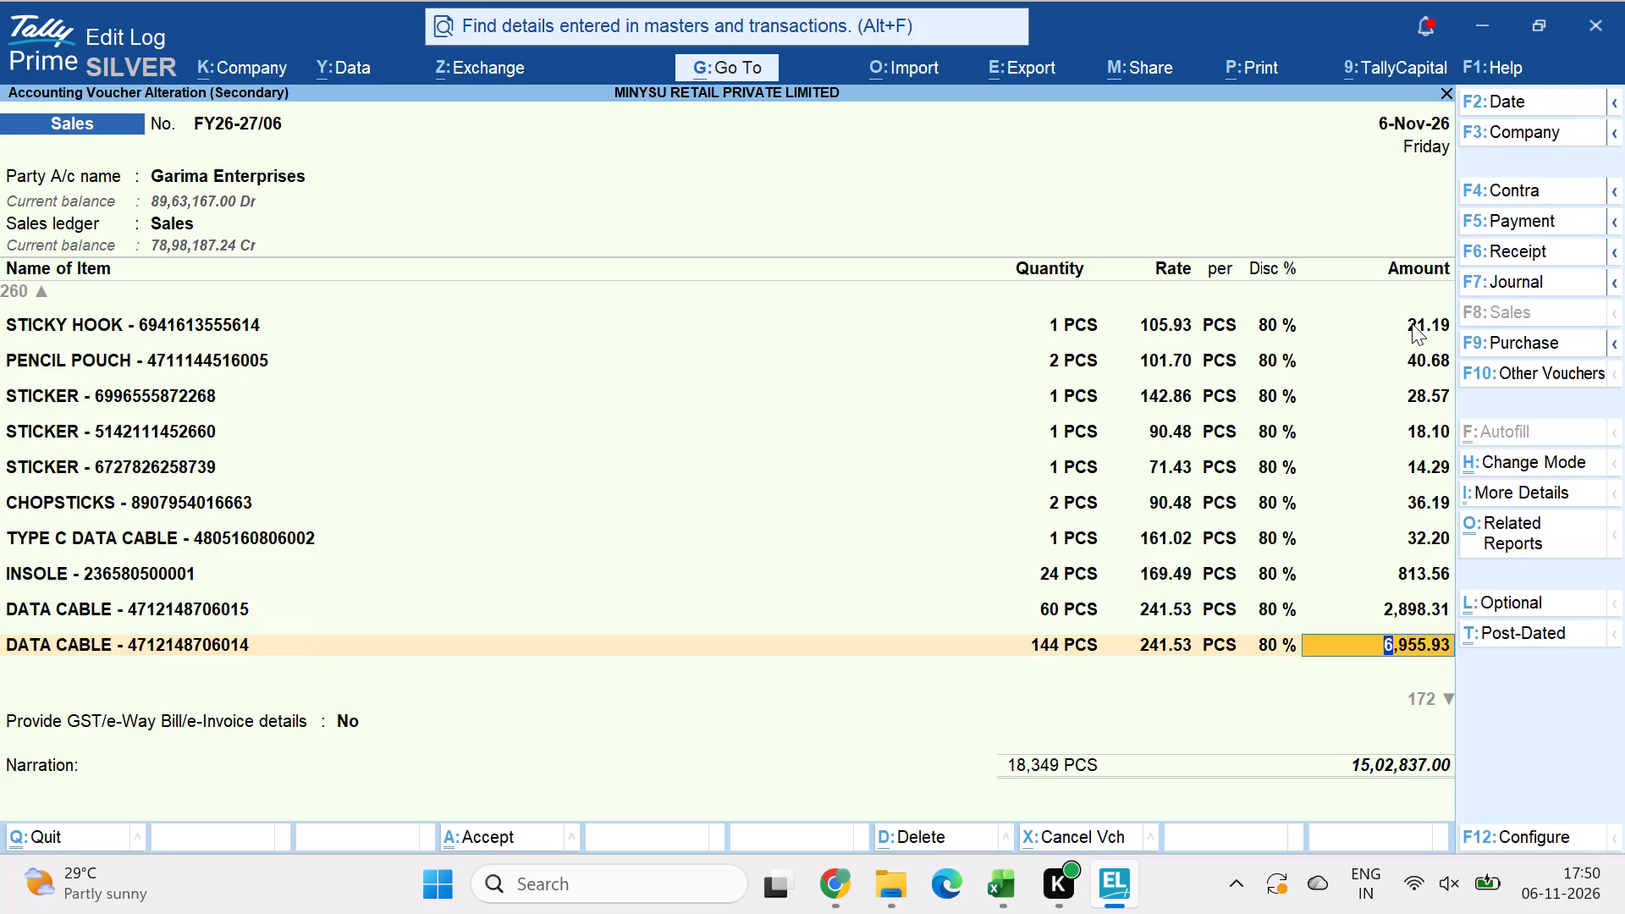
key(Down)
key(Down)
key(Down)
key(Down)
key(Down)
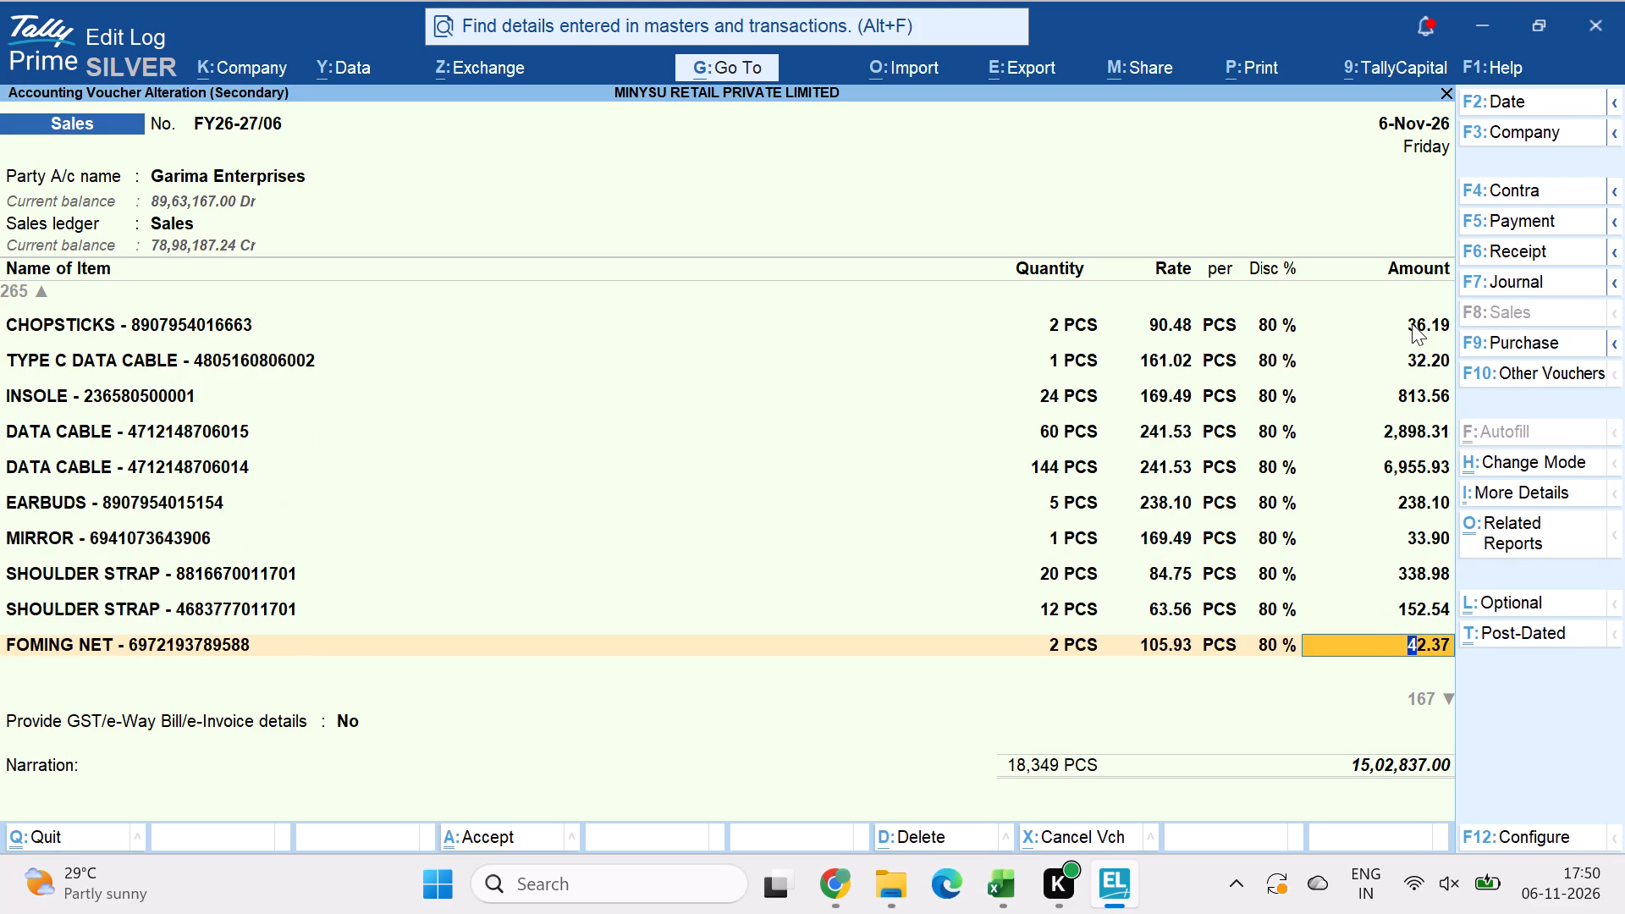
key(Down)
key(Down)
key(Down)
key(Down)
key(Down)
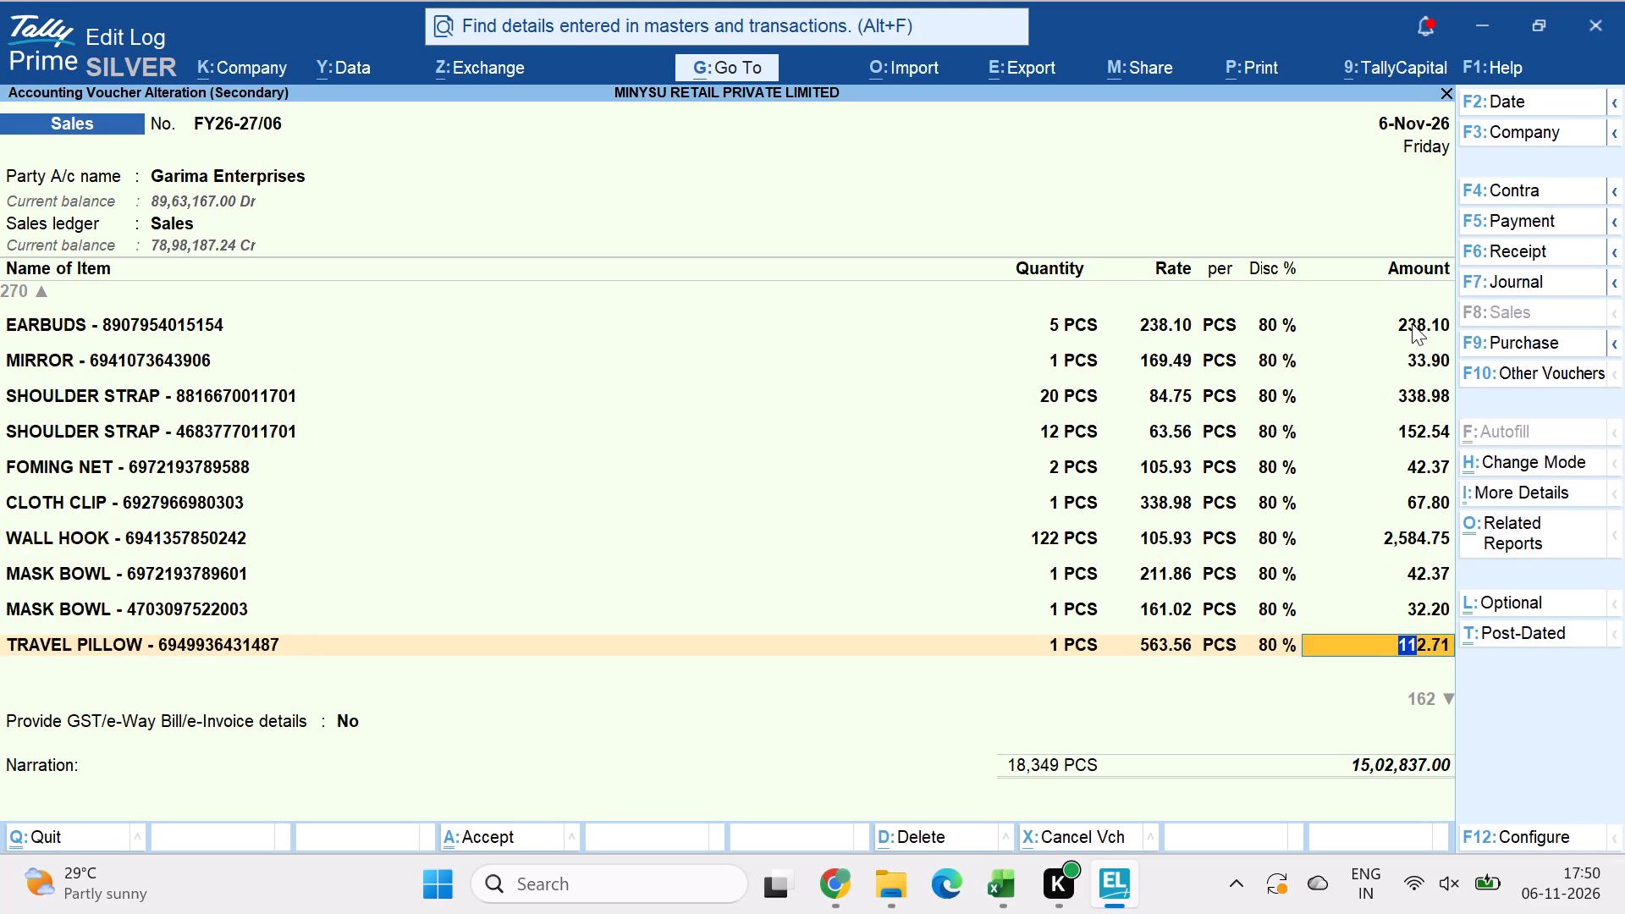
key(Up)
key(Return)
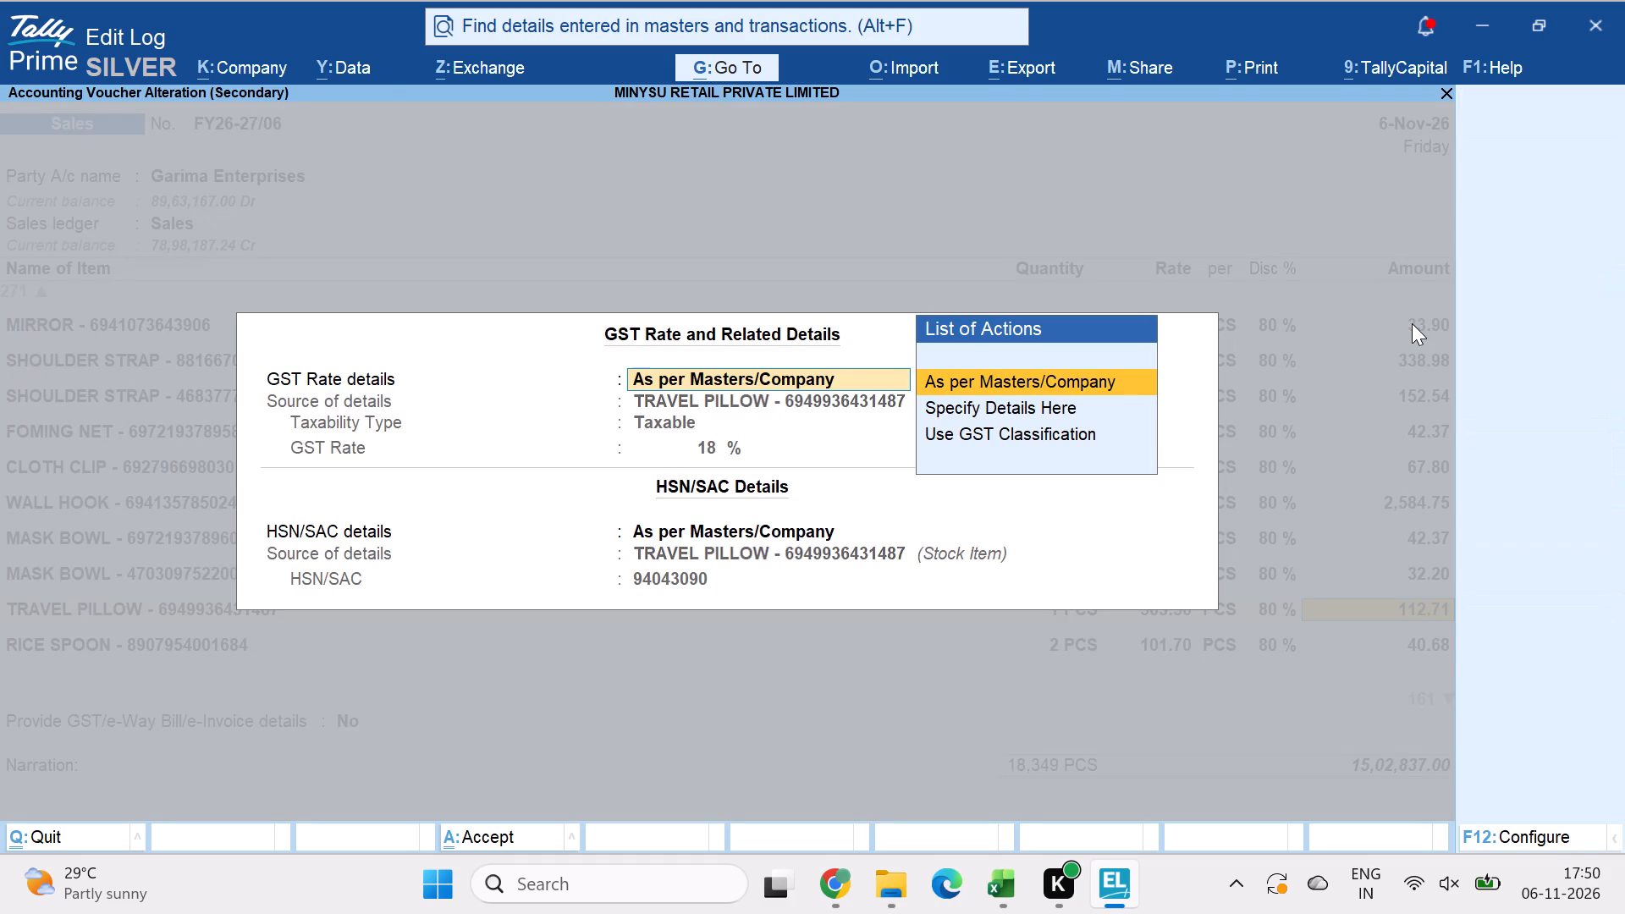
key(ctrl+a)
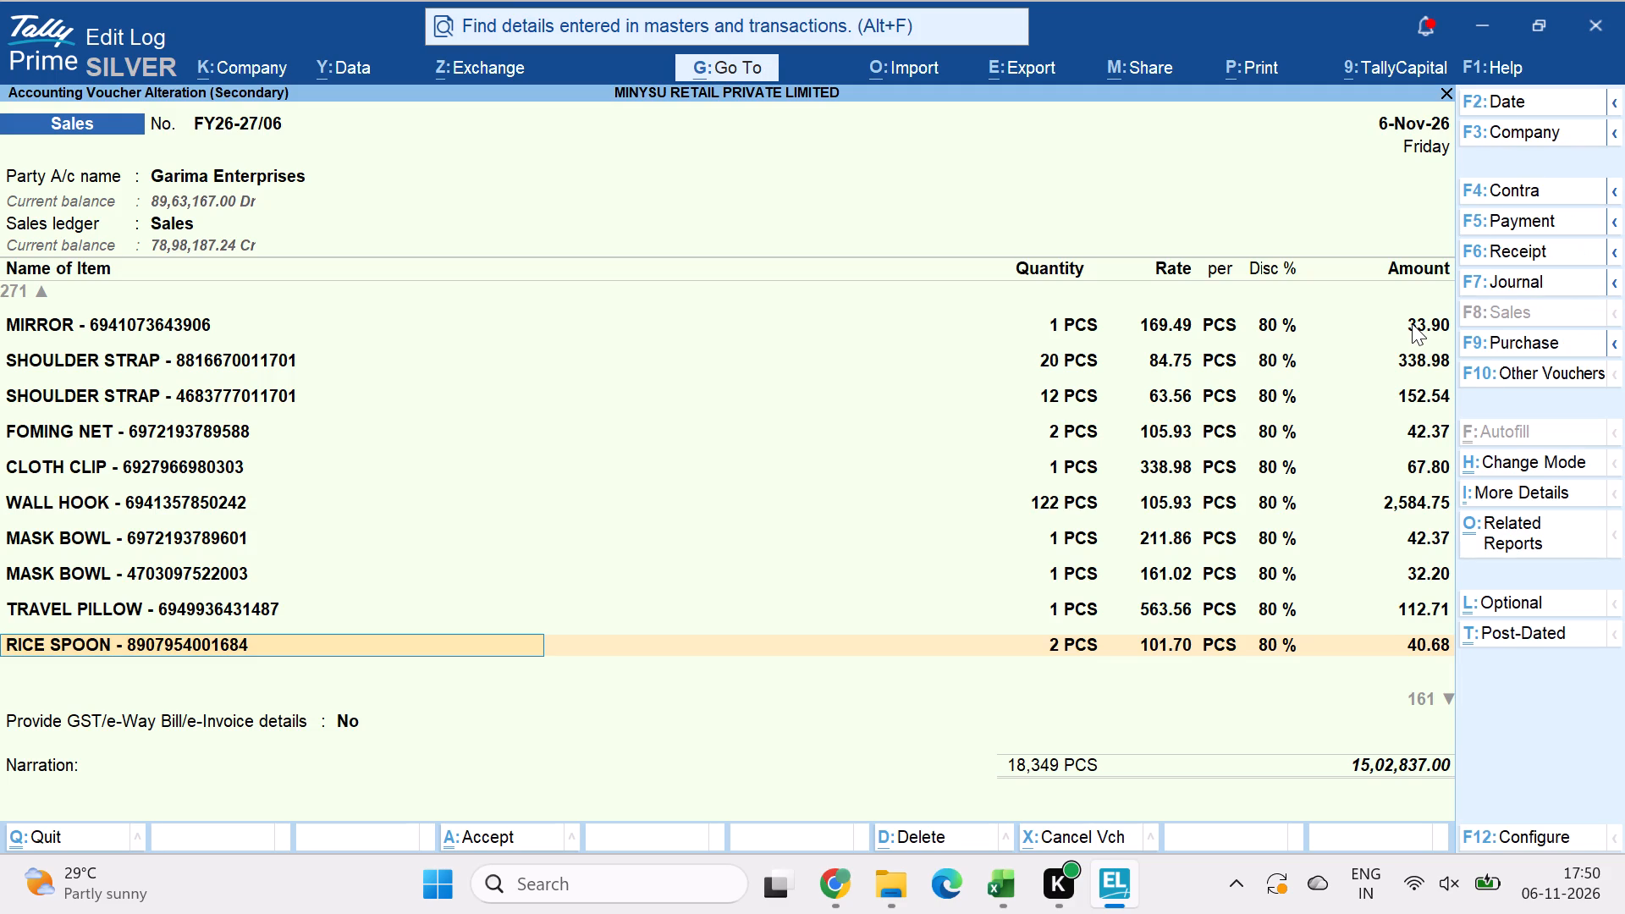
key(Return)
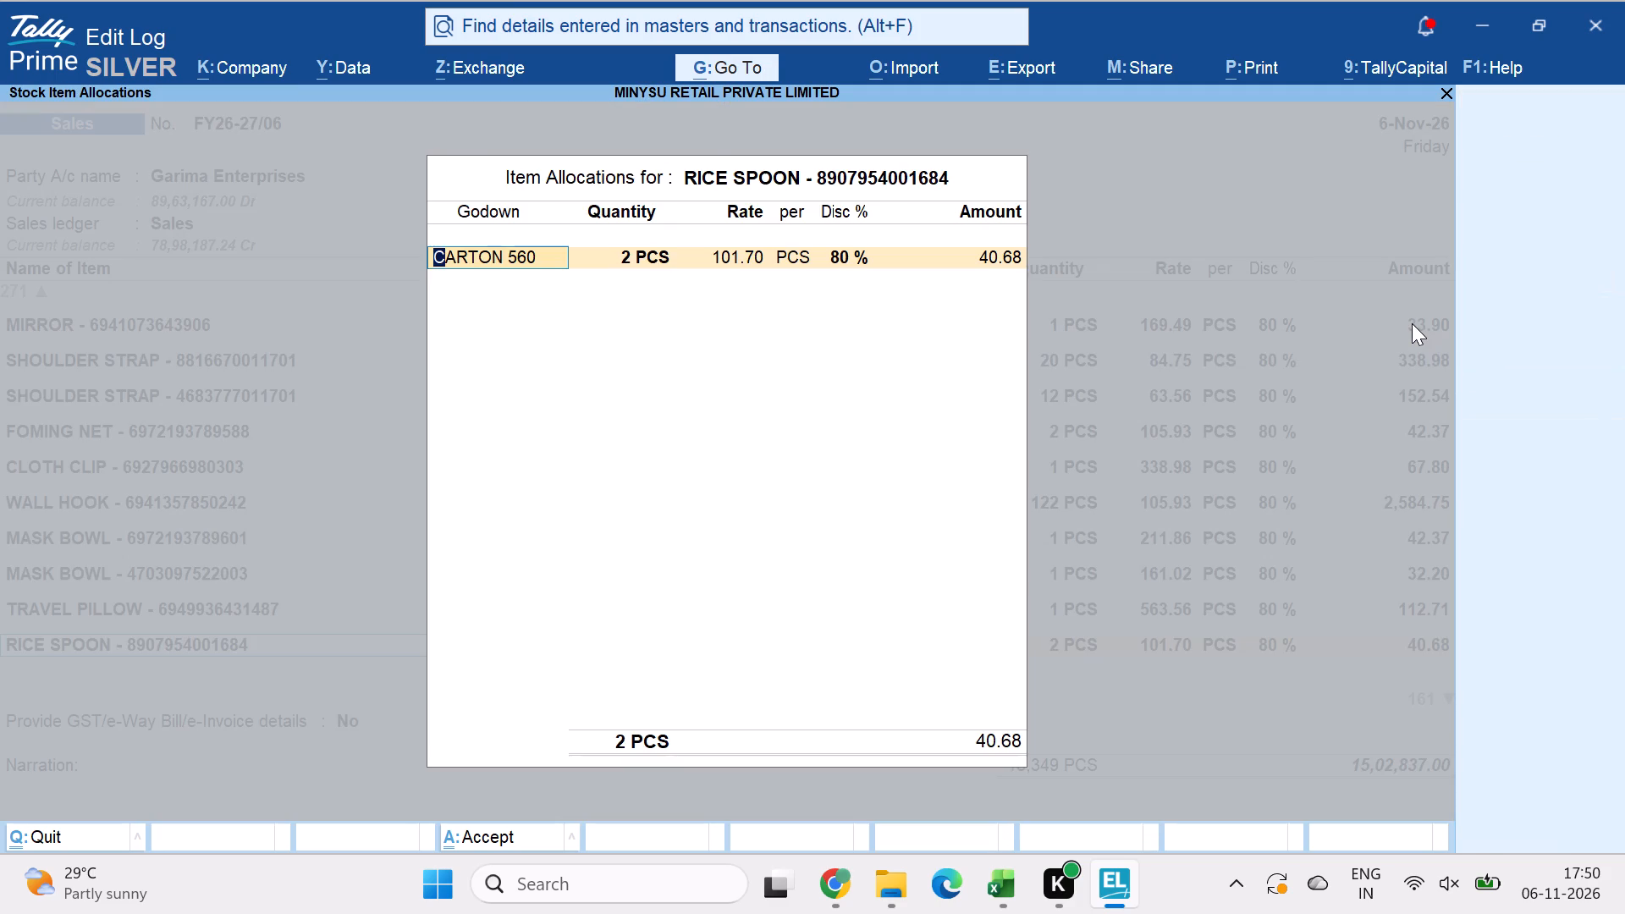
key(ctrl+a)
key(Down)
key(Down)
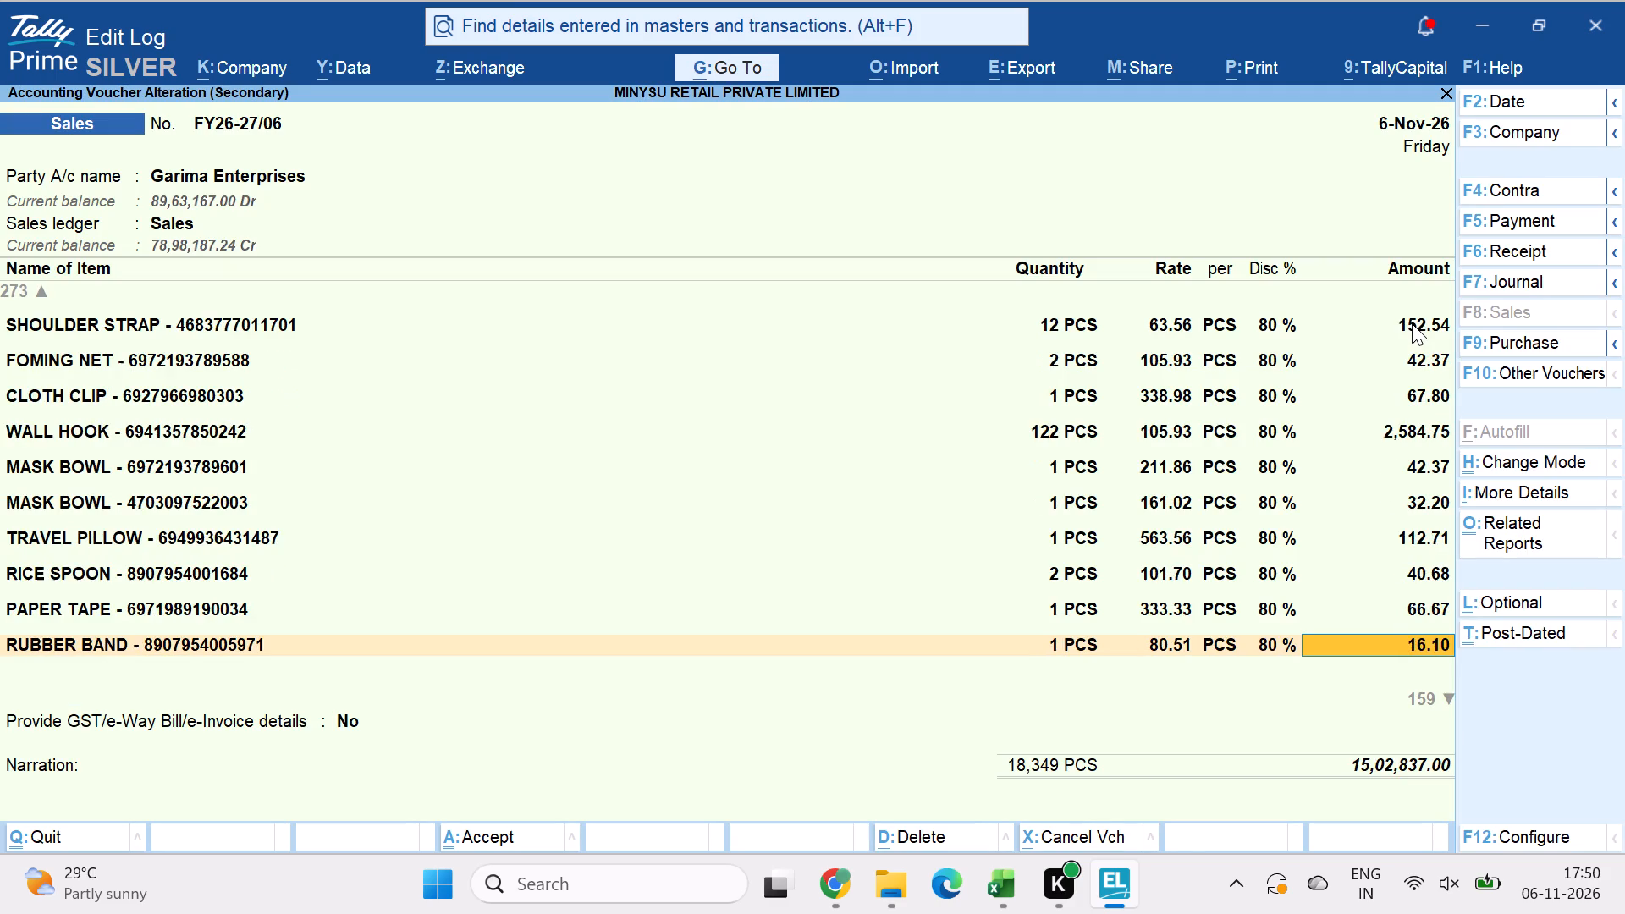
key(Down)
key(Down)
key(Down)
key(Down)
key(Down)
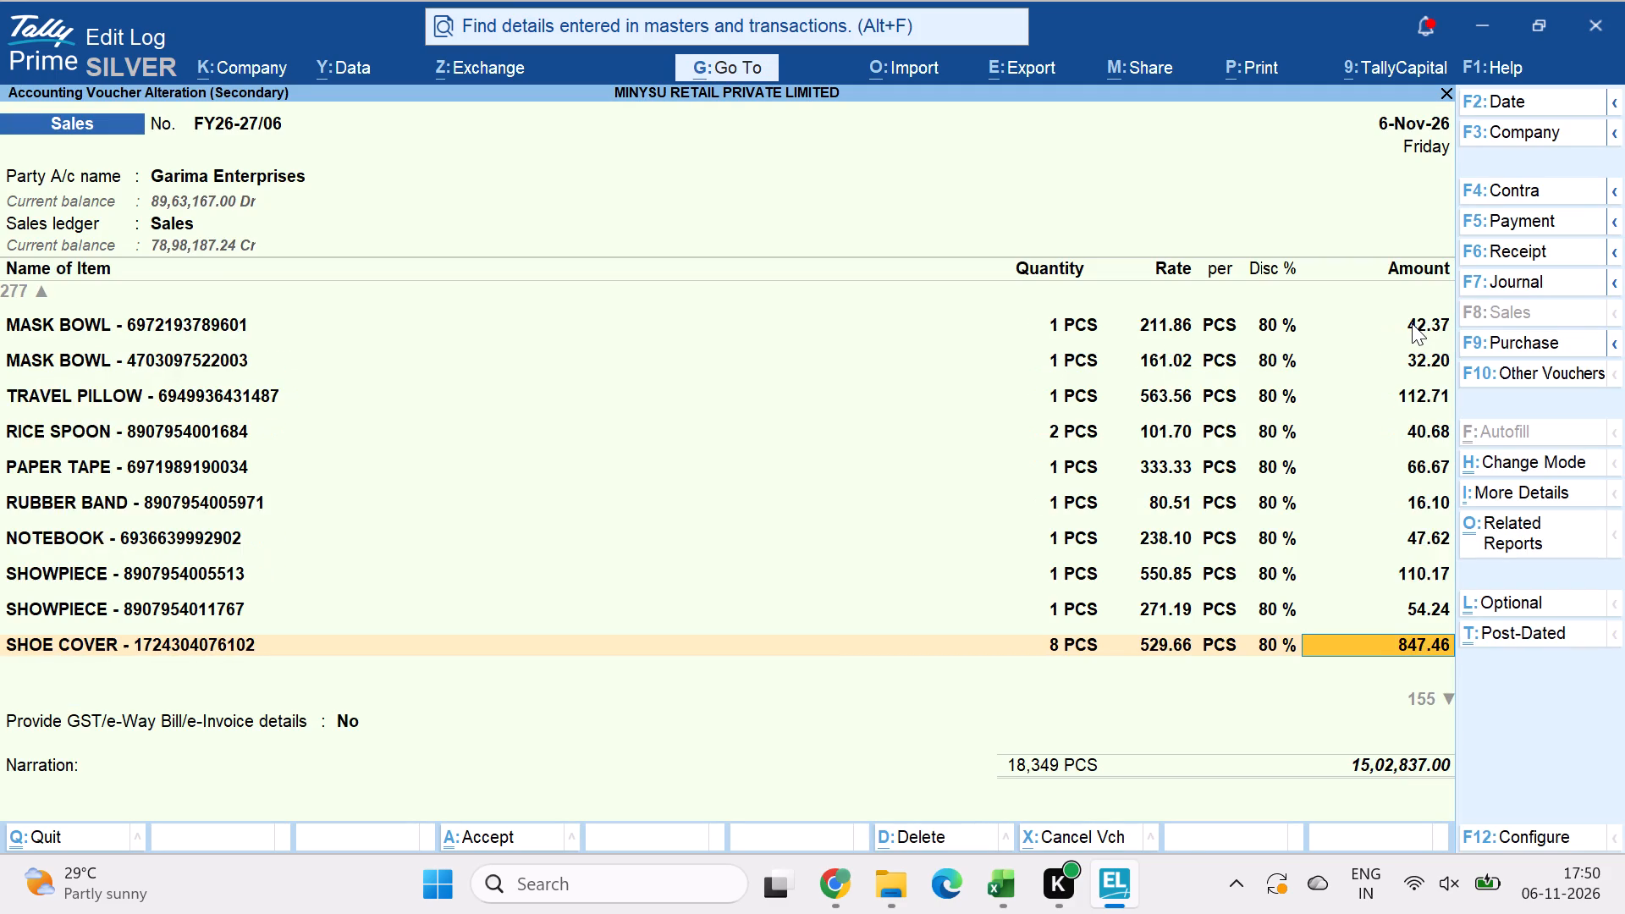
key(Down)
key(Down)
key(Down)
key(Down)
key(Down)
key(Down)
key(Down)
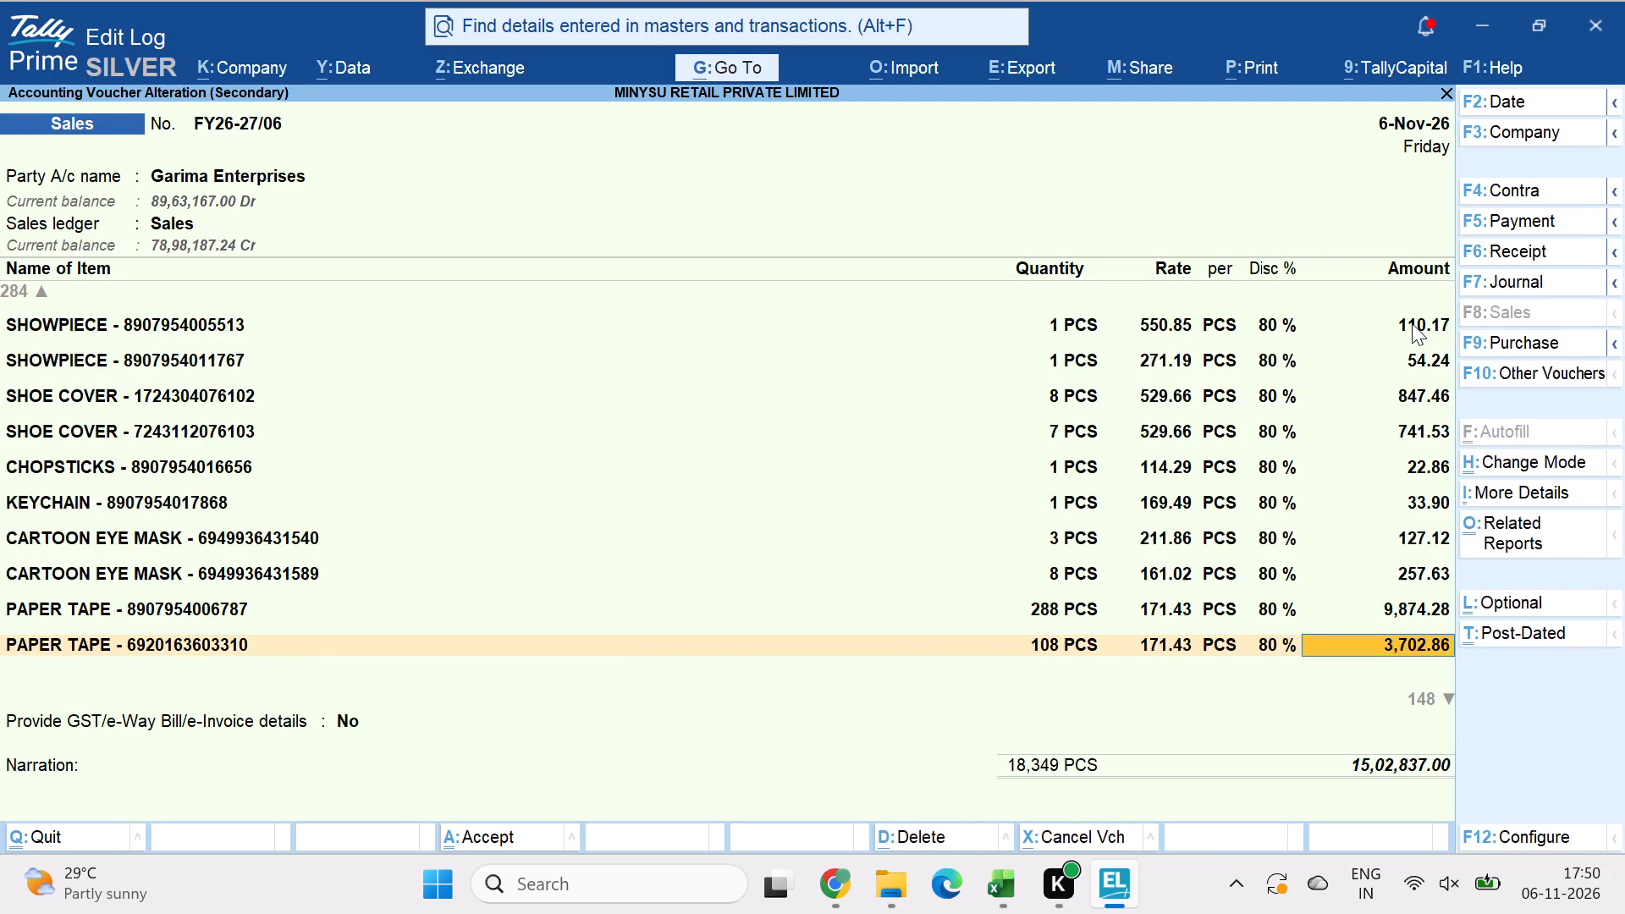
key(Down)
key(Down)
key(Down)
key(Down)
key(Down)
key(Down)
key(Down)
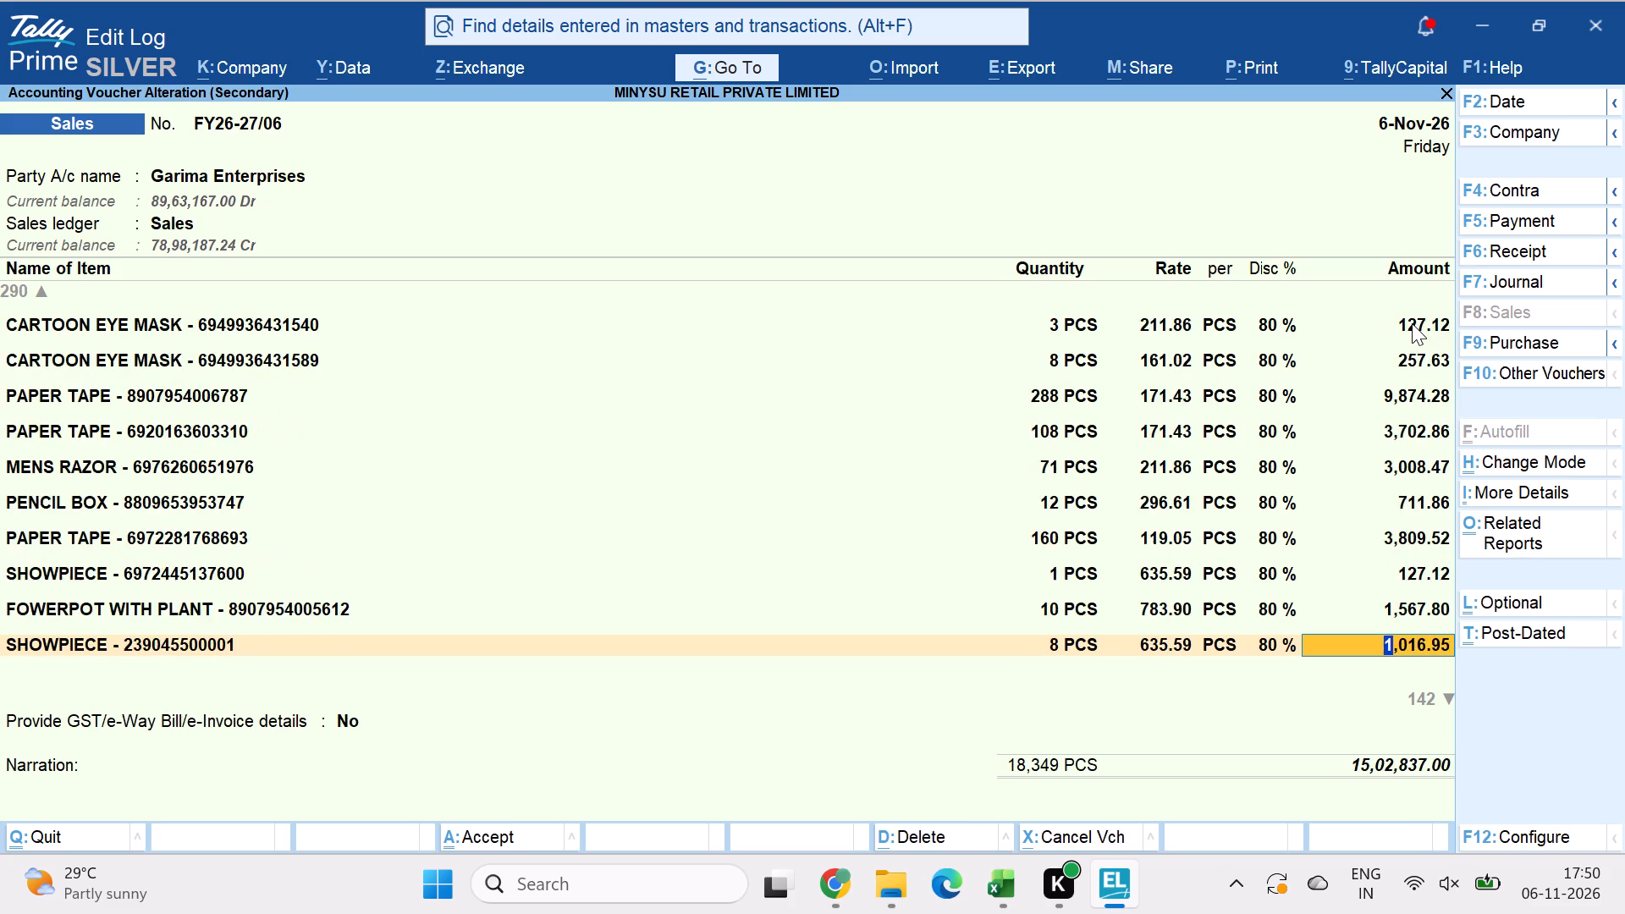
key(Down)
key(Down)
key(Down)
key(Down)
key(Down)
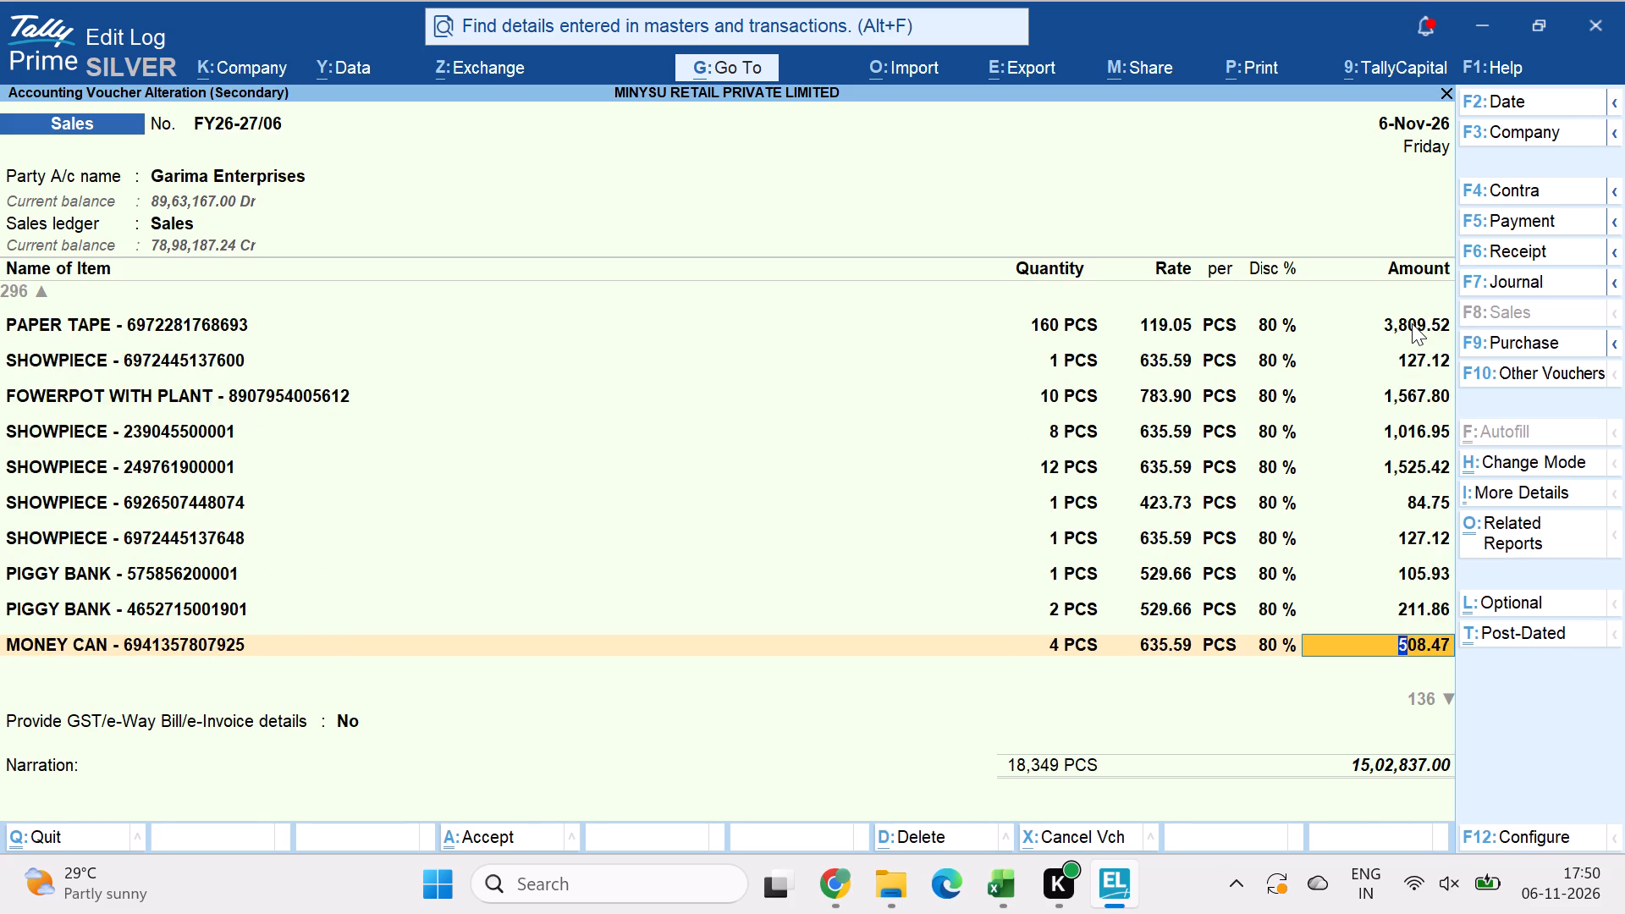
key(Down)
key(Down)
key(Down)
key(Down)
key(Down)
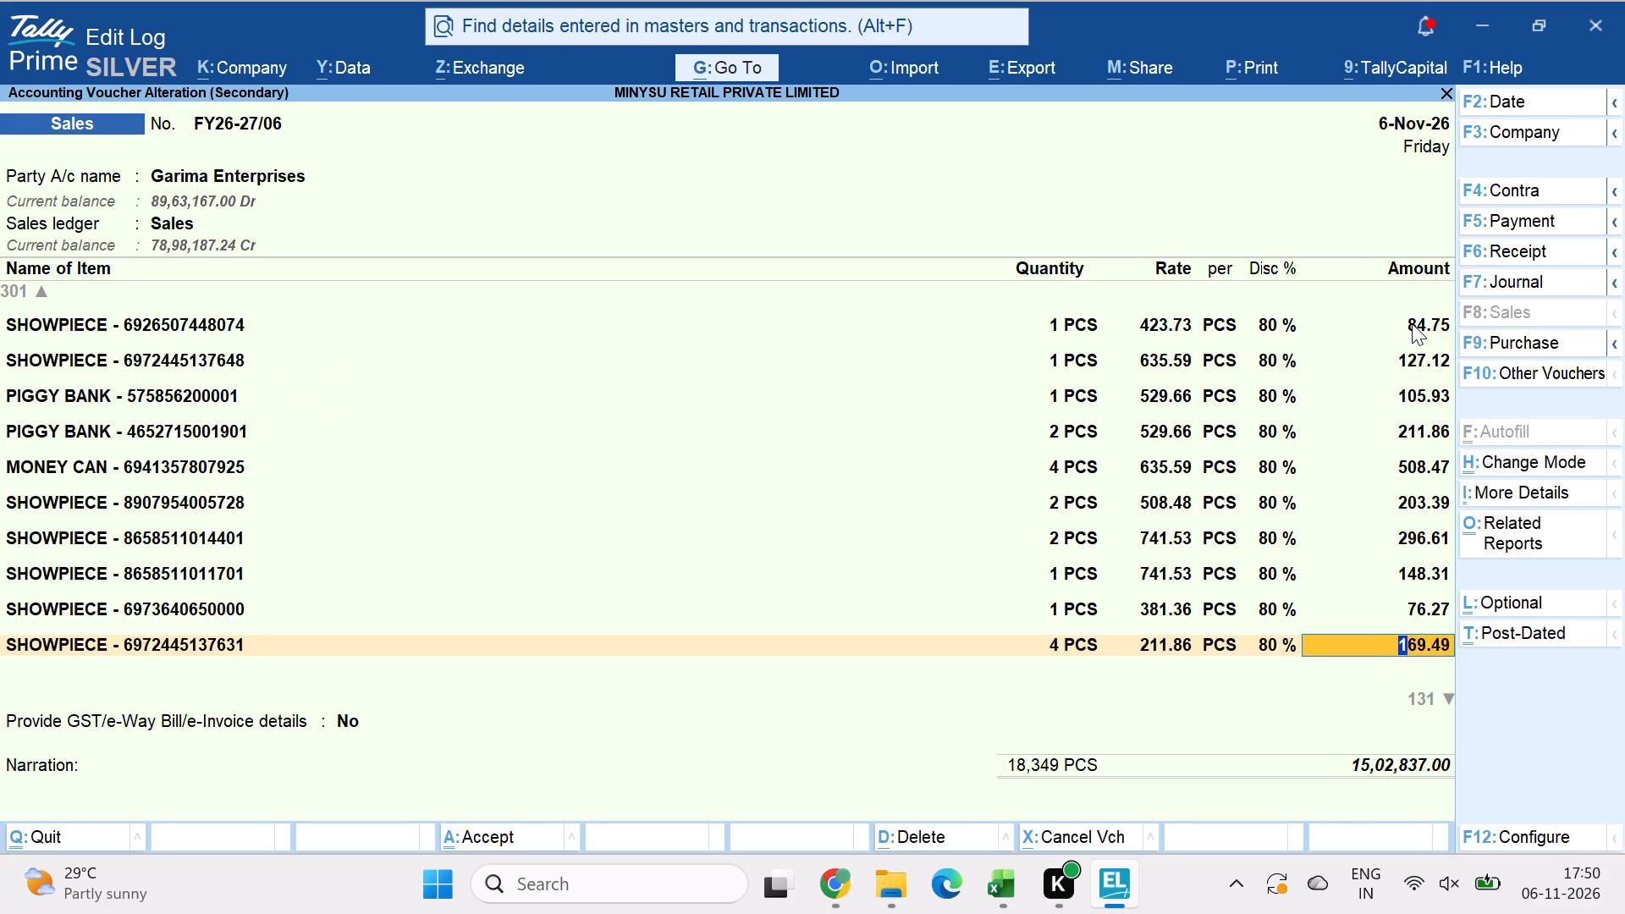
key(Down)
key(Down)
key(Down)
key(Down)
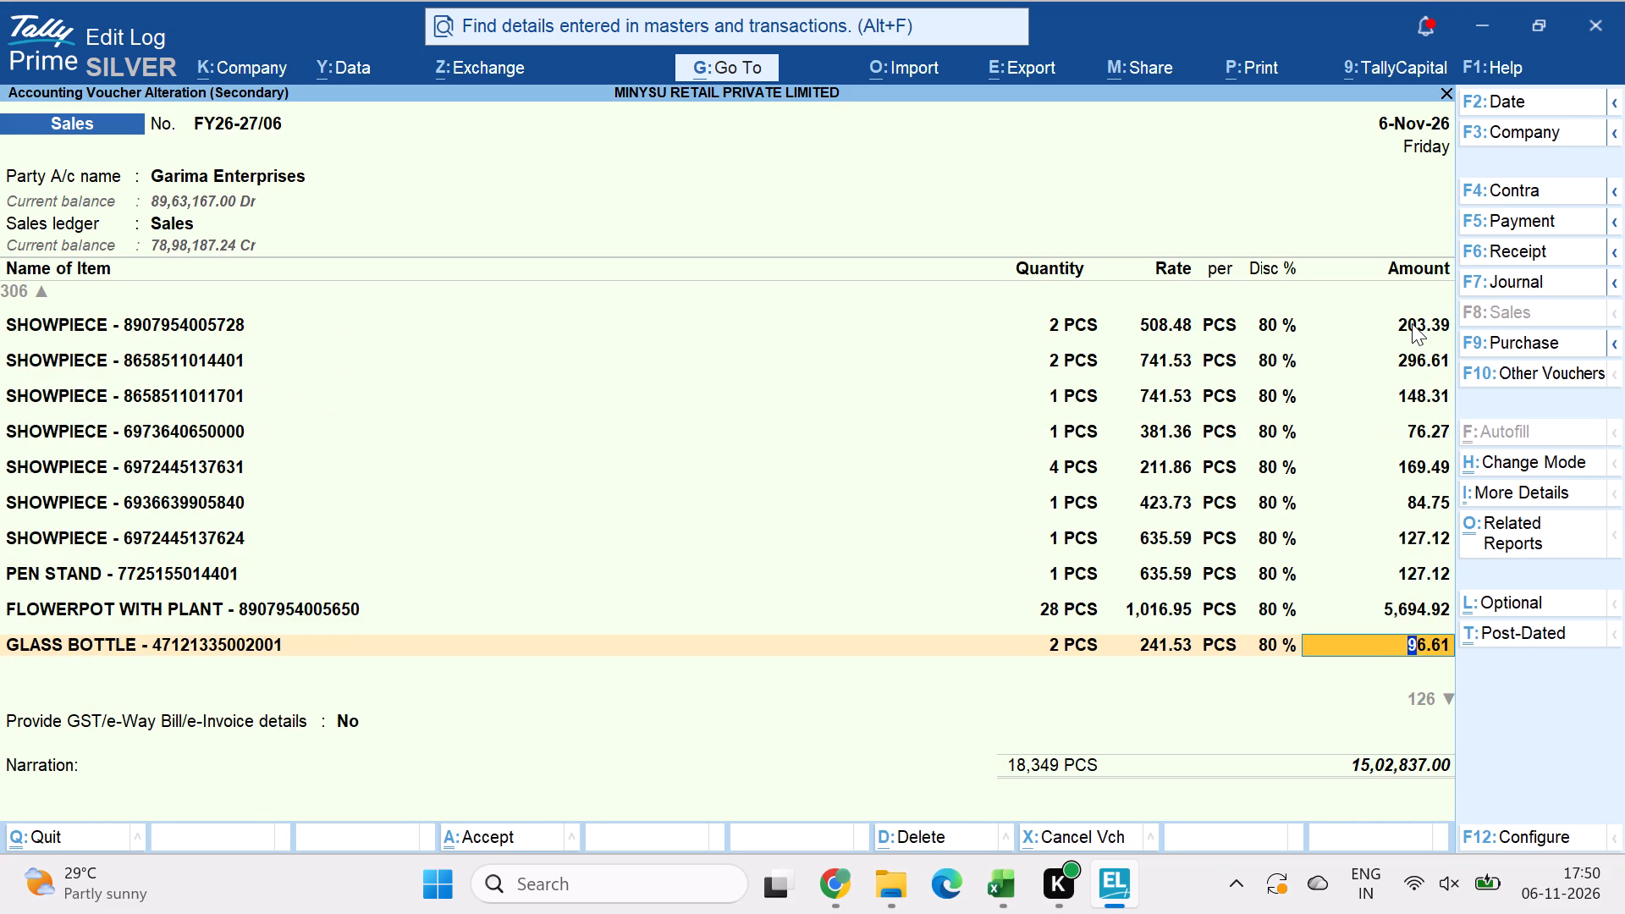
key(Down)
key(Down)
key(Down)
key(Down)
key(Down)
key(Down)
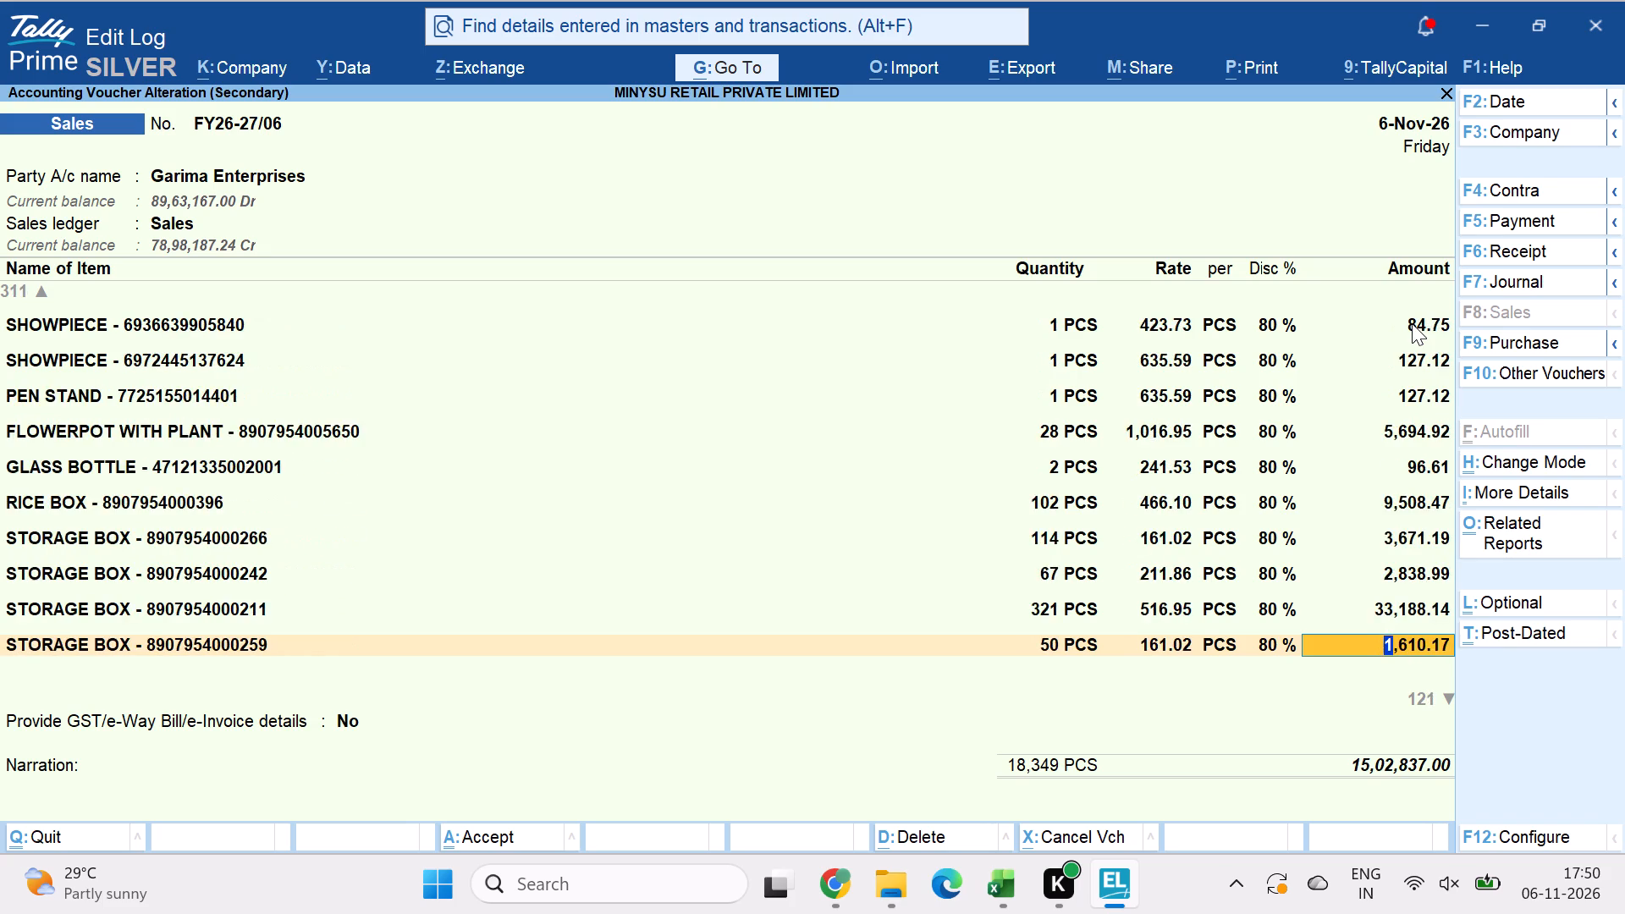
key(Down)
key(Down)
key(Down)
key(Down)
key(Down)
key(Down)
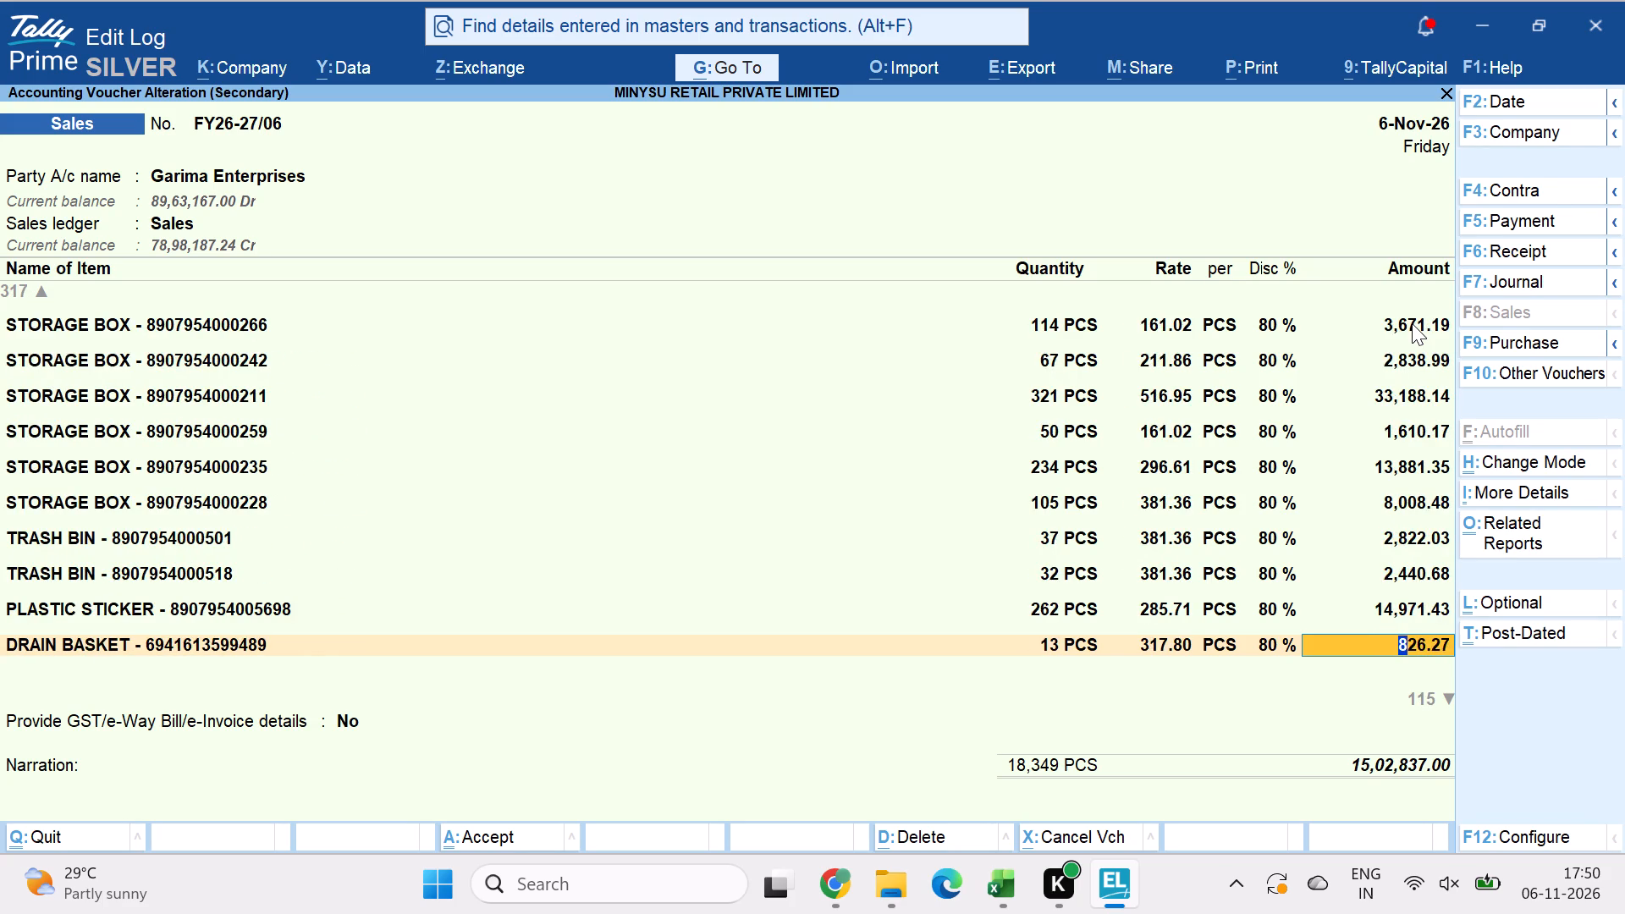
key(Down)
key(Down)
key(Down)
key(Down)
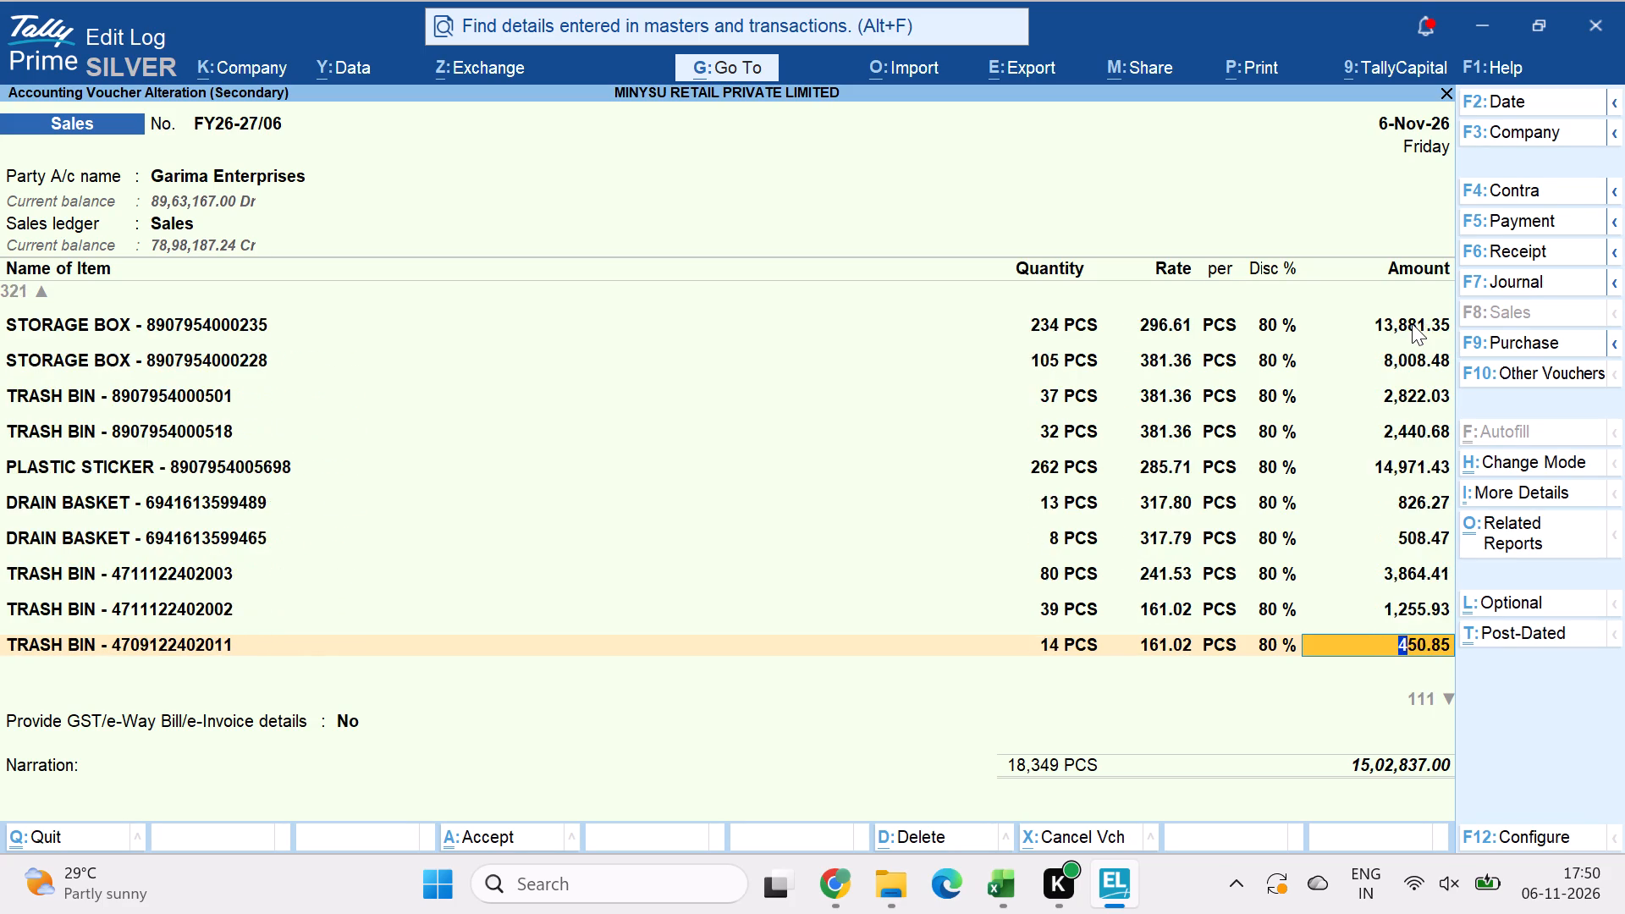
key(Down)
key(Down)
key(Down)
key(Down)
key(Down)
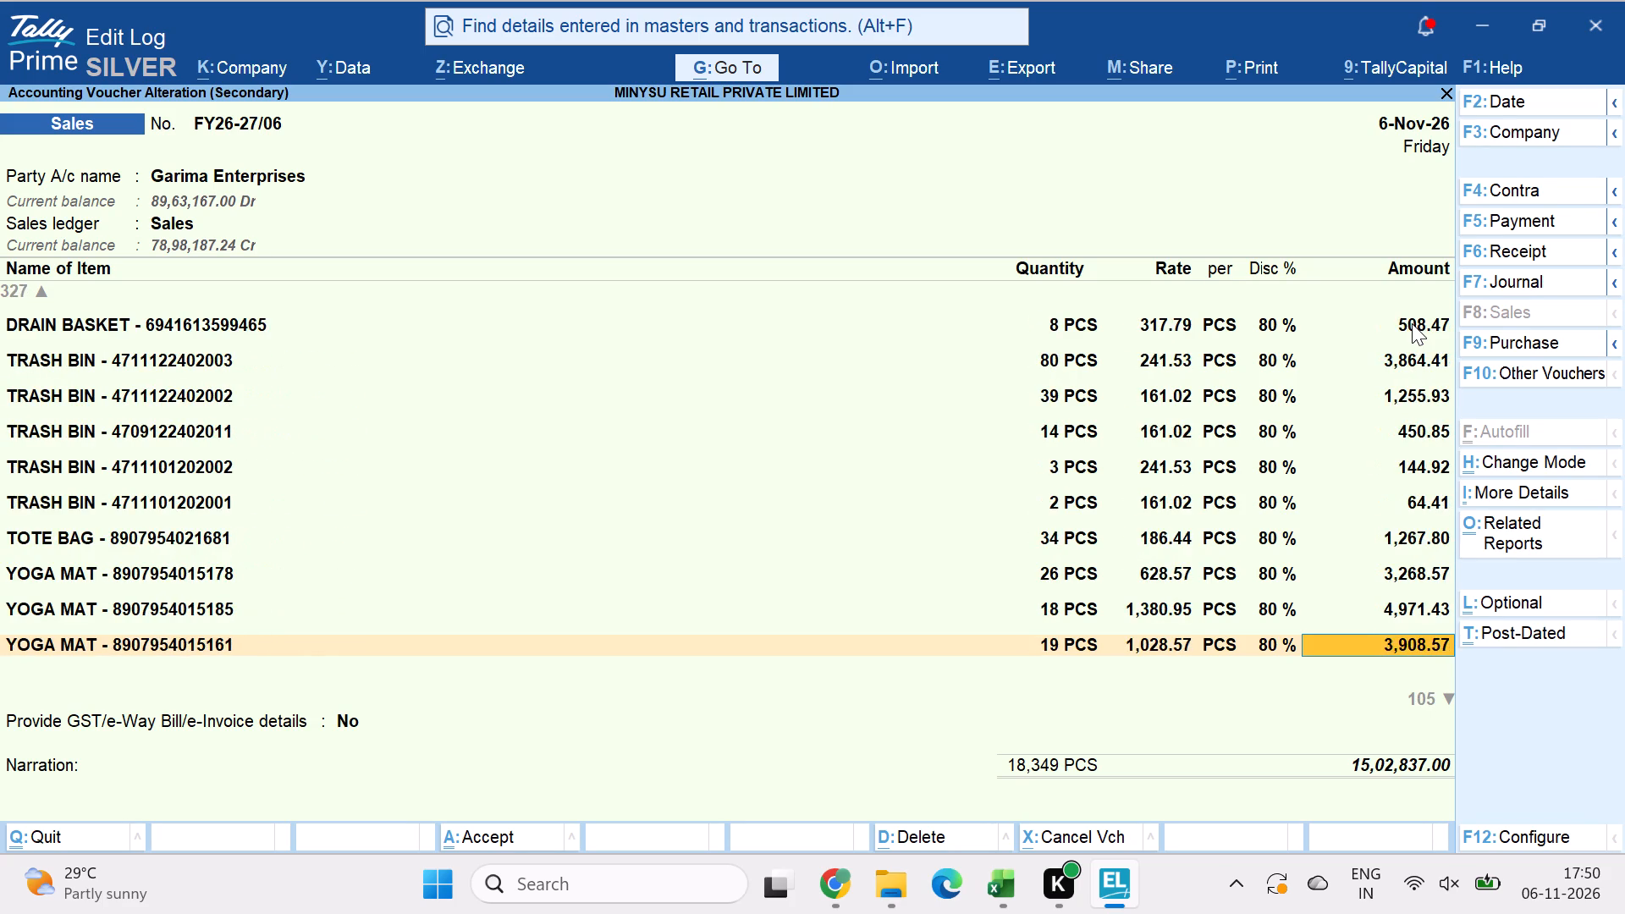
key(Down)
key(Down)
key(Down)
key(Down)
key(Down)
key(Down)
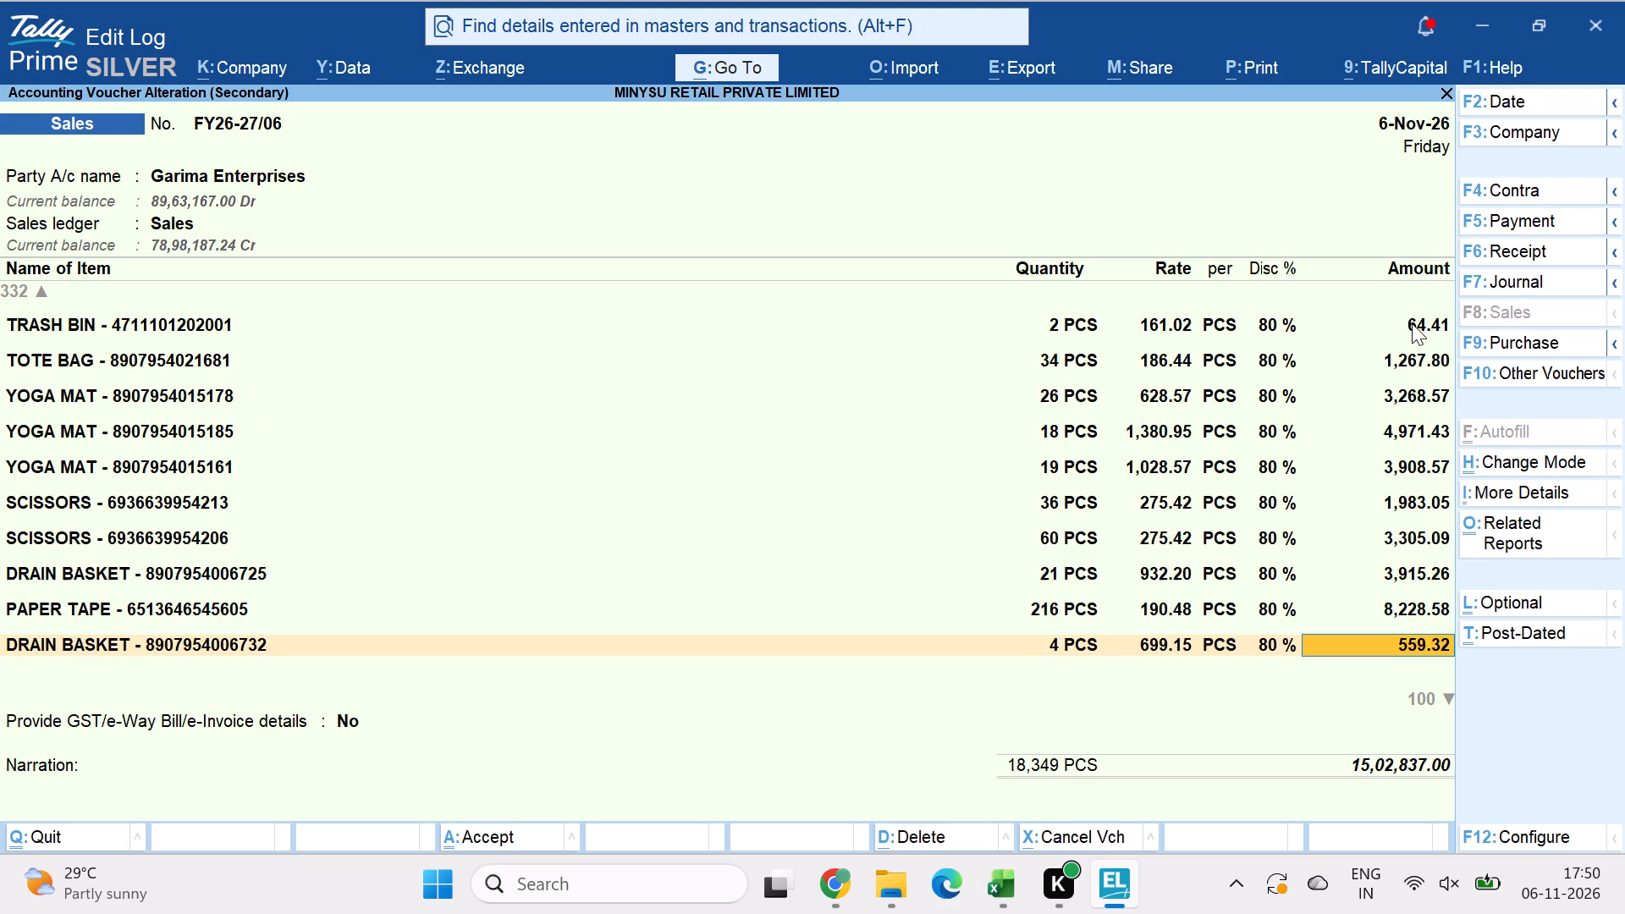
key(Down)
key(Down)
key(Down)
key(Down)
key(Down)
key(Down)
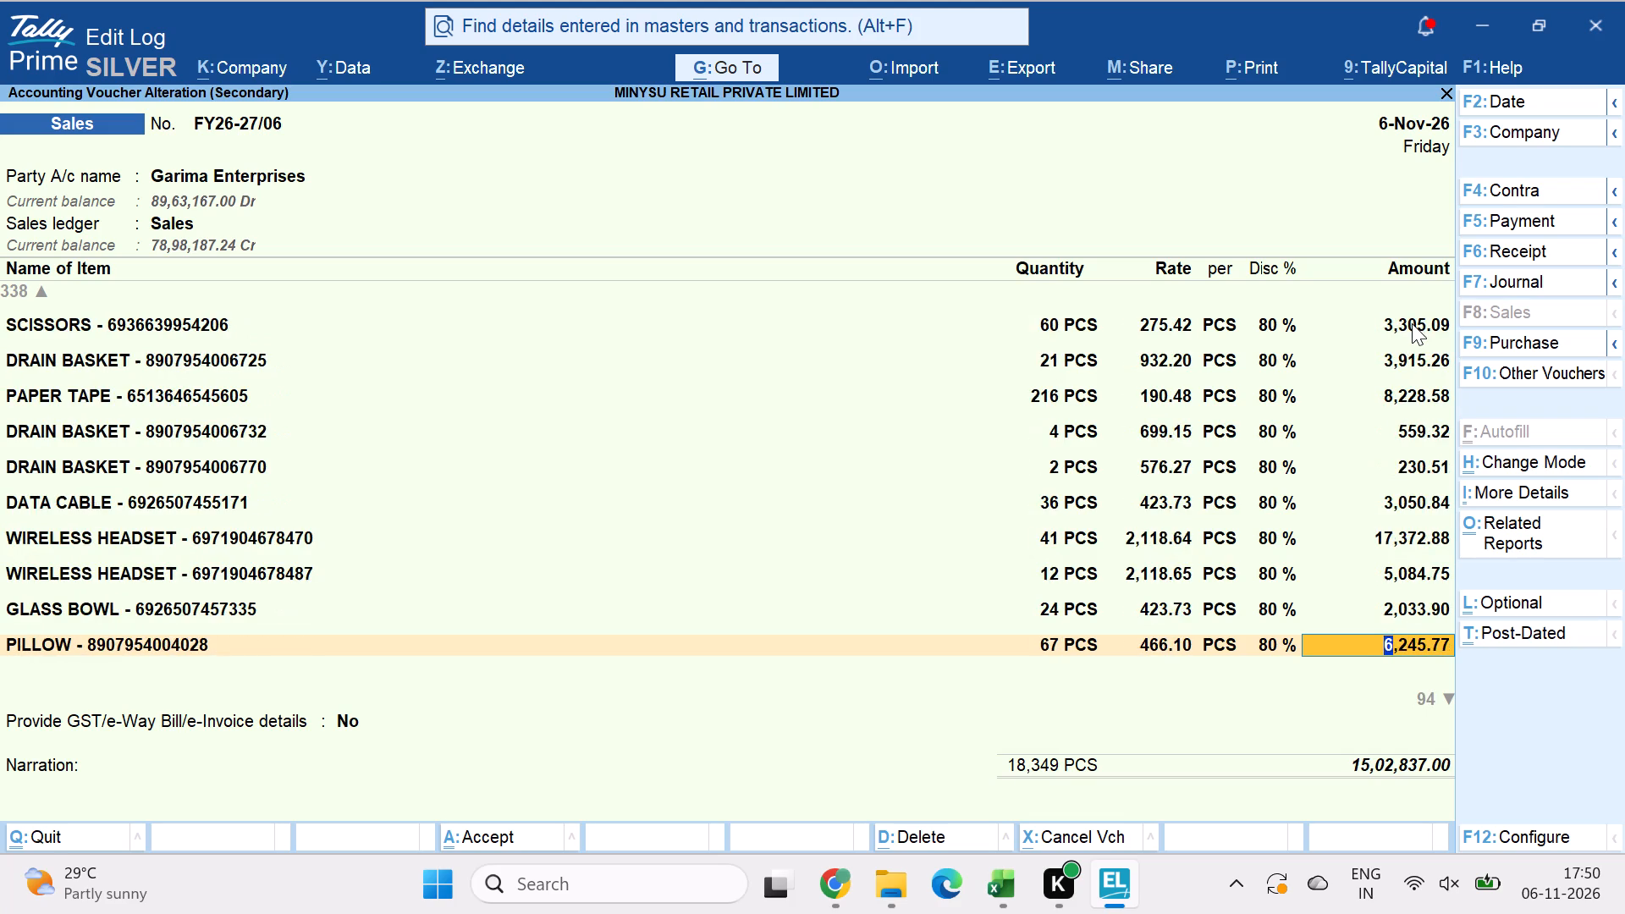
key(Down)
key(Up)
key(Up)
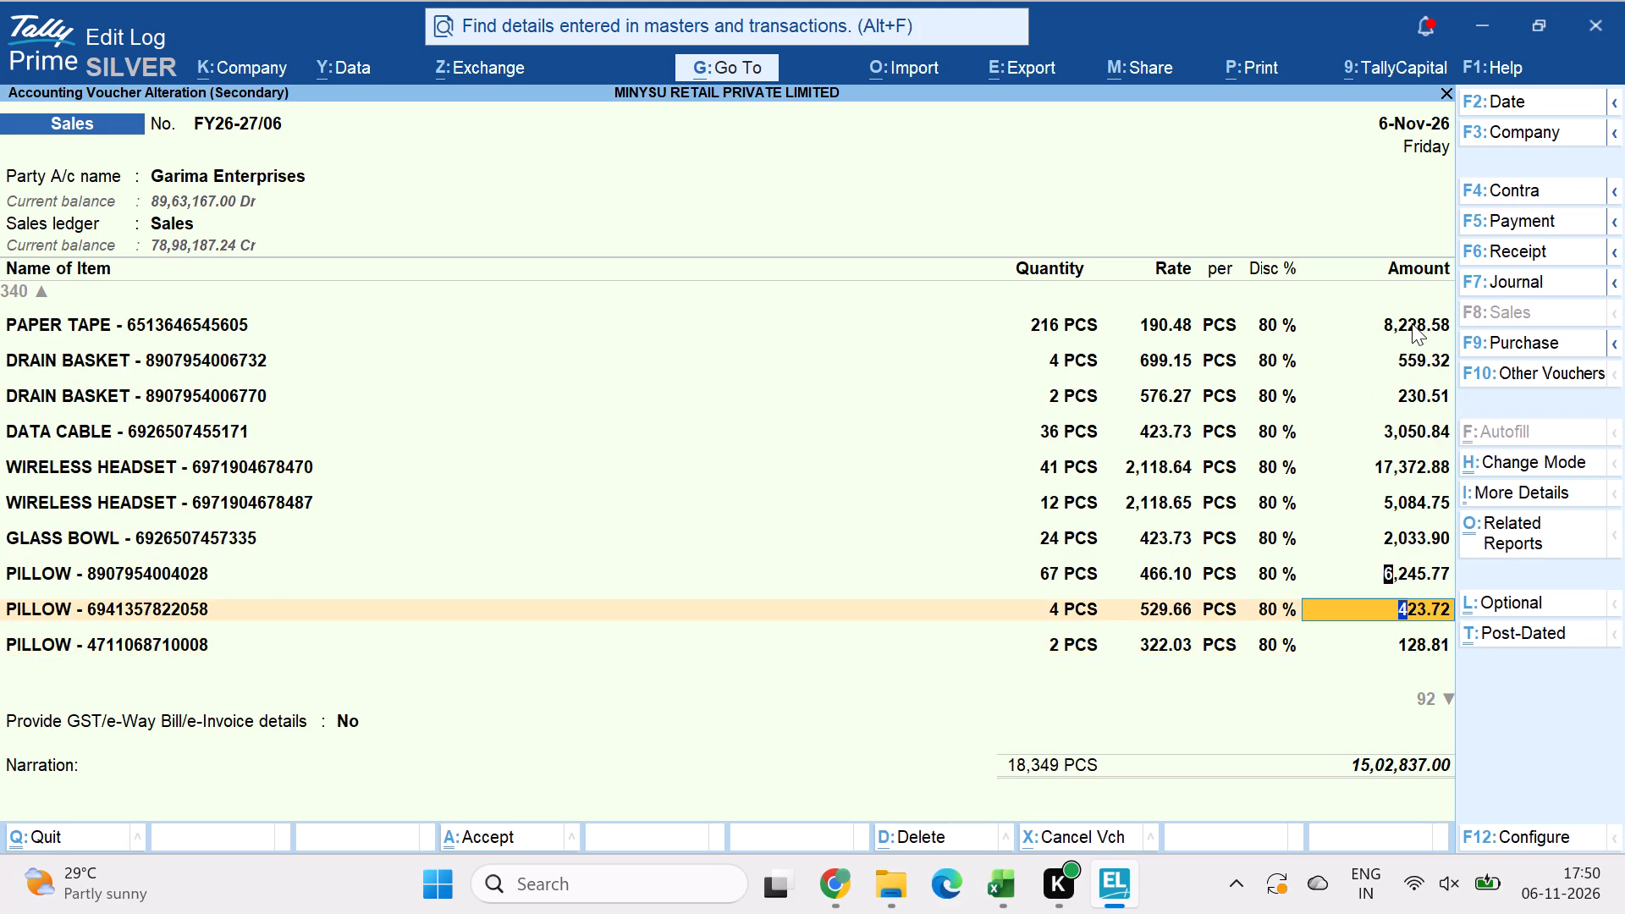
key(Return)
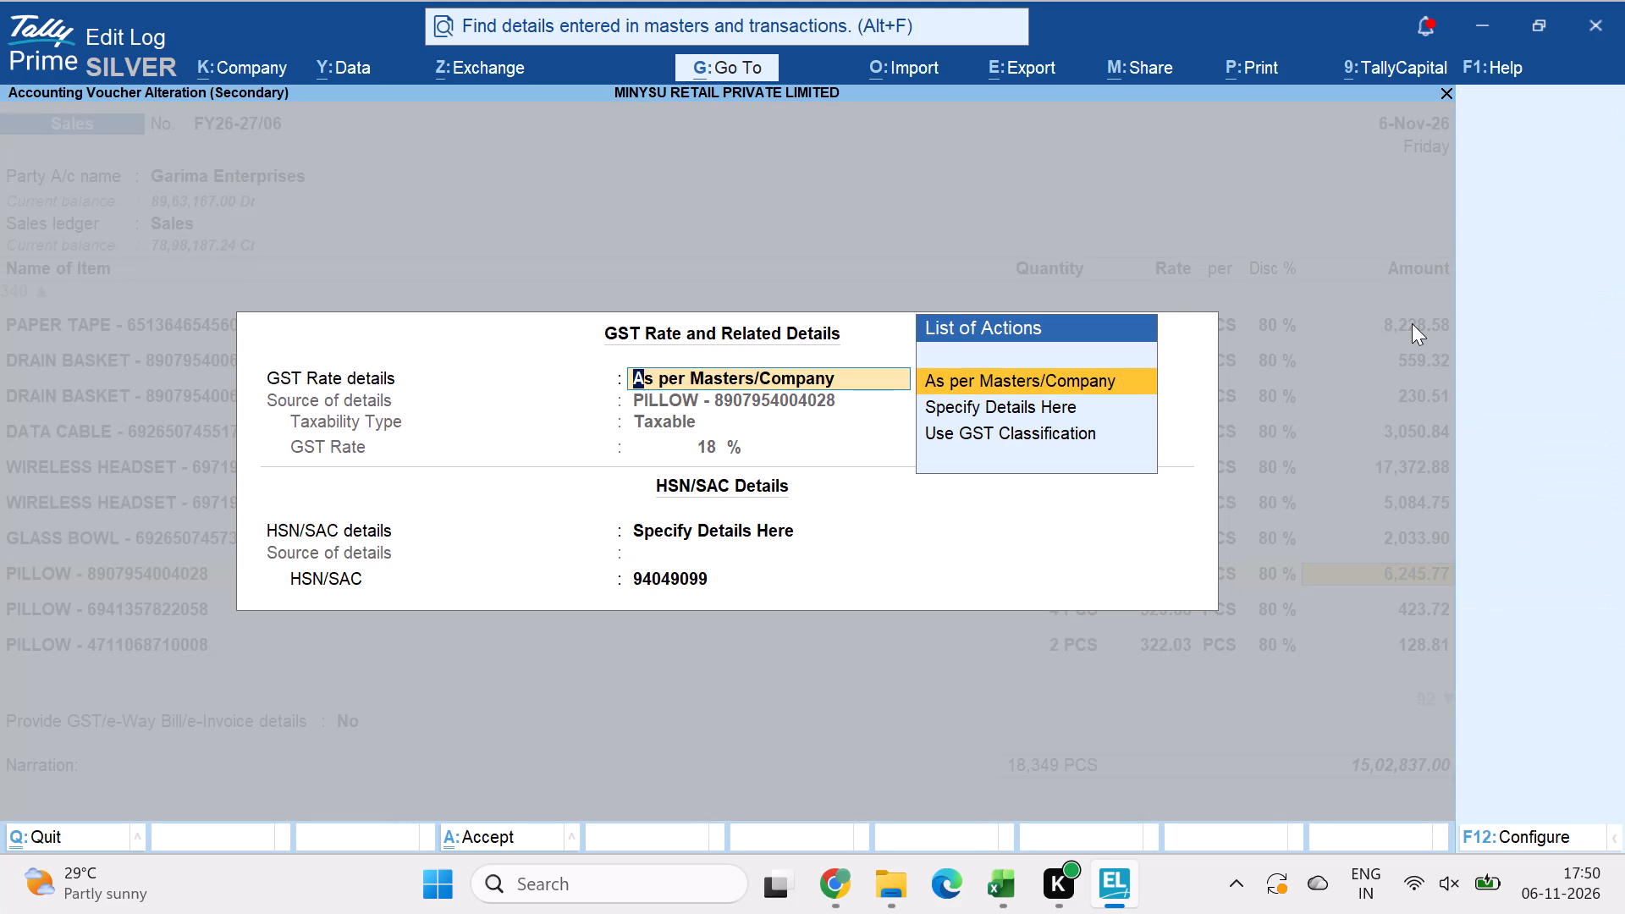
key(ctrl+a)
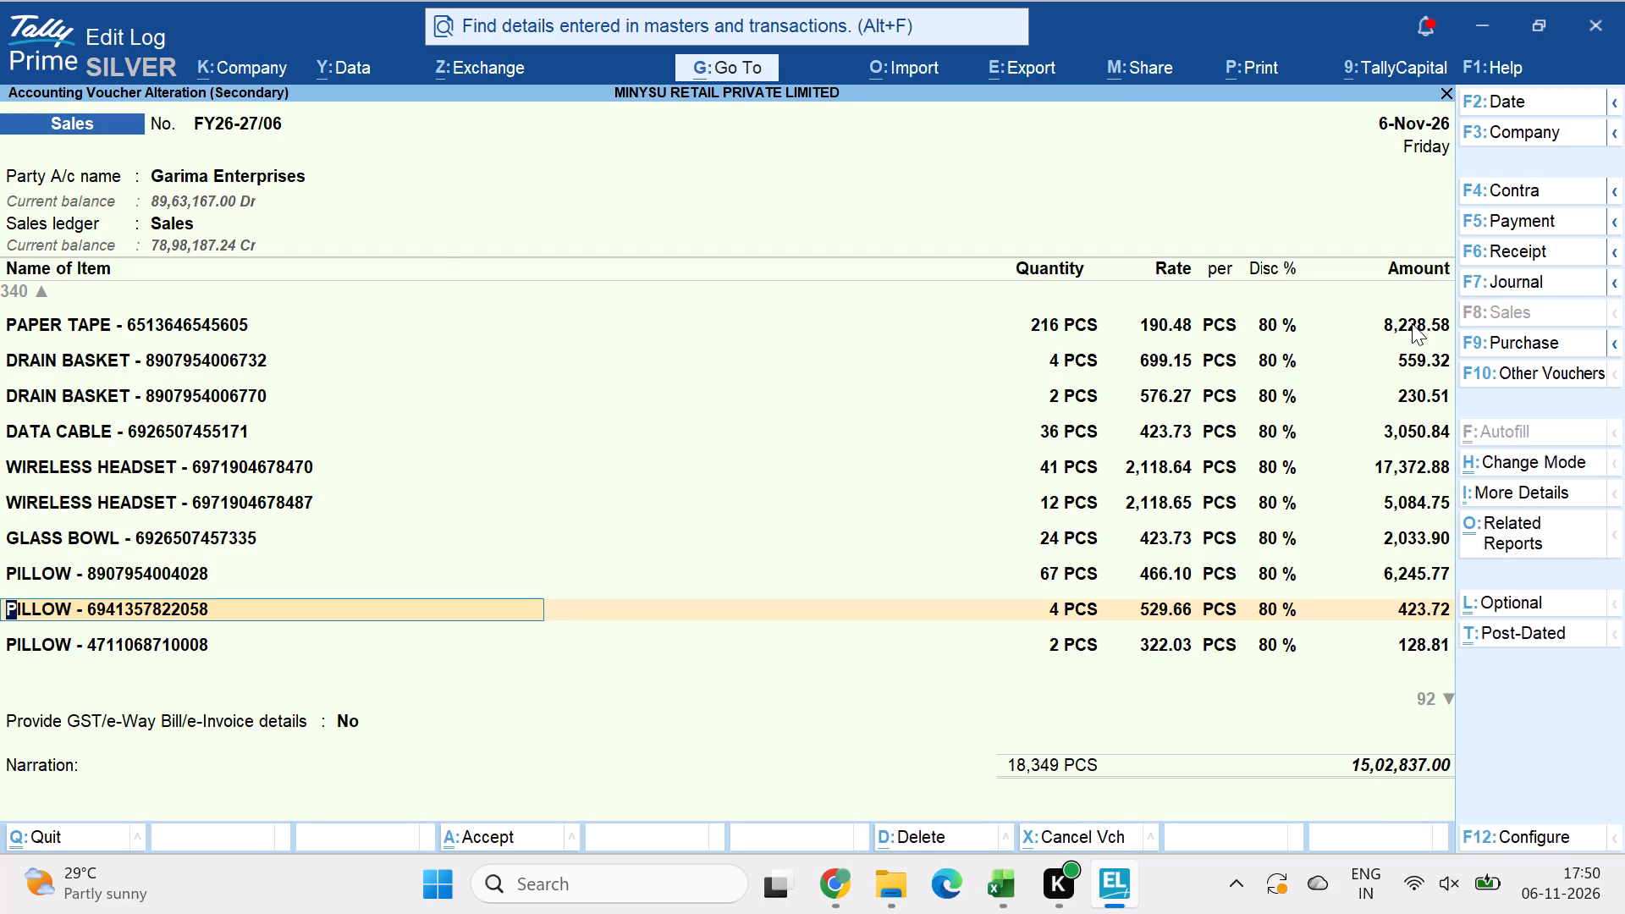
key(Return)
key(ctrl+a)
key(Return)
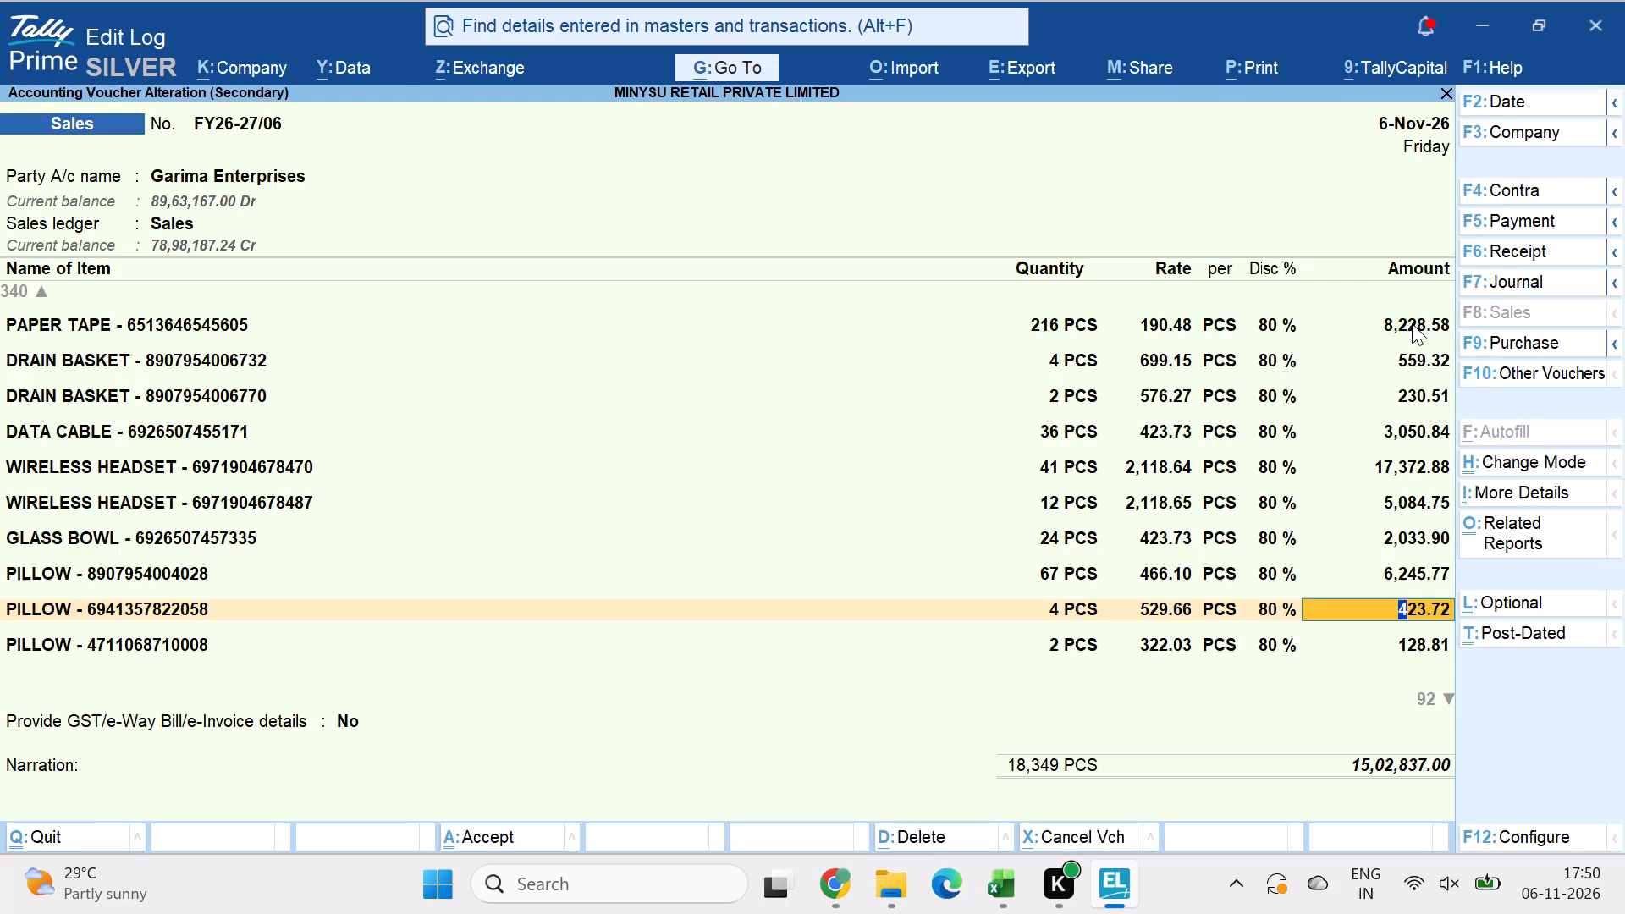
key(ctrl+a)
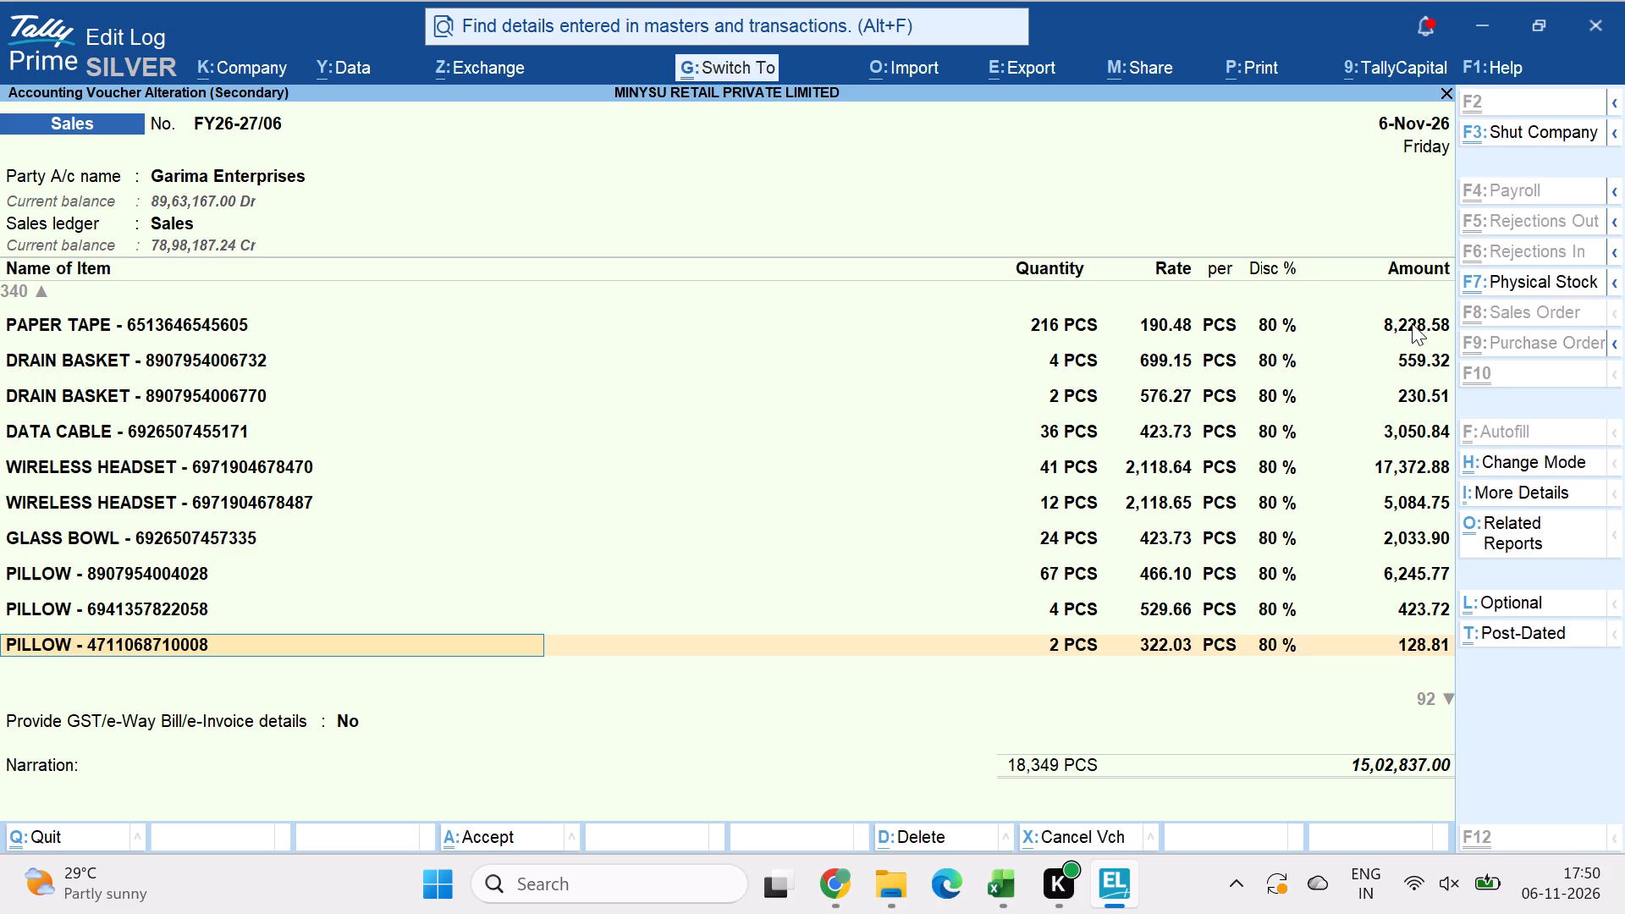
key(Return)
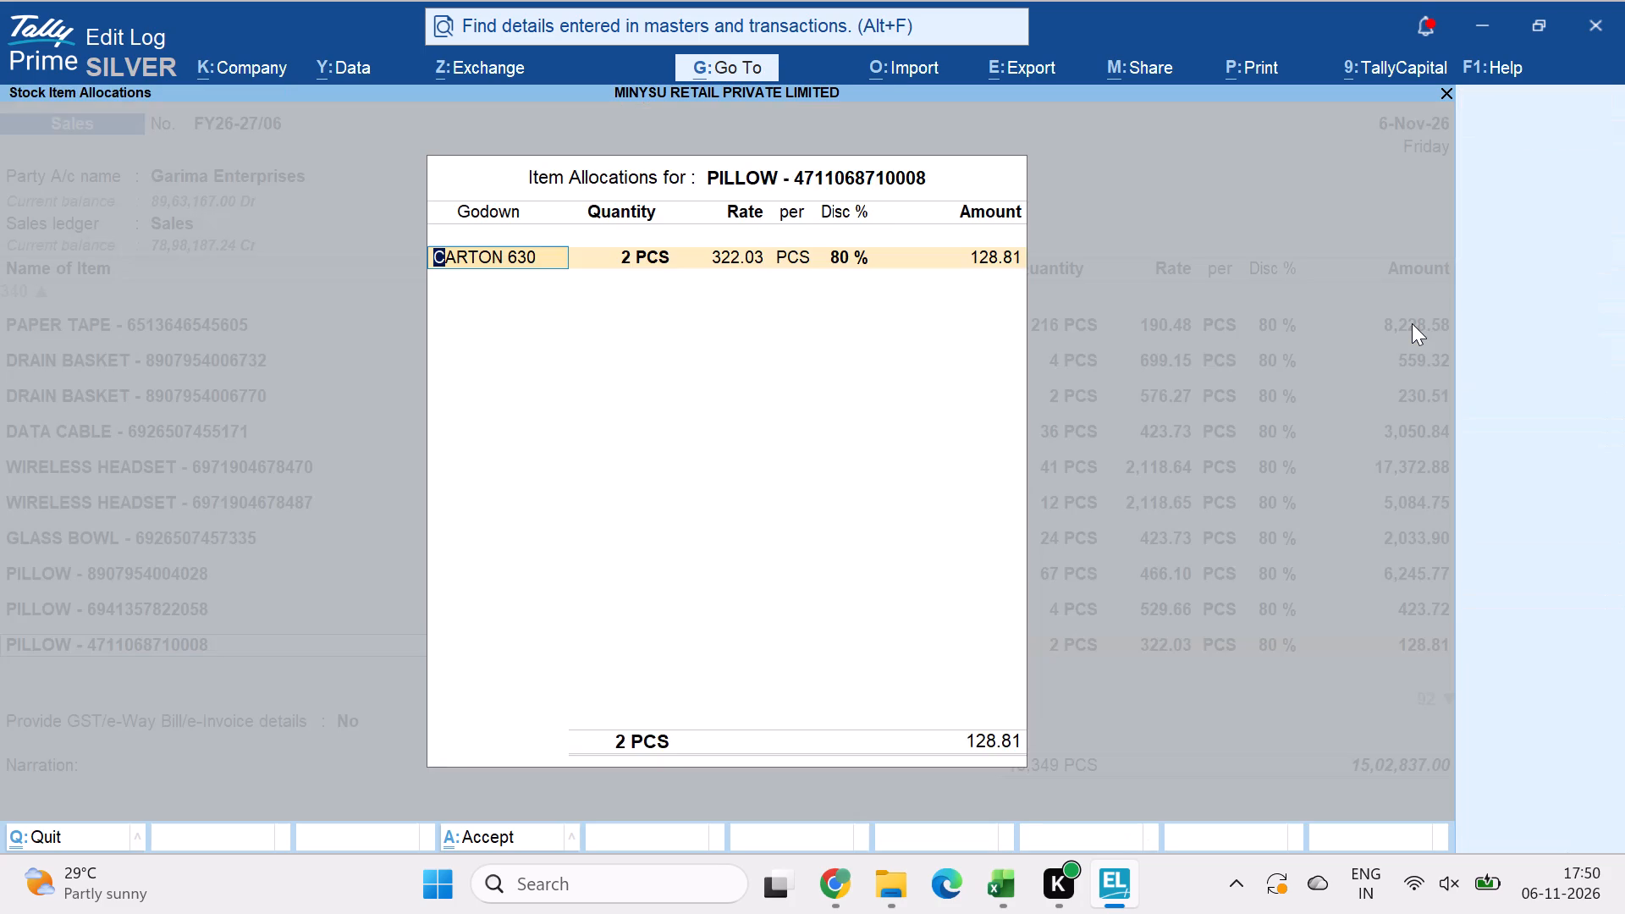
key(ctrl+a)
key(Return)
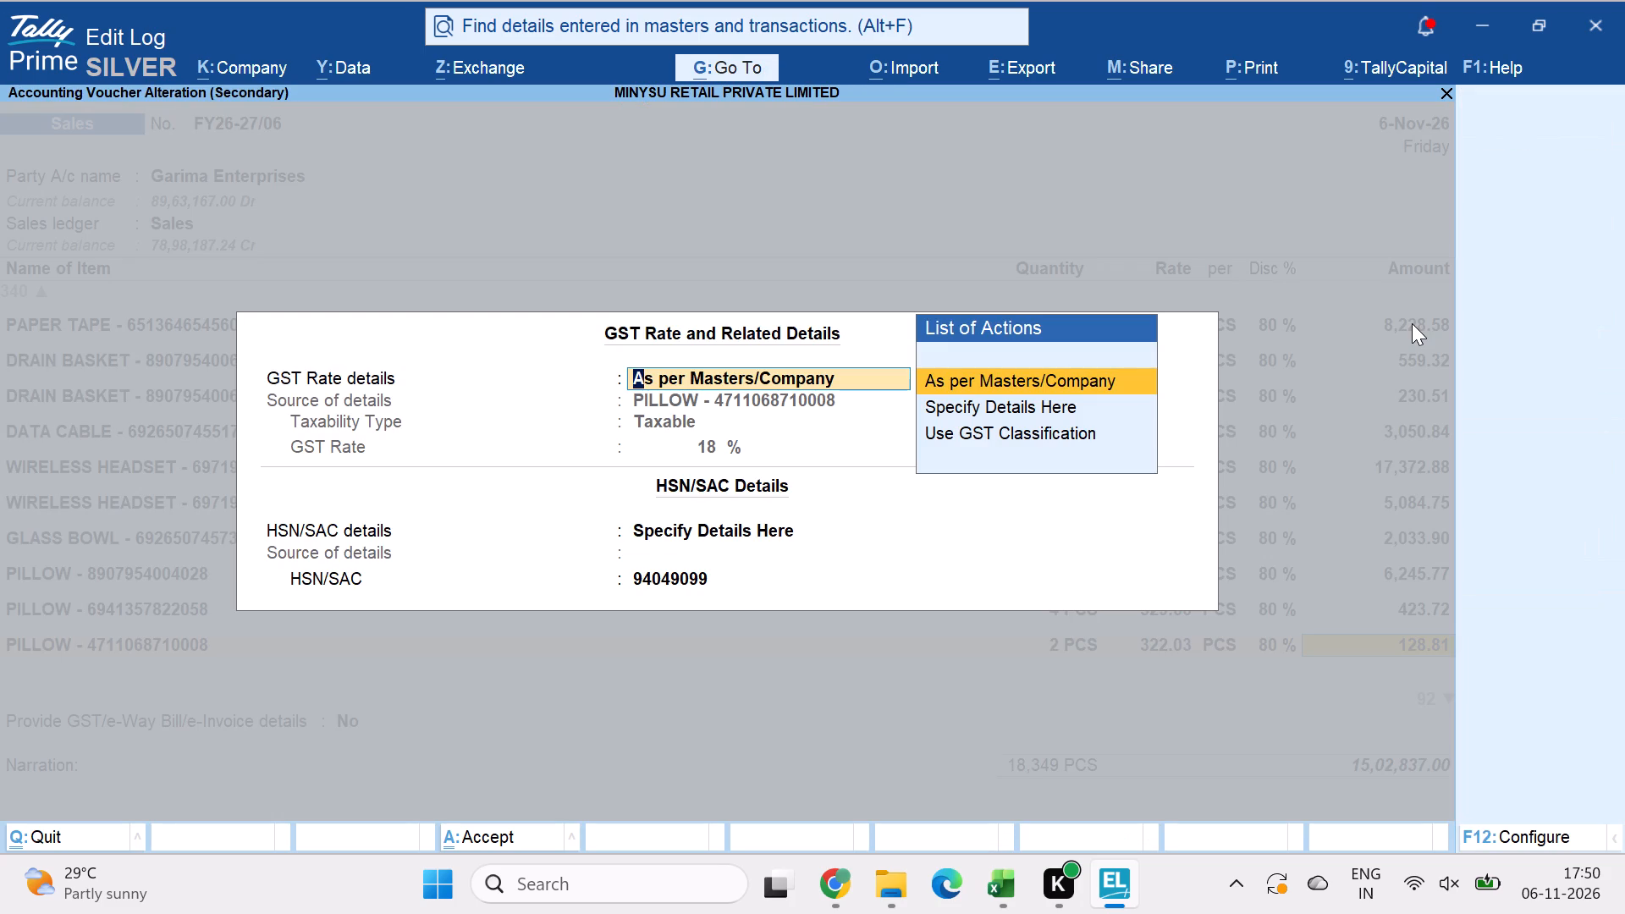
key(ctrl+a)
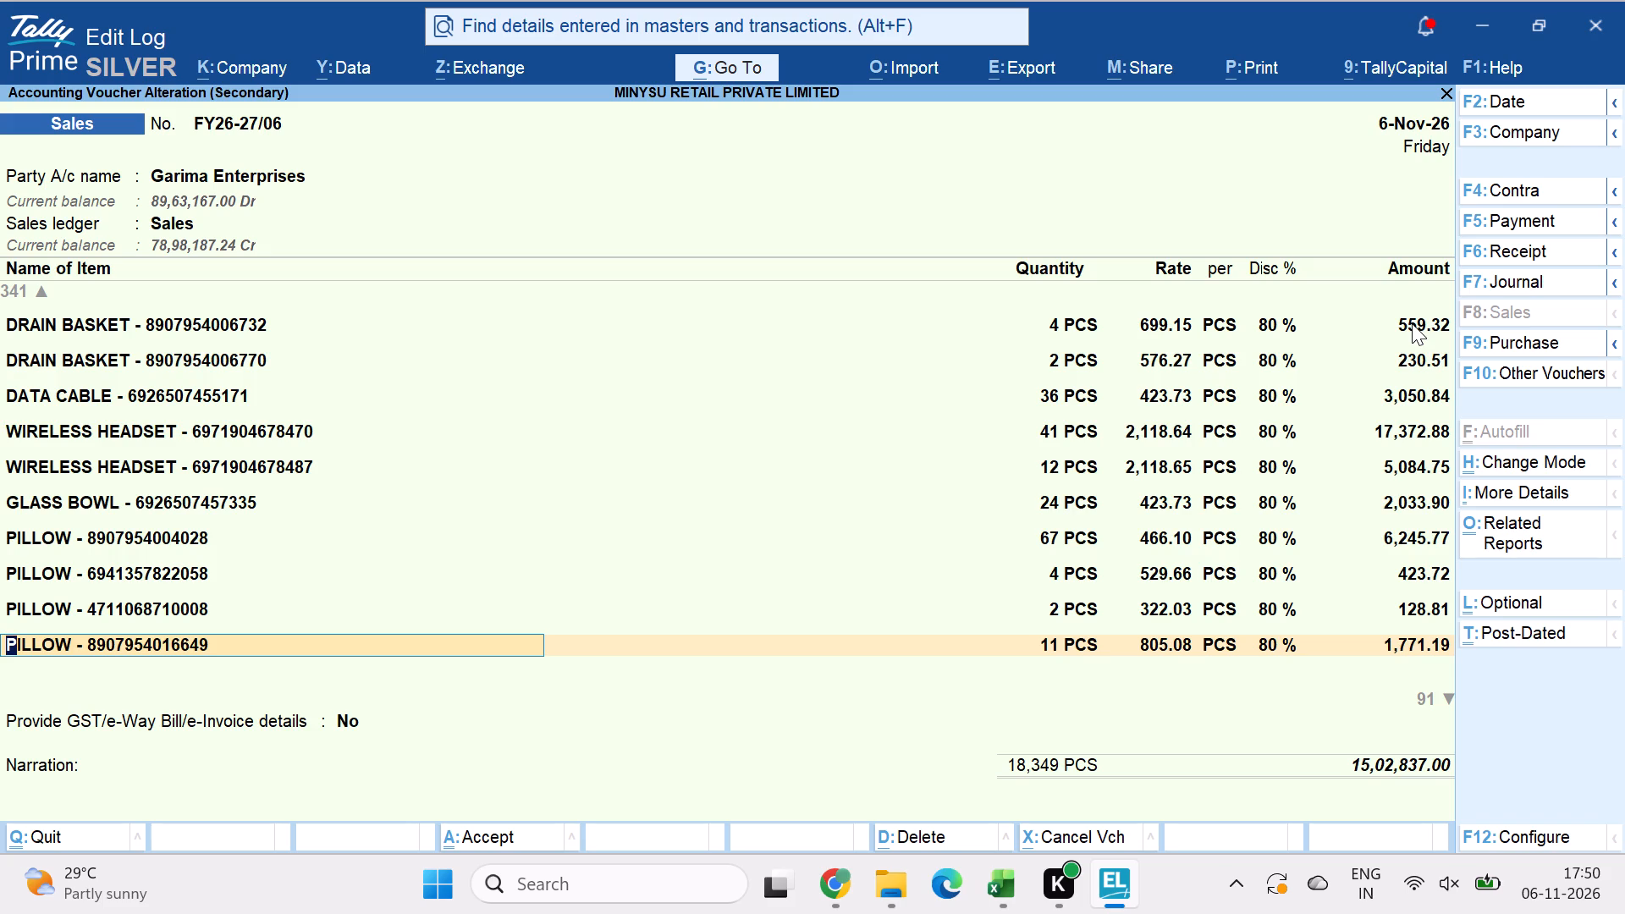
key(Return)
key(ctrl+a)
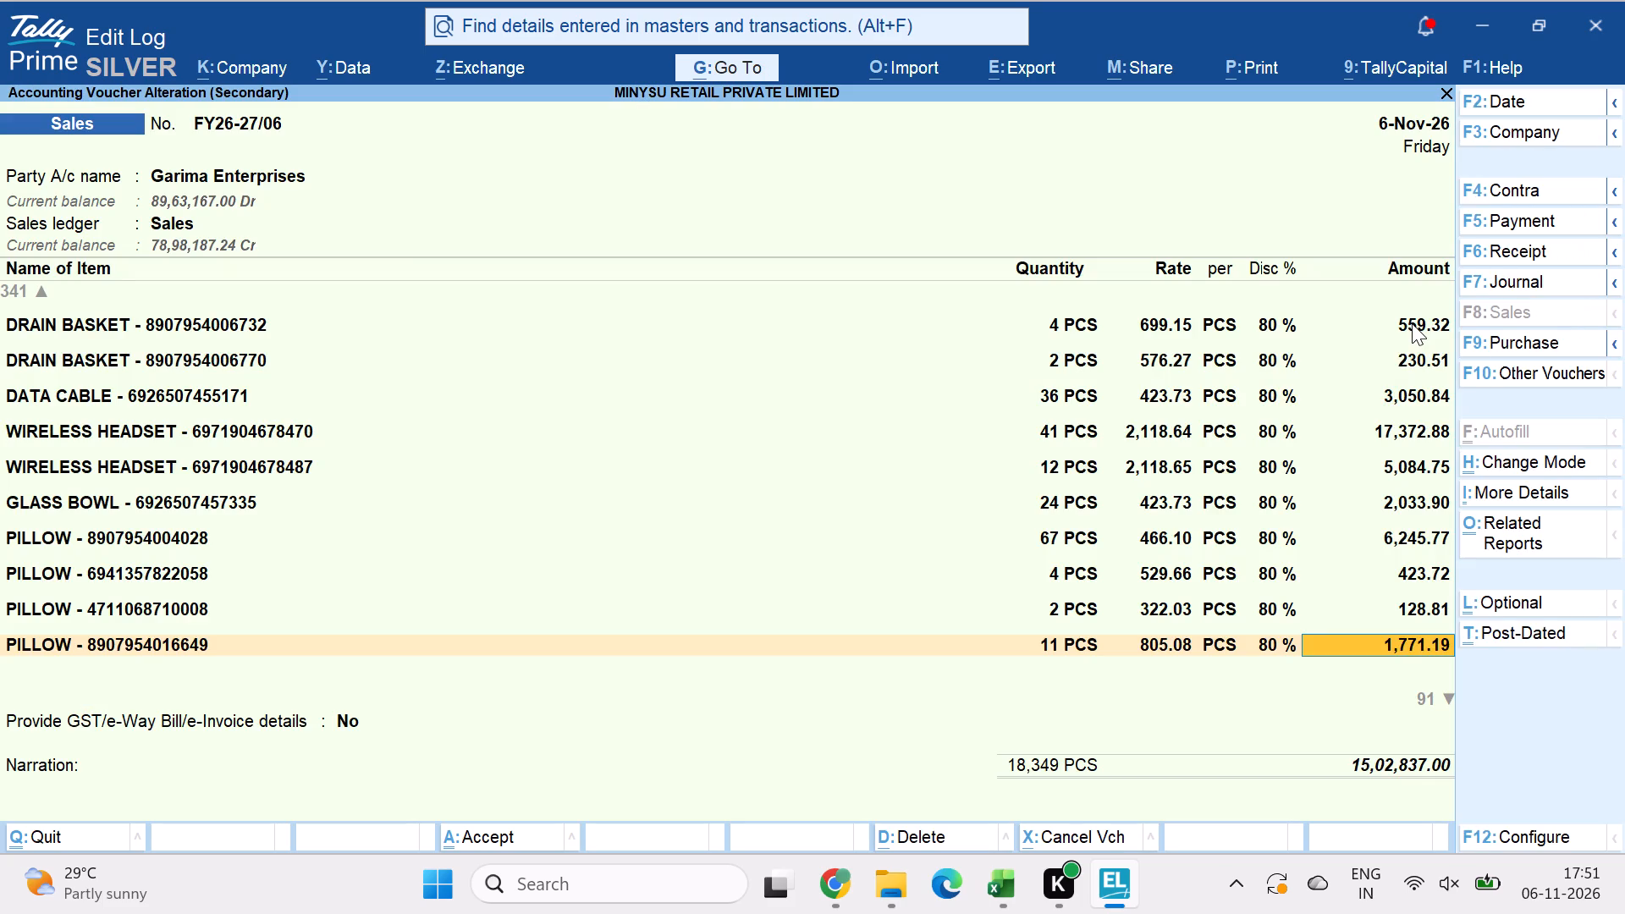
key(Return)
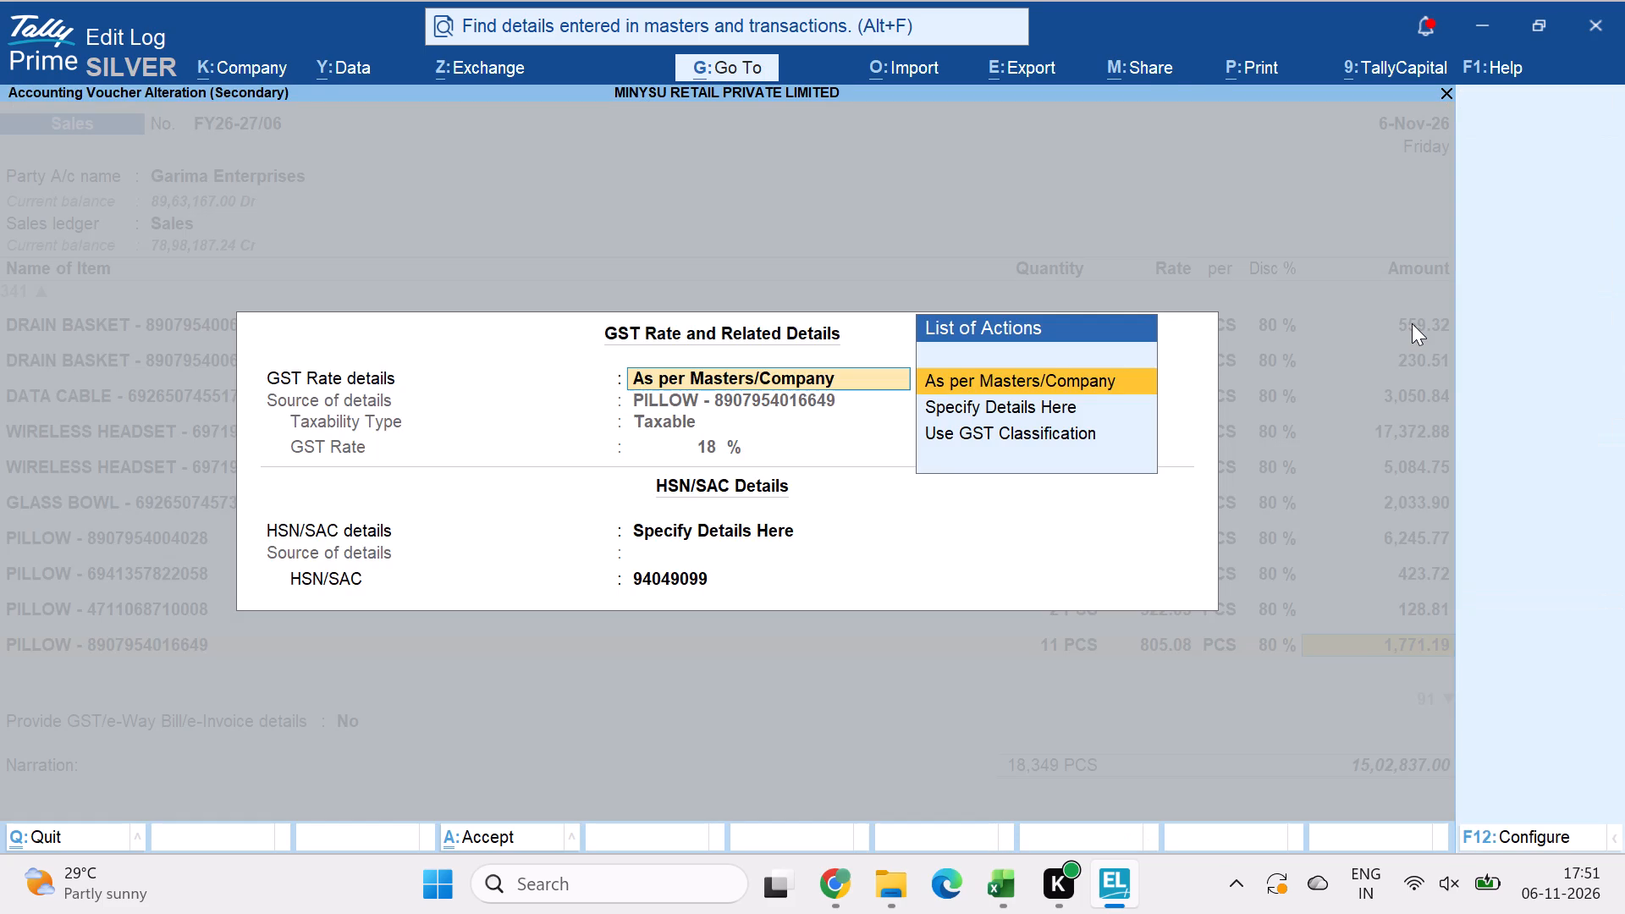
key(ctrl+a)
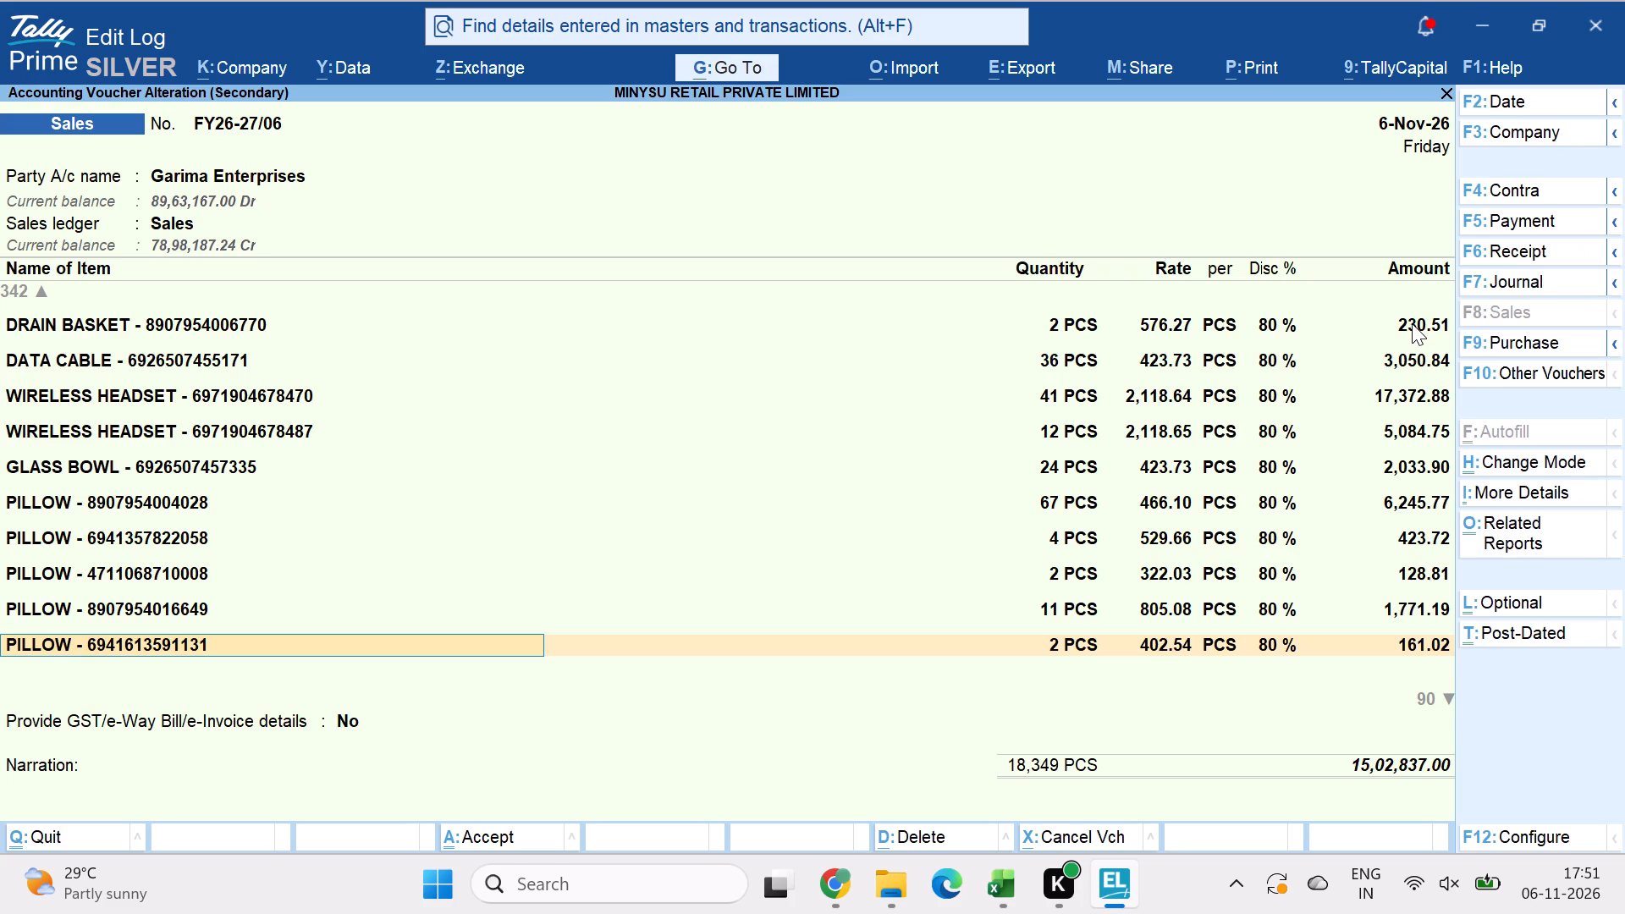
key(Return)
key(ctrl+a)
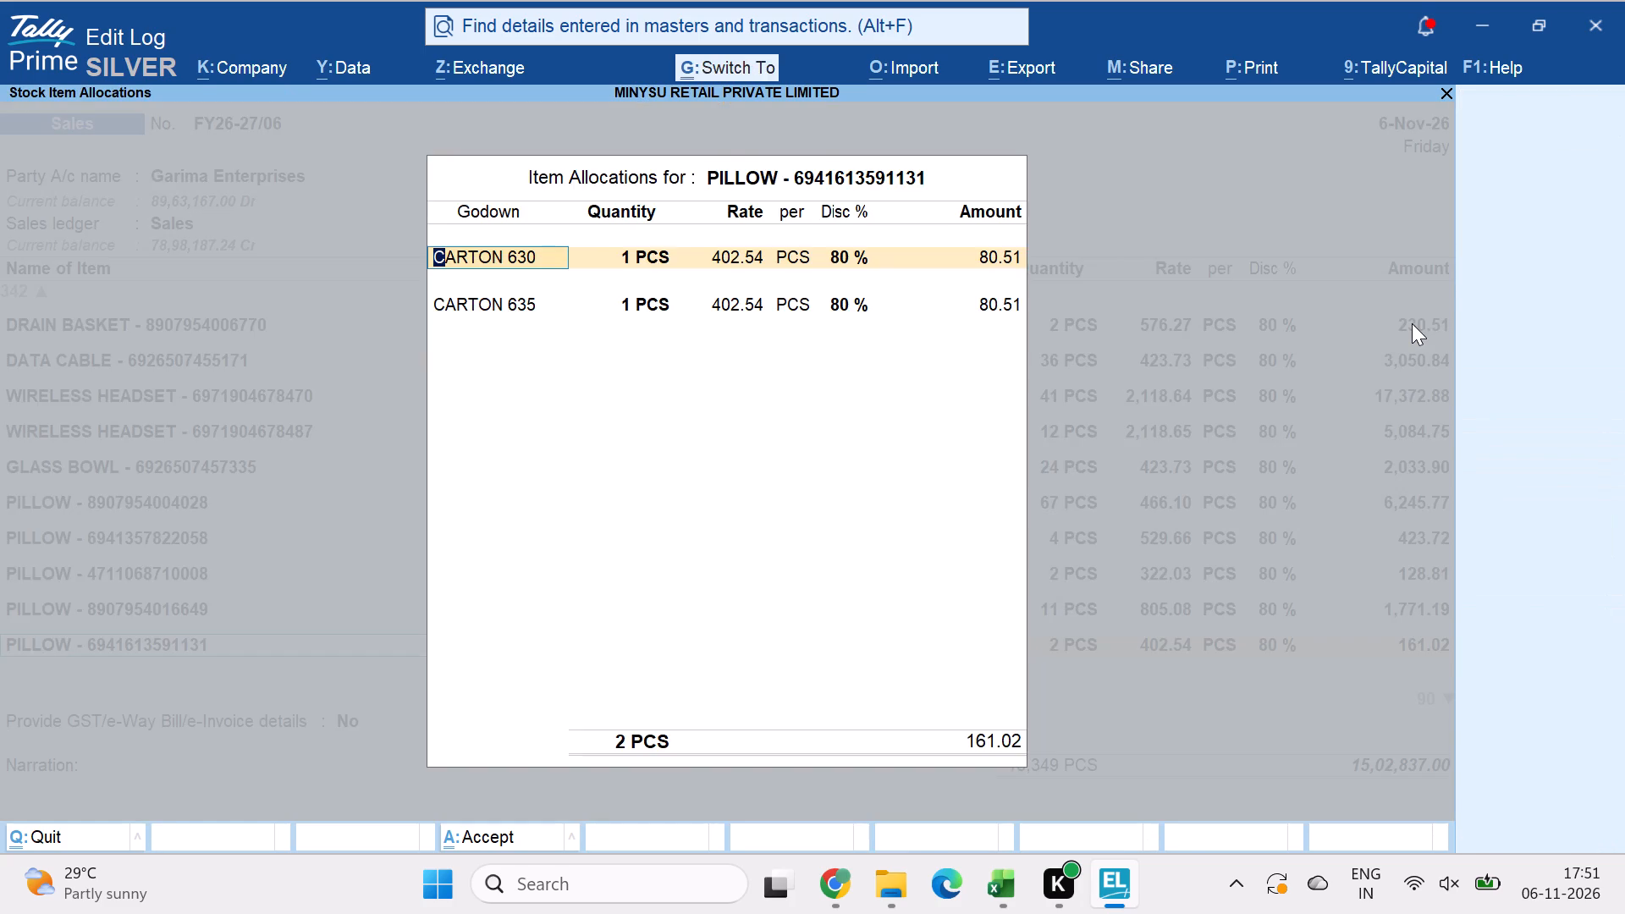
key(Return)
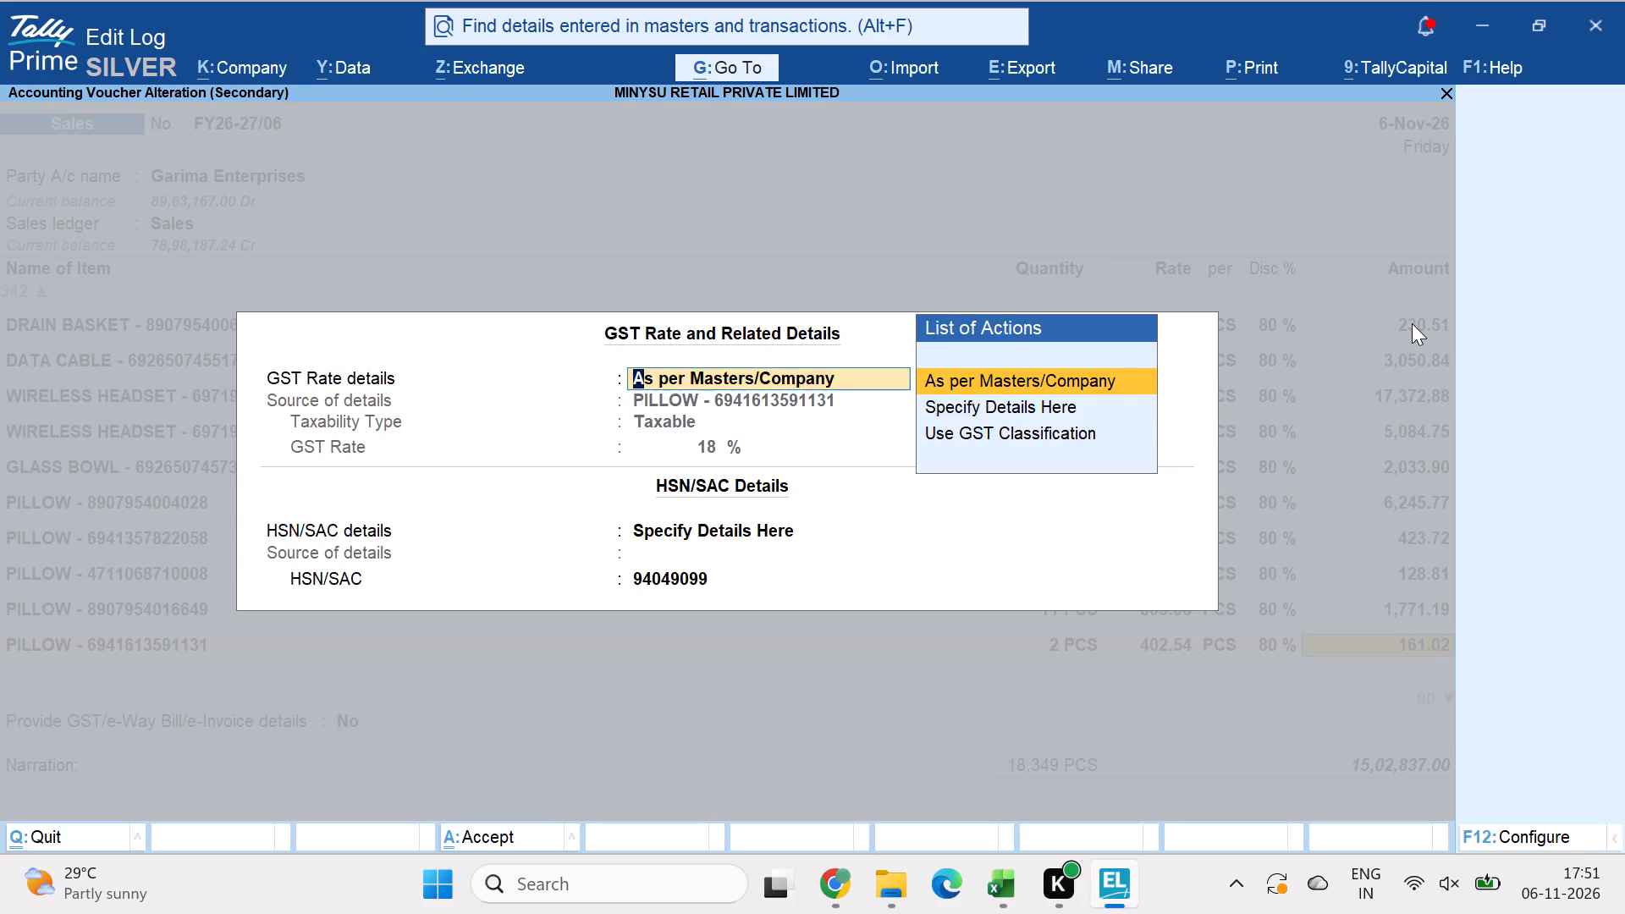
key(ctrl+a)
key(Down)
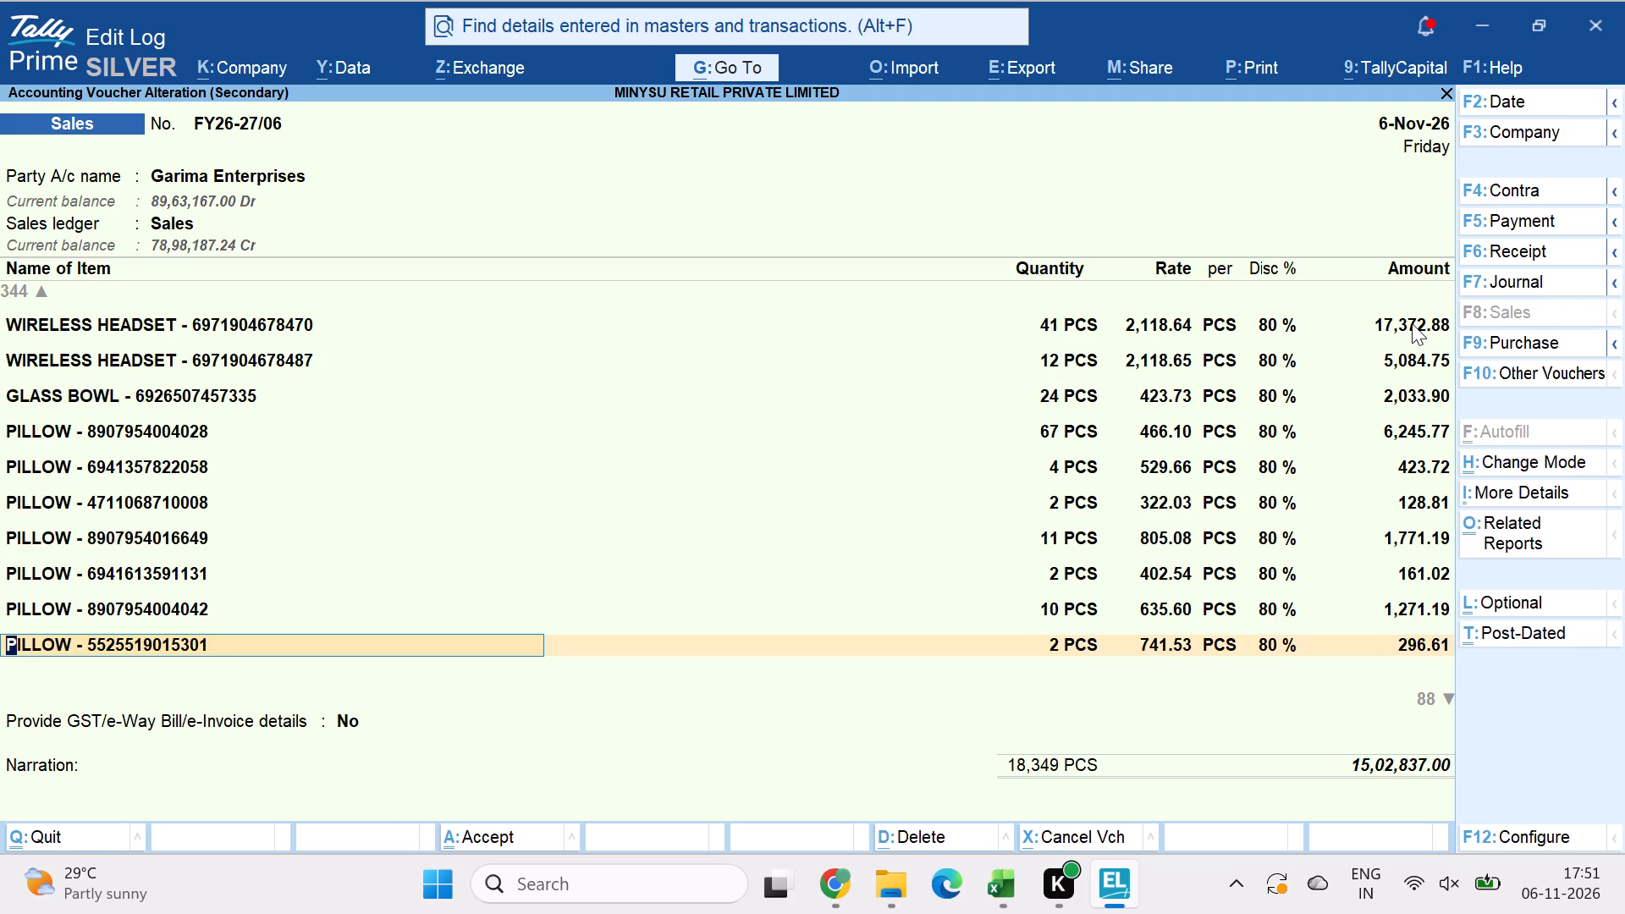
key(BackSpace)
key(Return)
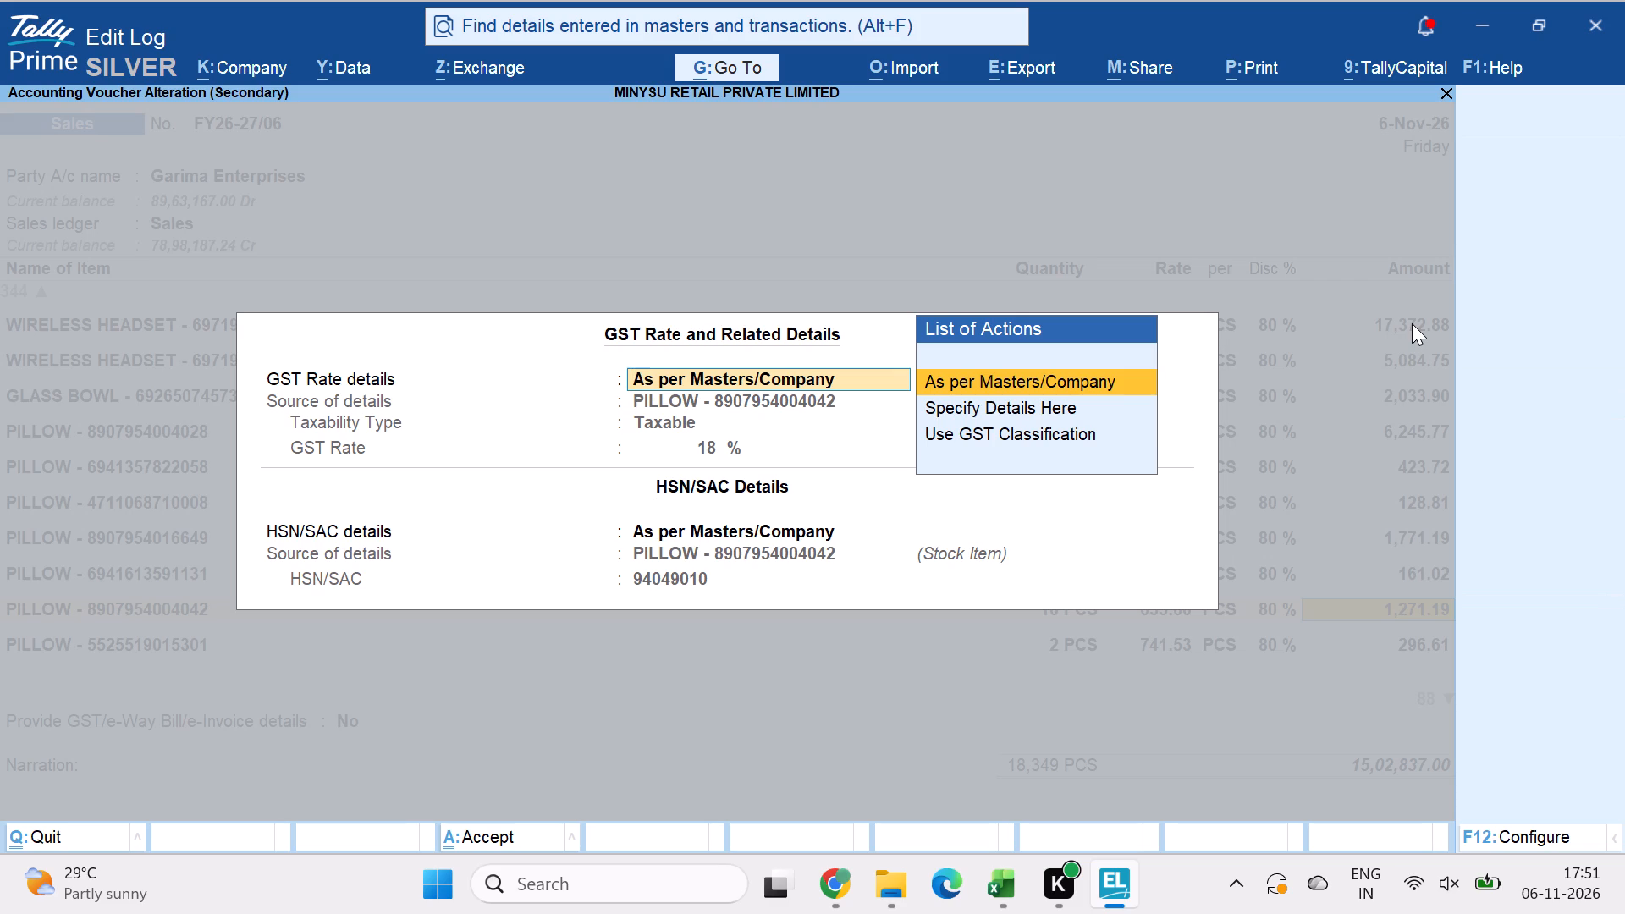
key(Escape)
key(Escape)
key(Escape)
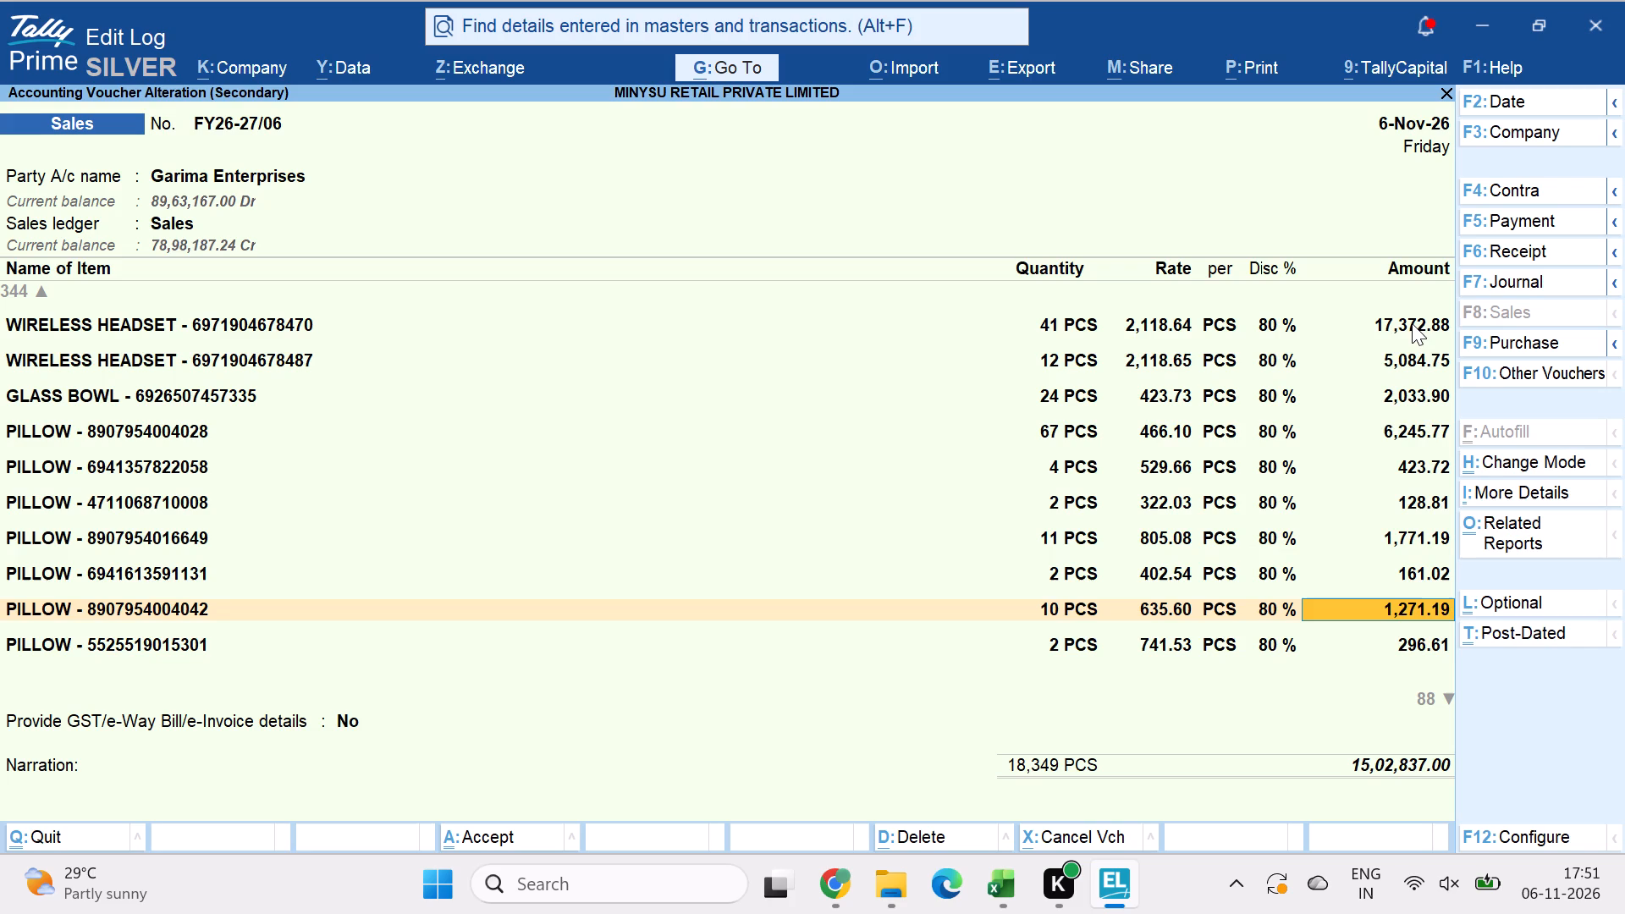
key(BackSpace)
key(BackSpace)
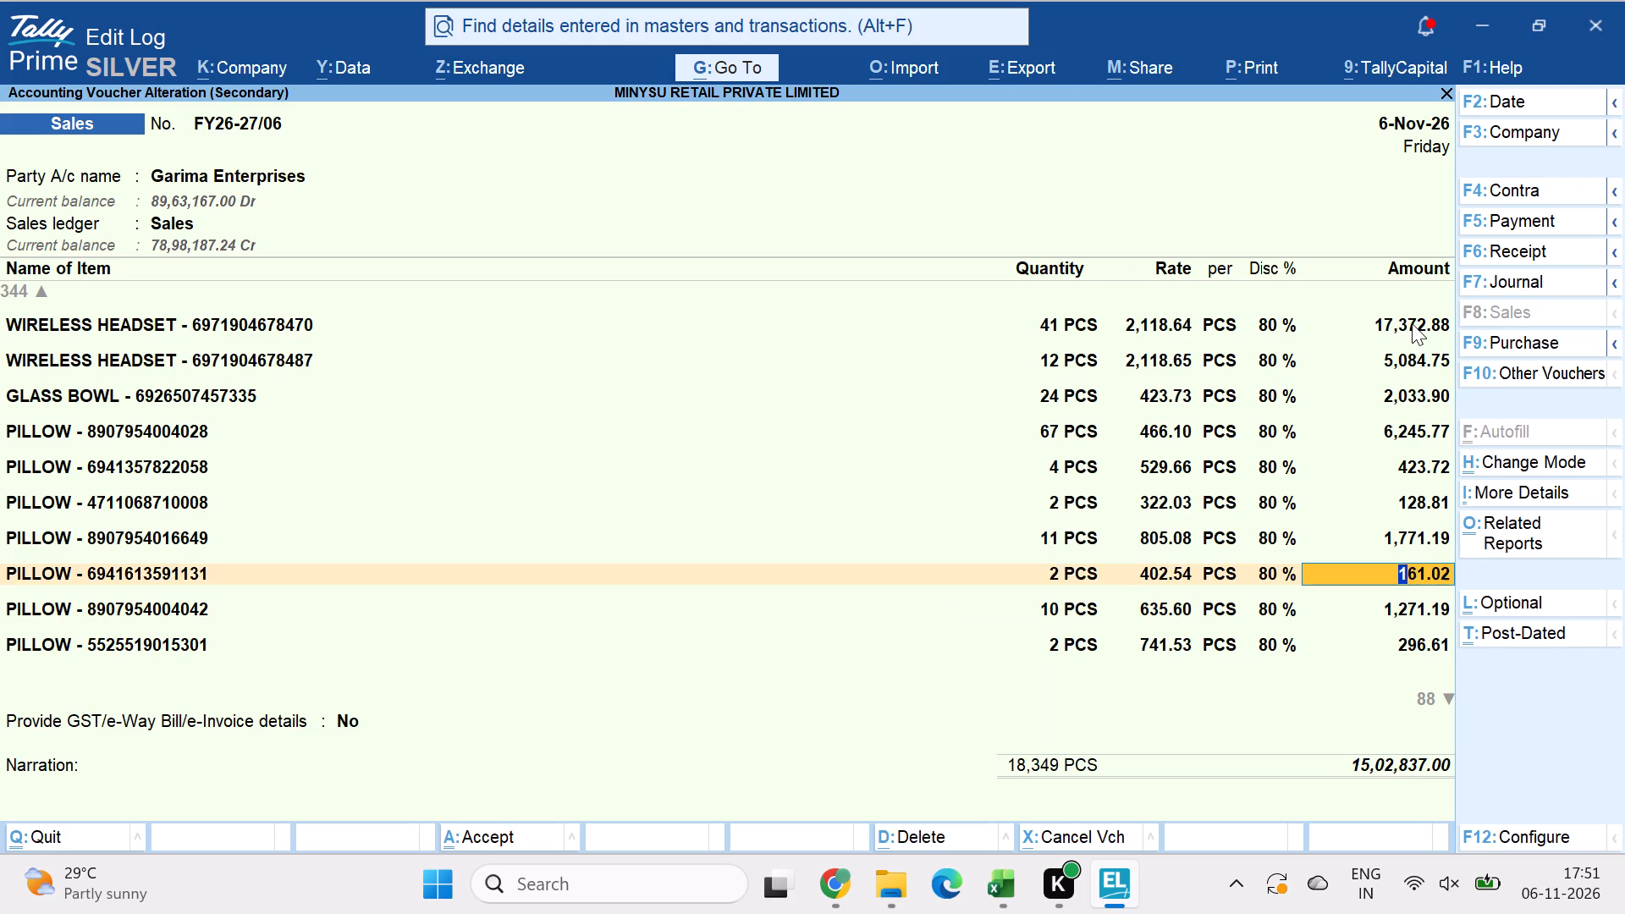
key(Return)
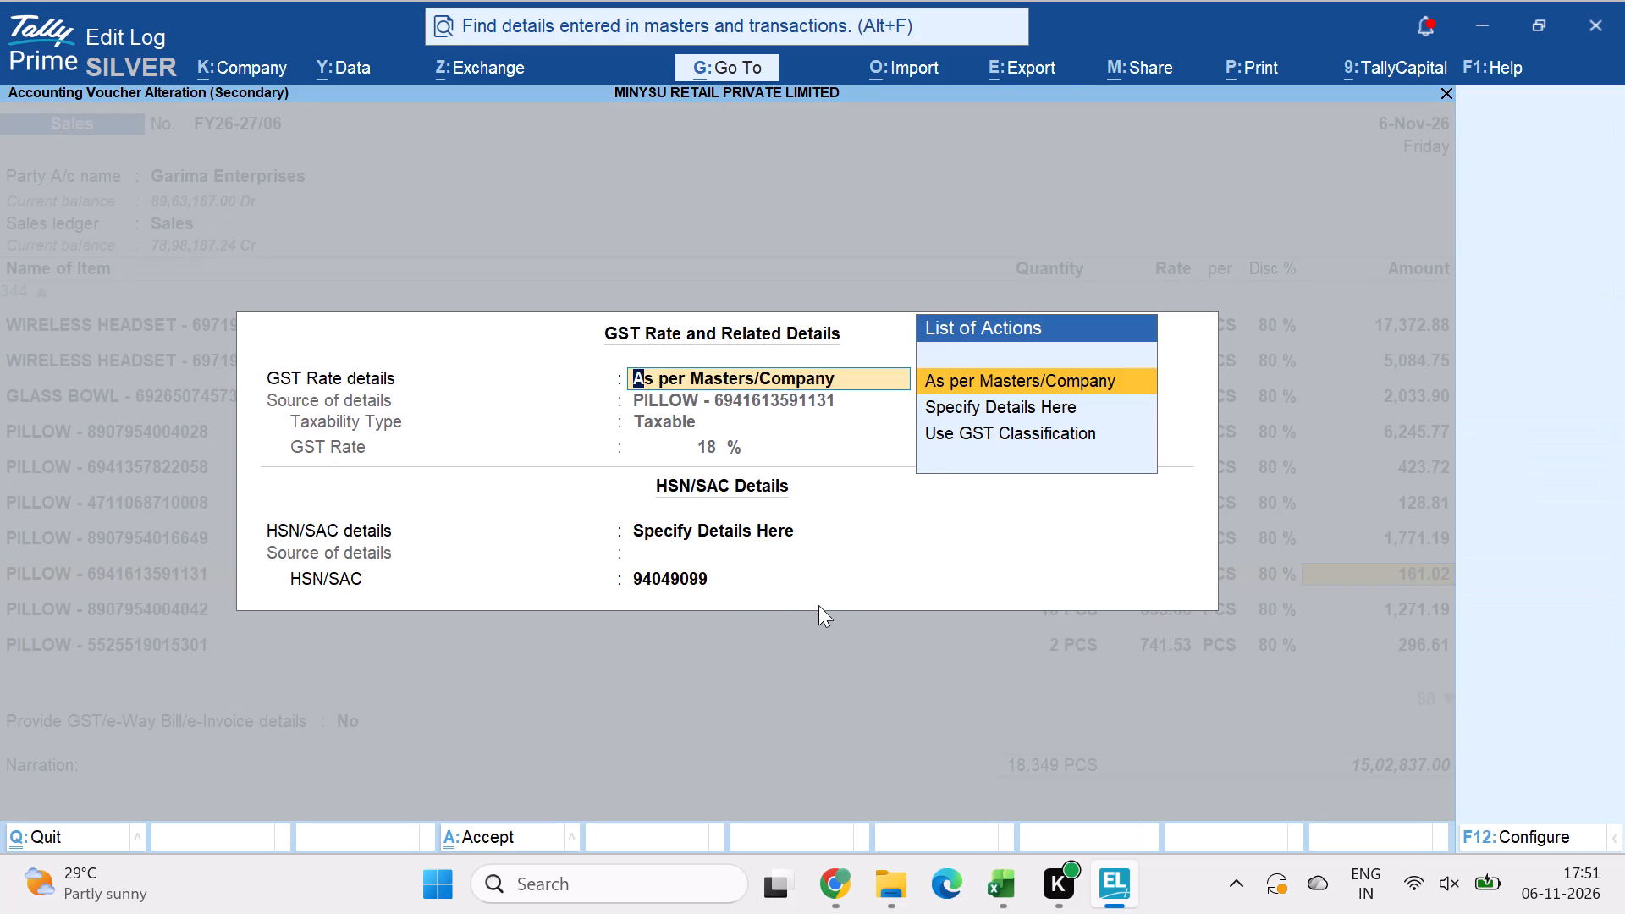
click(679, 577)
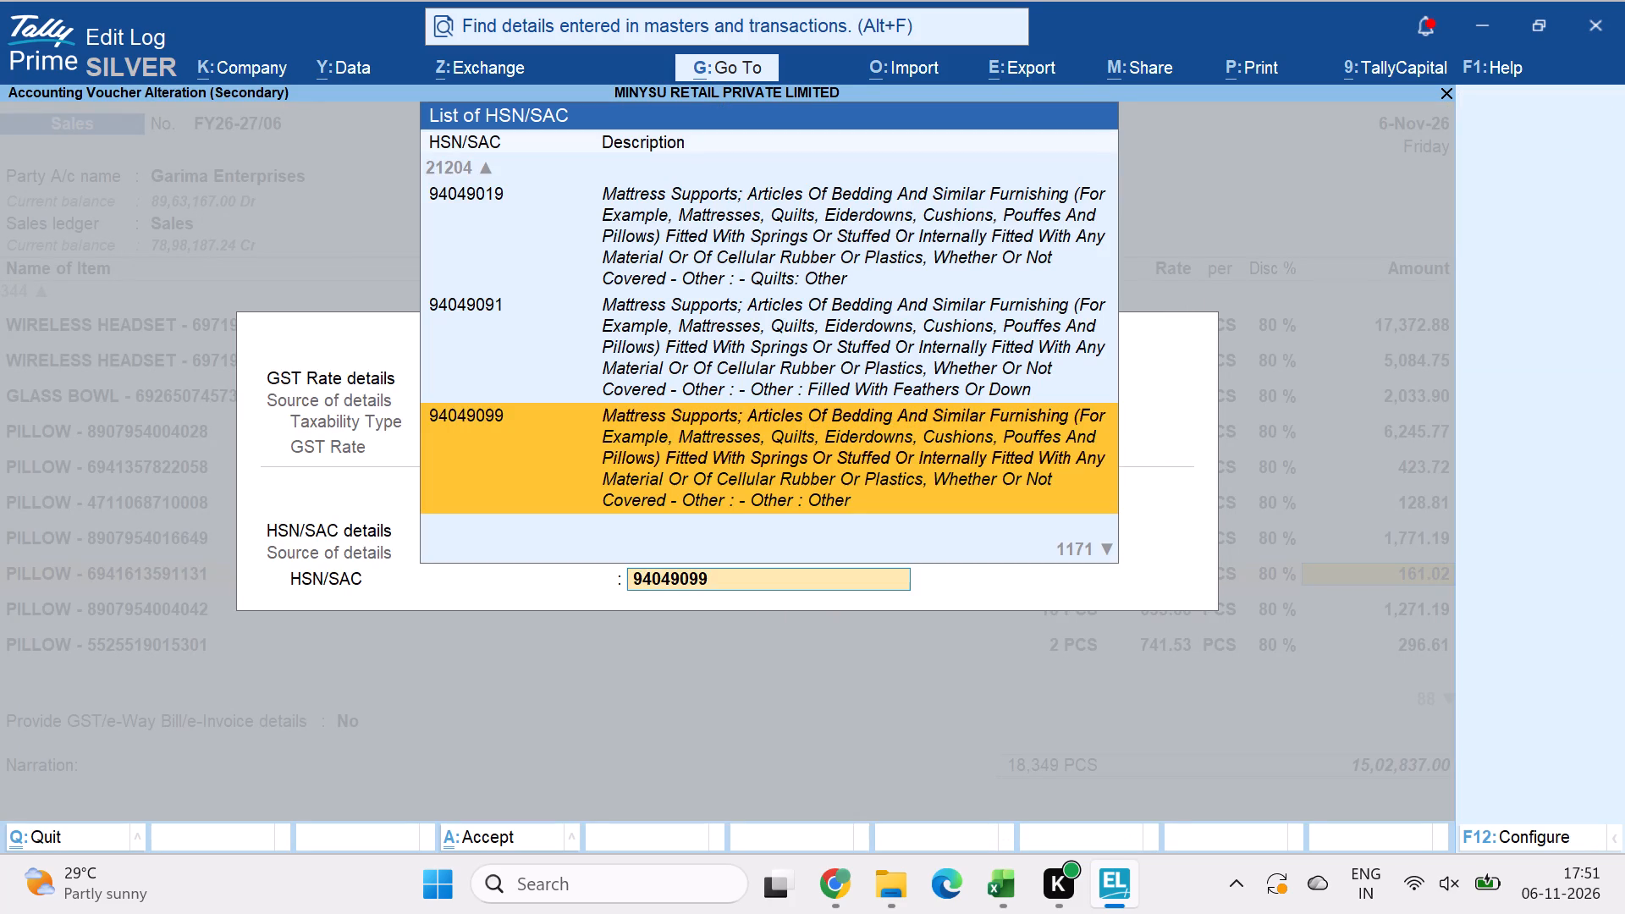
key(ctrl+c)
key(ctrl+a)
key(Return)
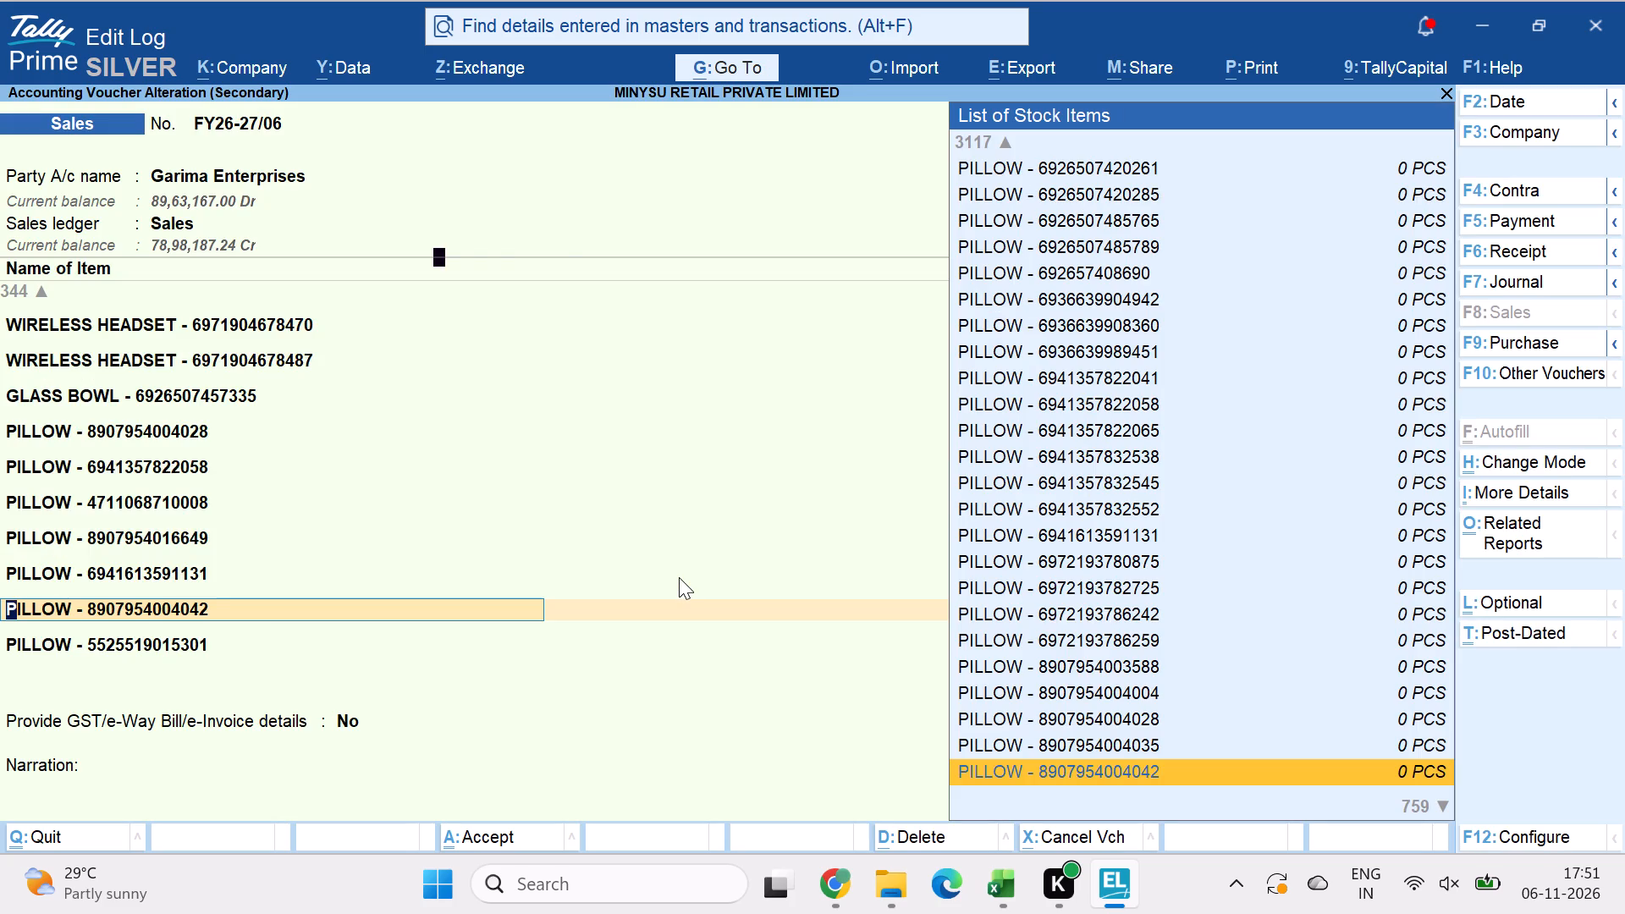
key(ctrl+a)
key(Return)
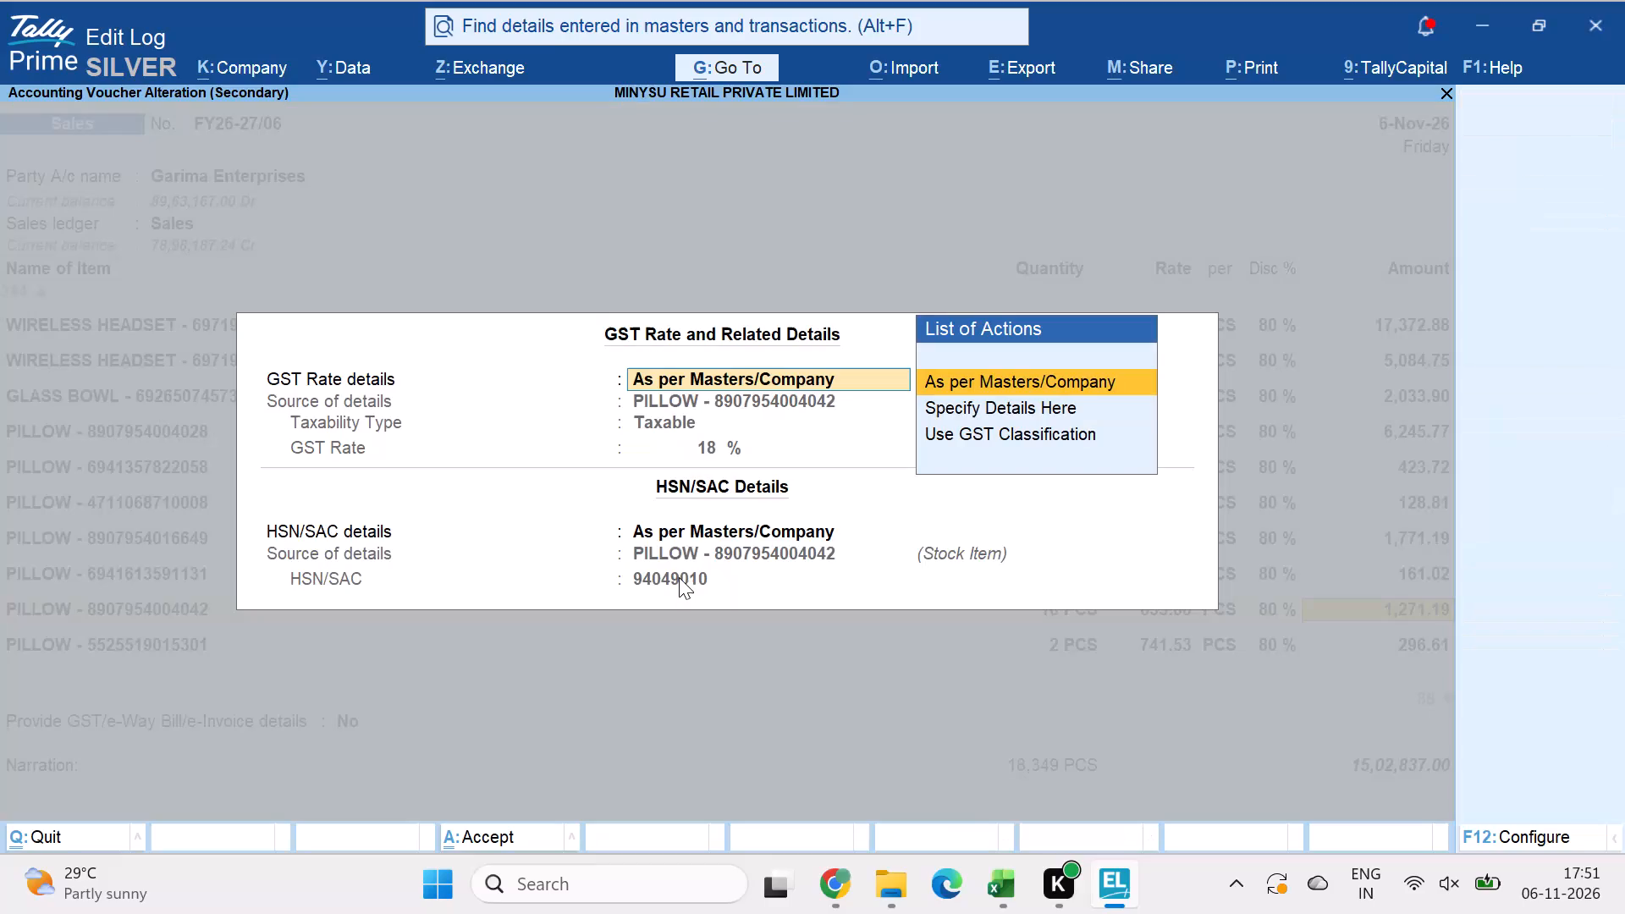
key(Return)
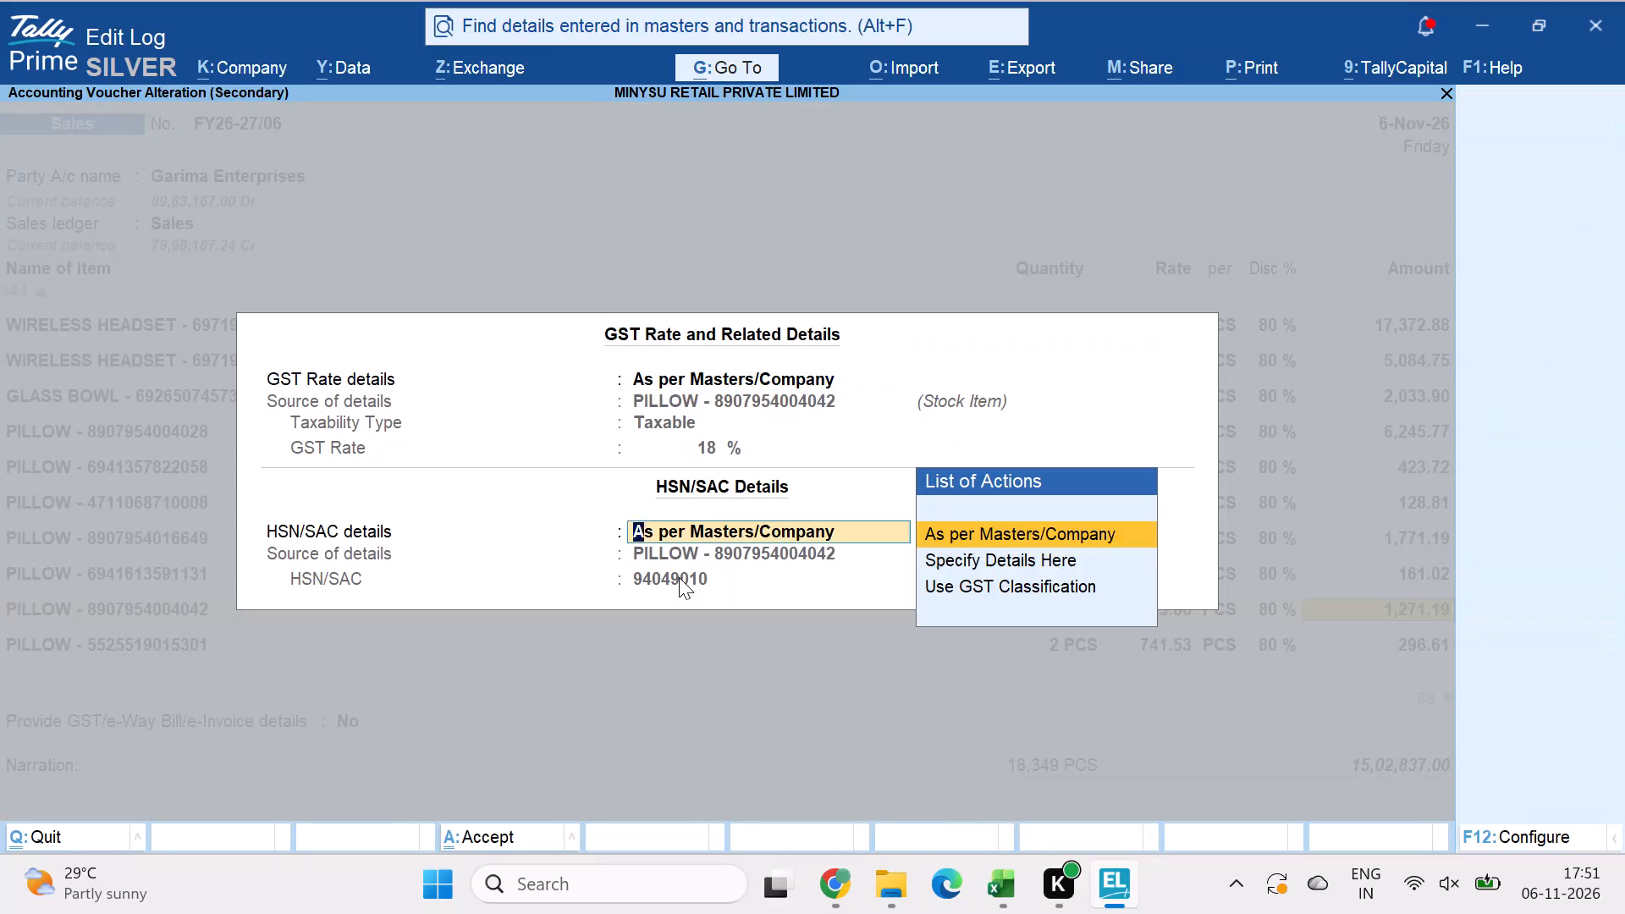
key(Down)
key(Return)
key(ctrl+v)
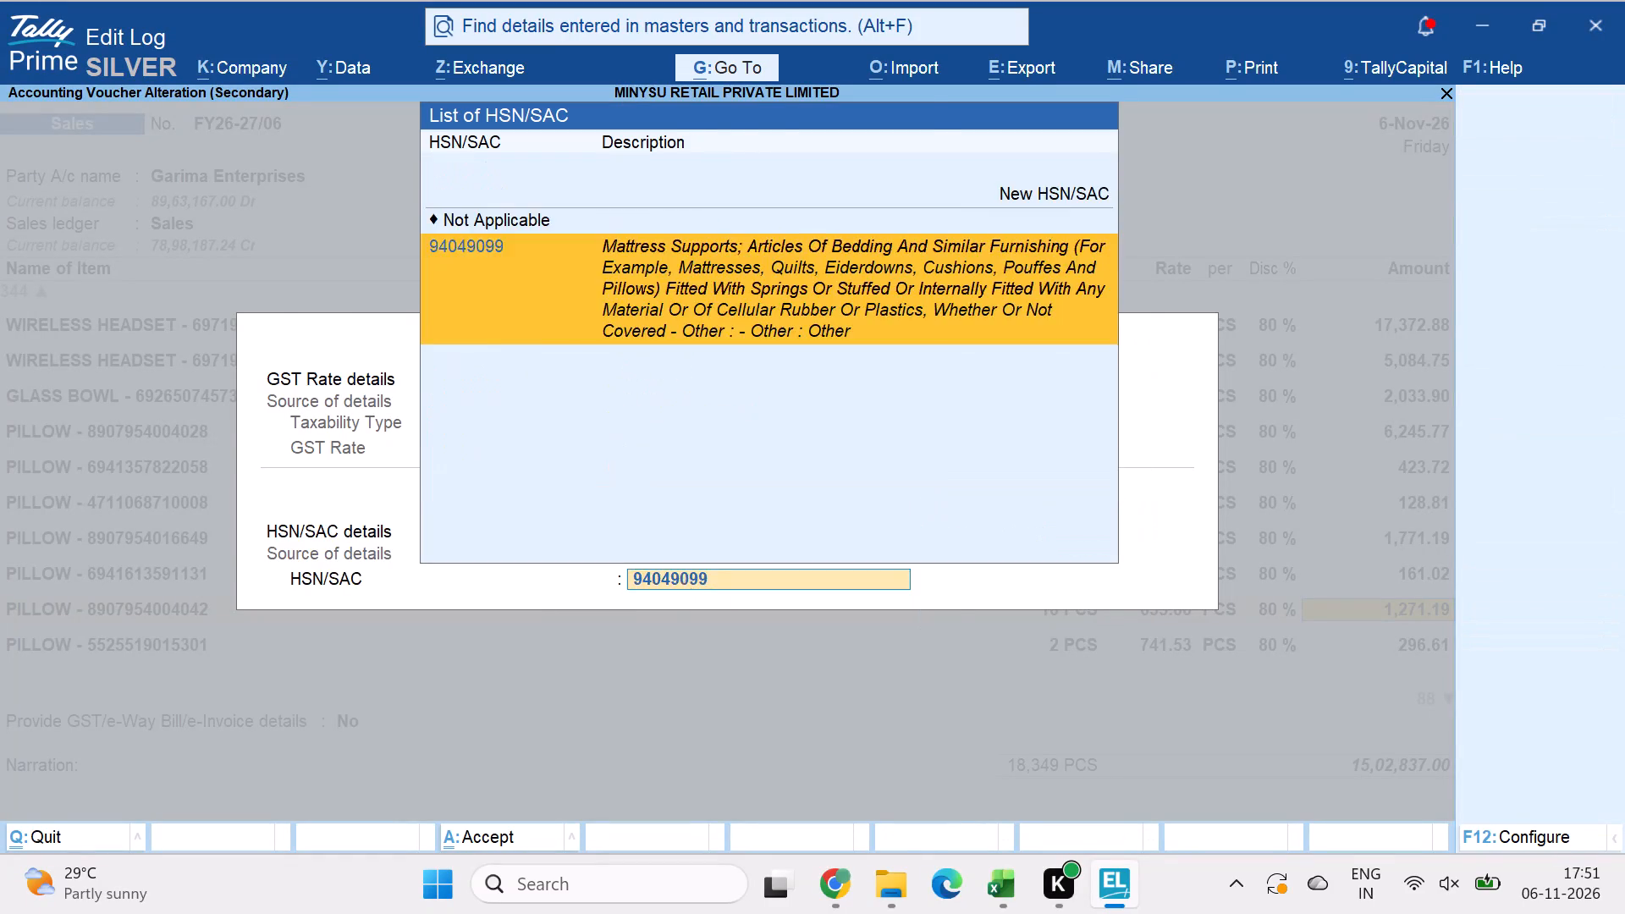
key(Return)
key(Return)
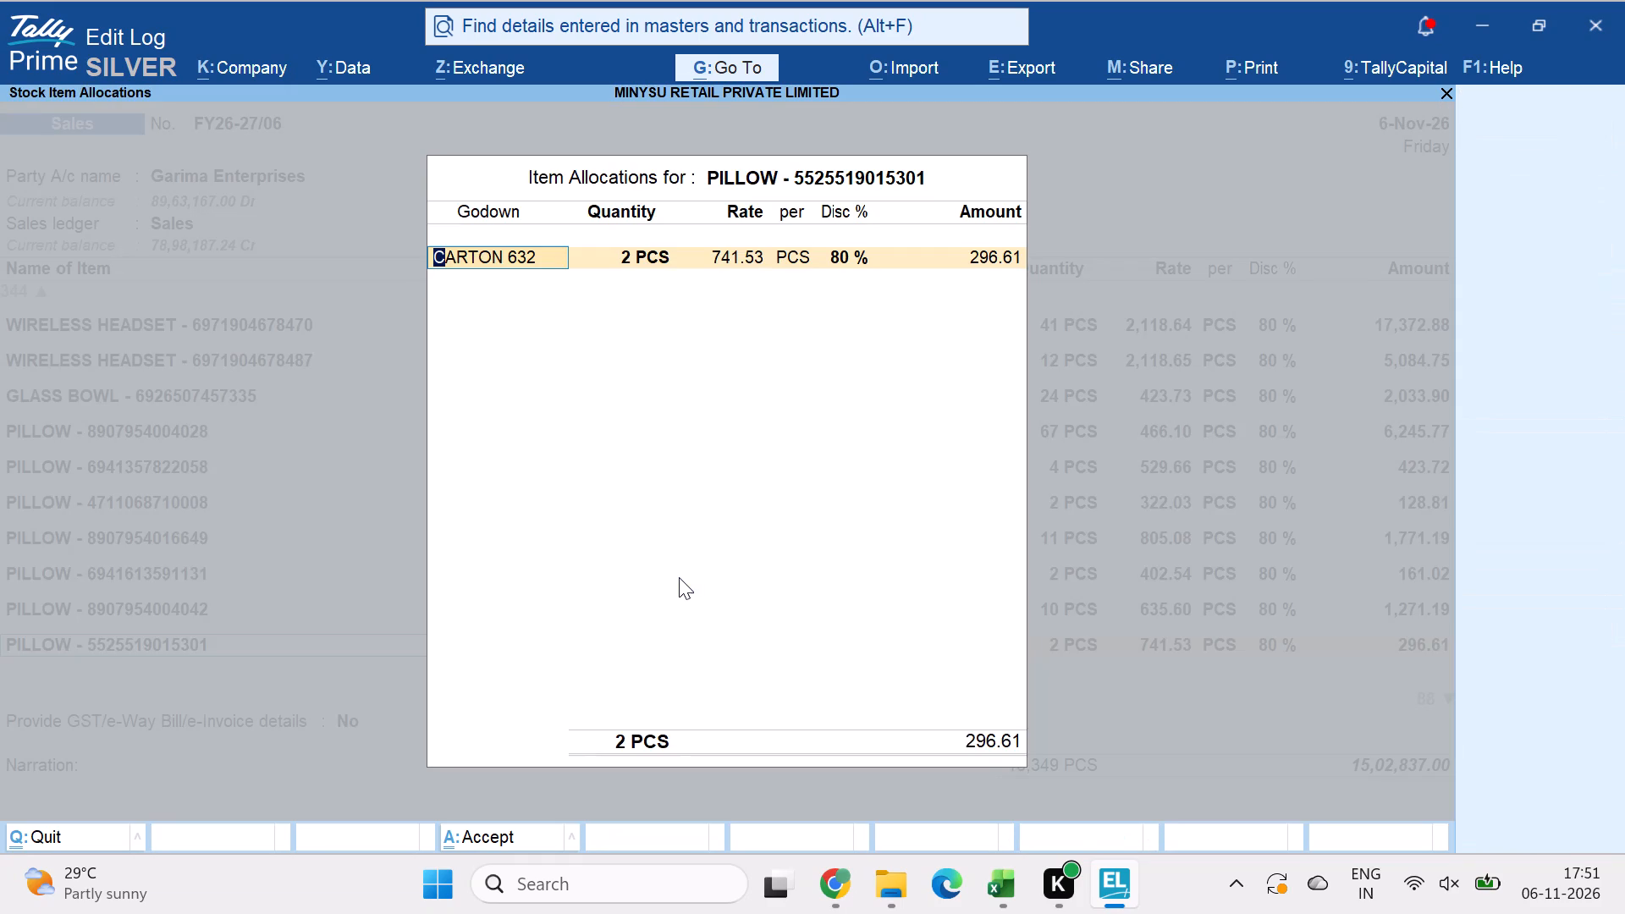
key(ctrl+a)
key(Return)
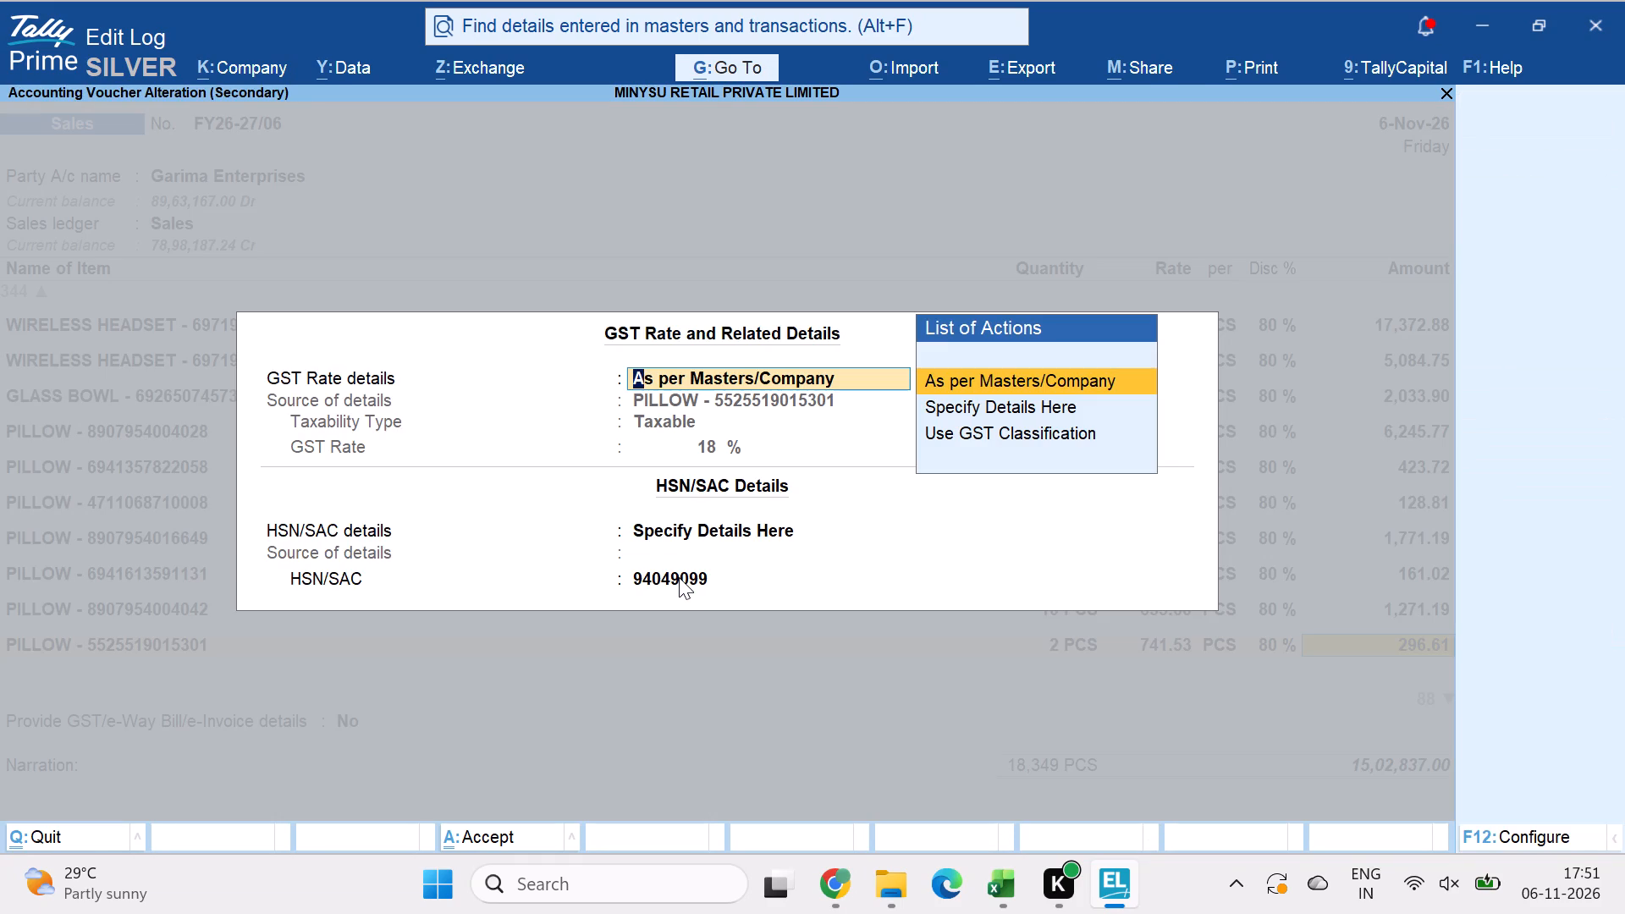
key(ctrl+a)
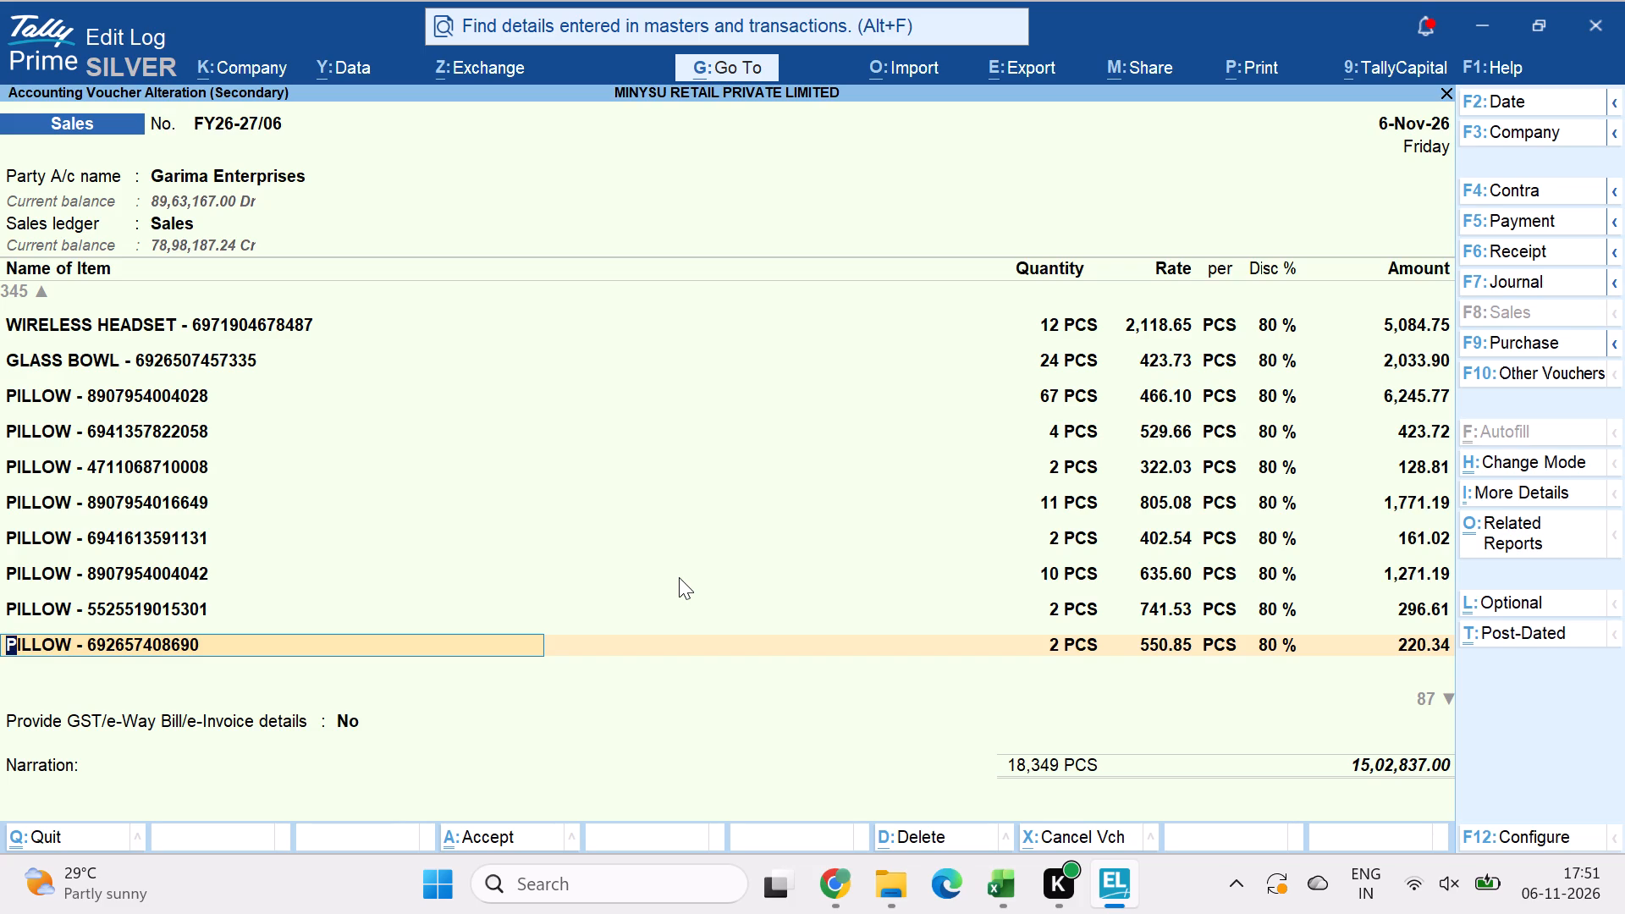
key(Return)
key(ctrl+a)
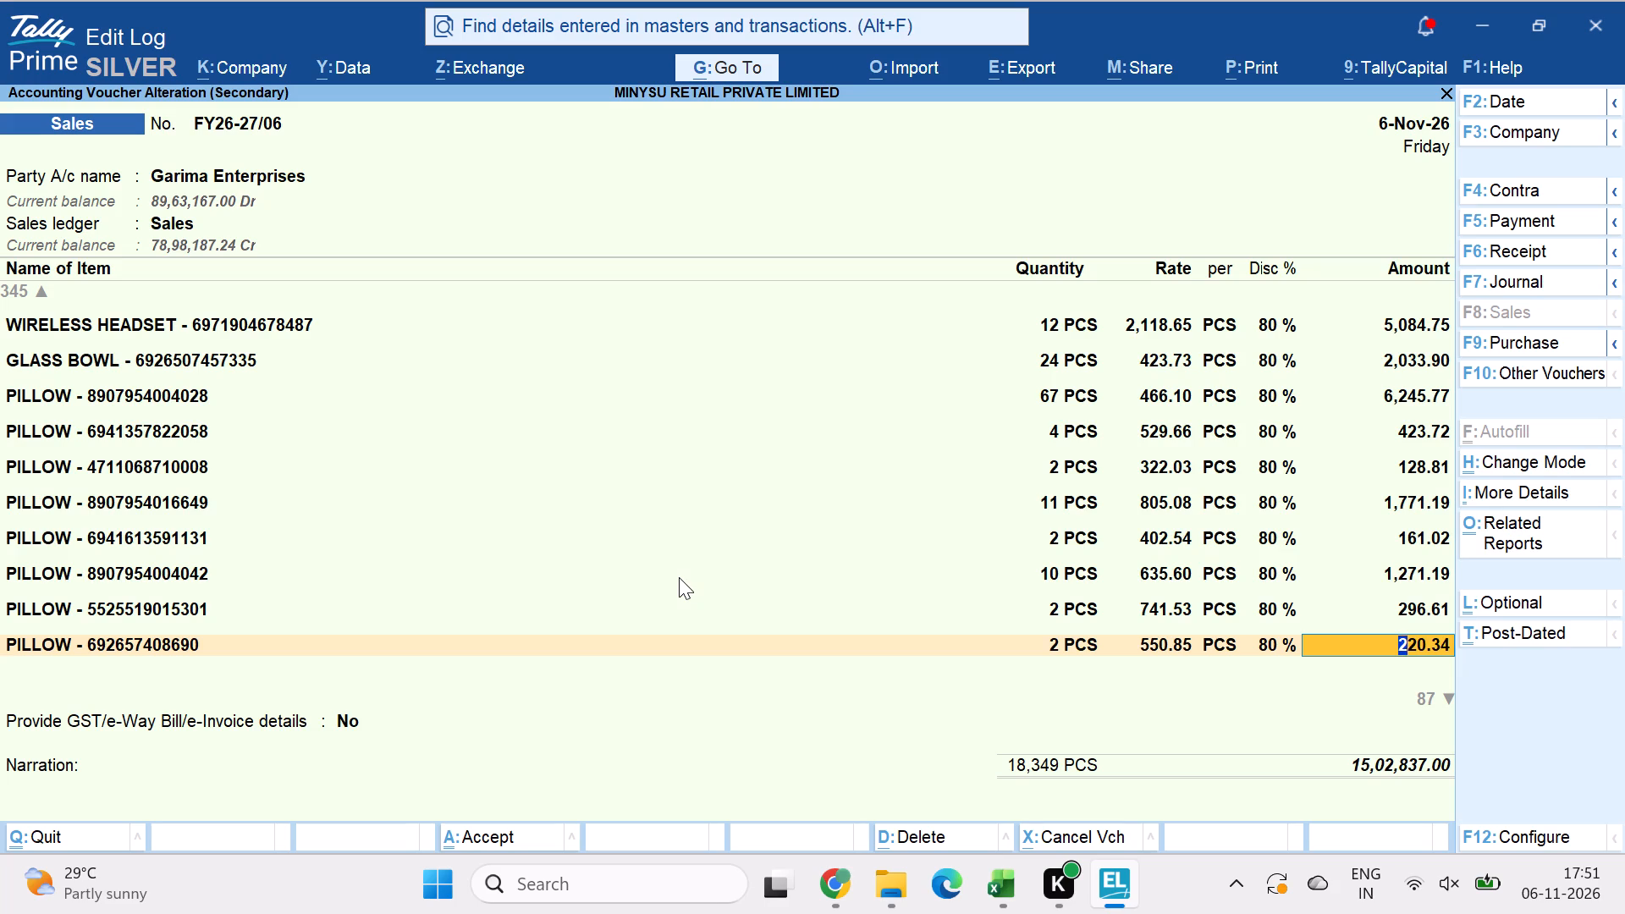
key(Return)
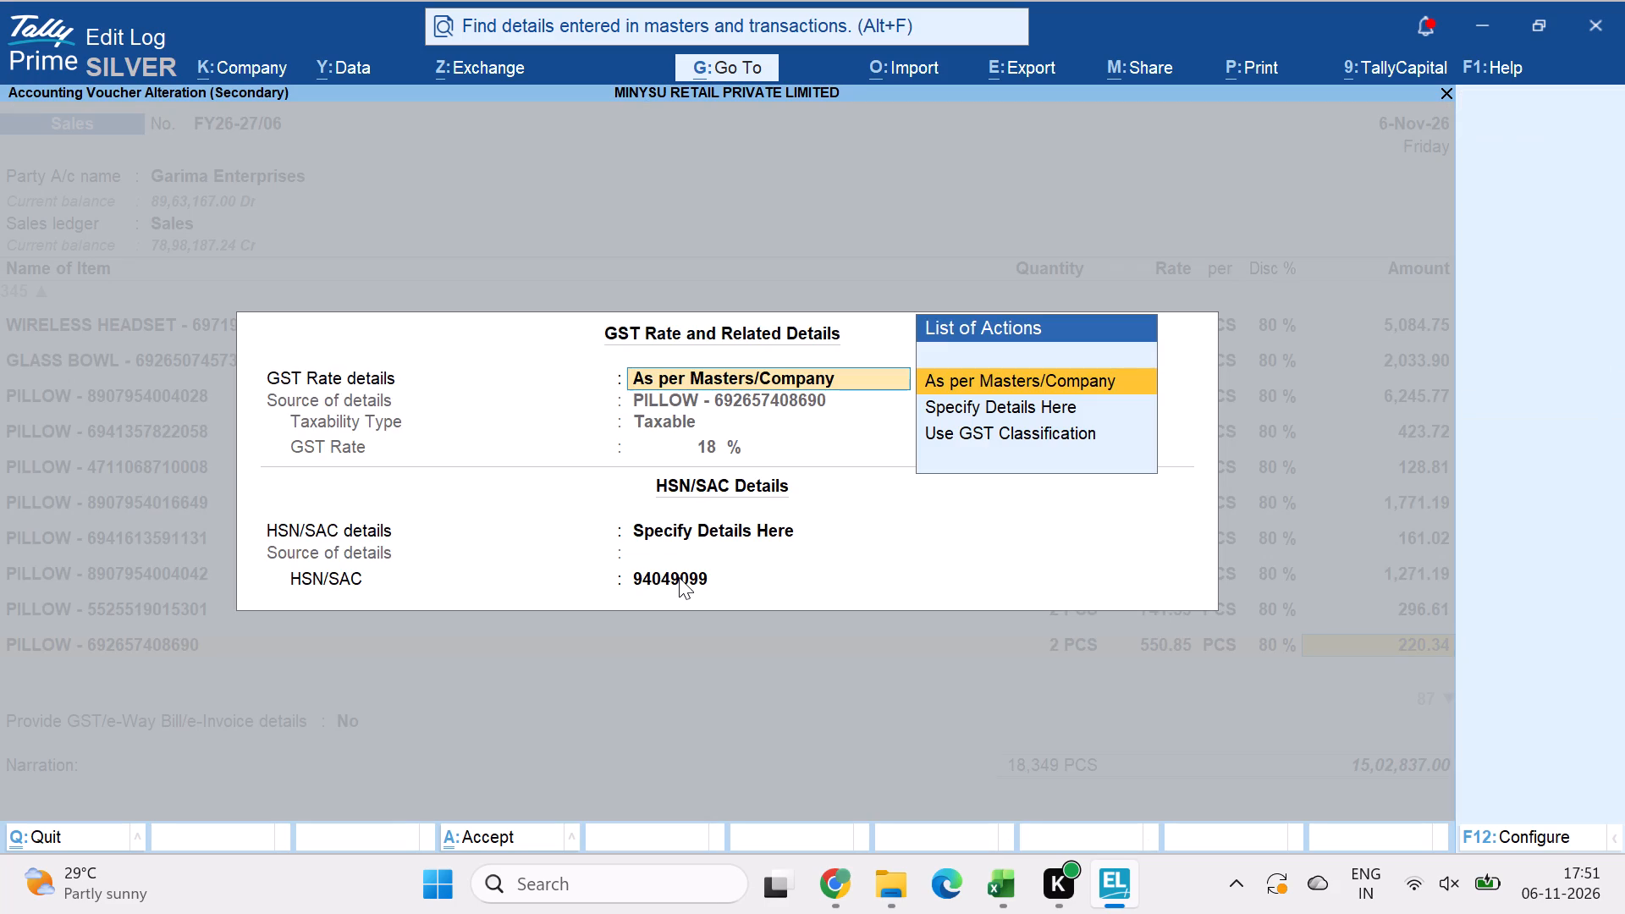
key(ctrl+a)
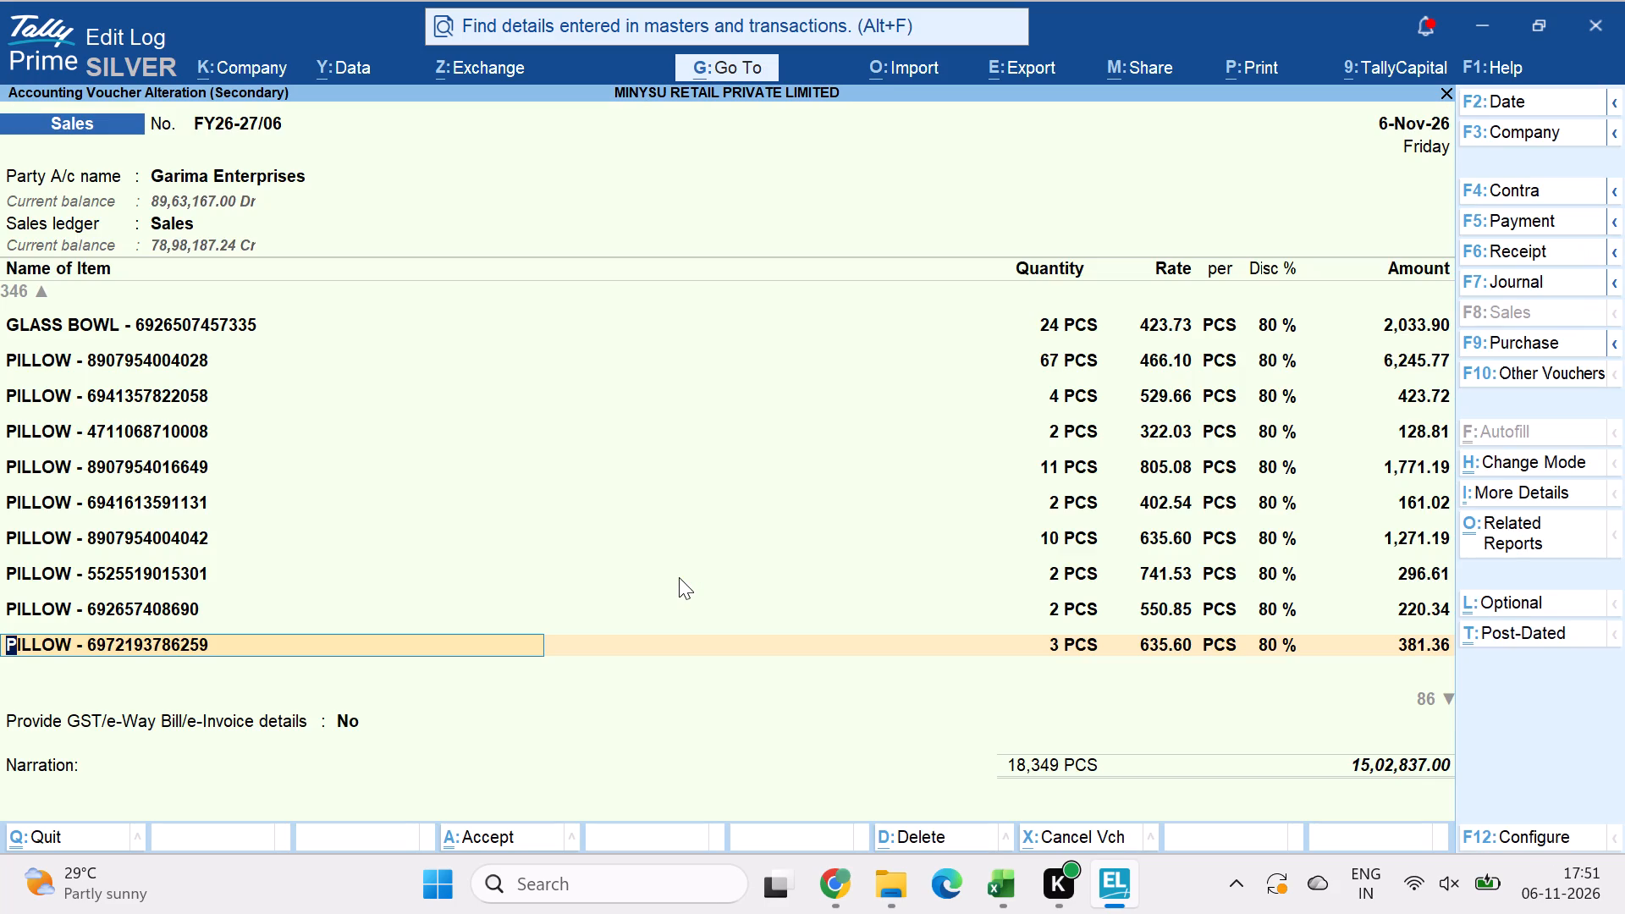
key(Return)
key(ctrl+a)
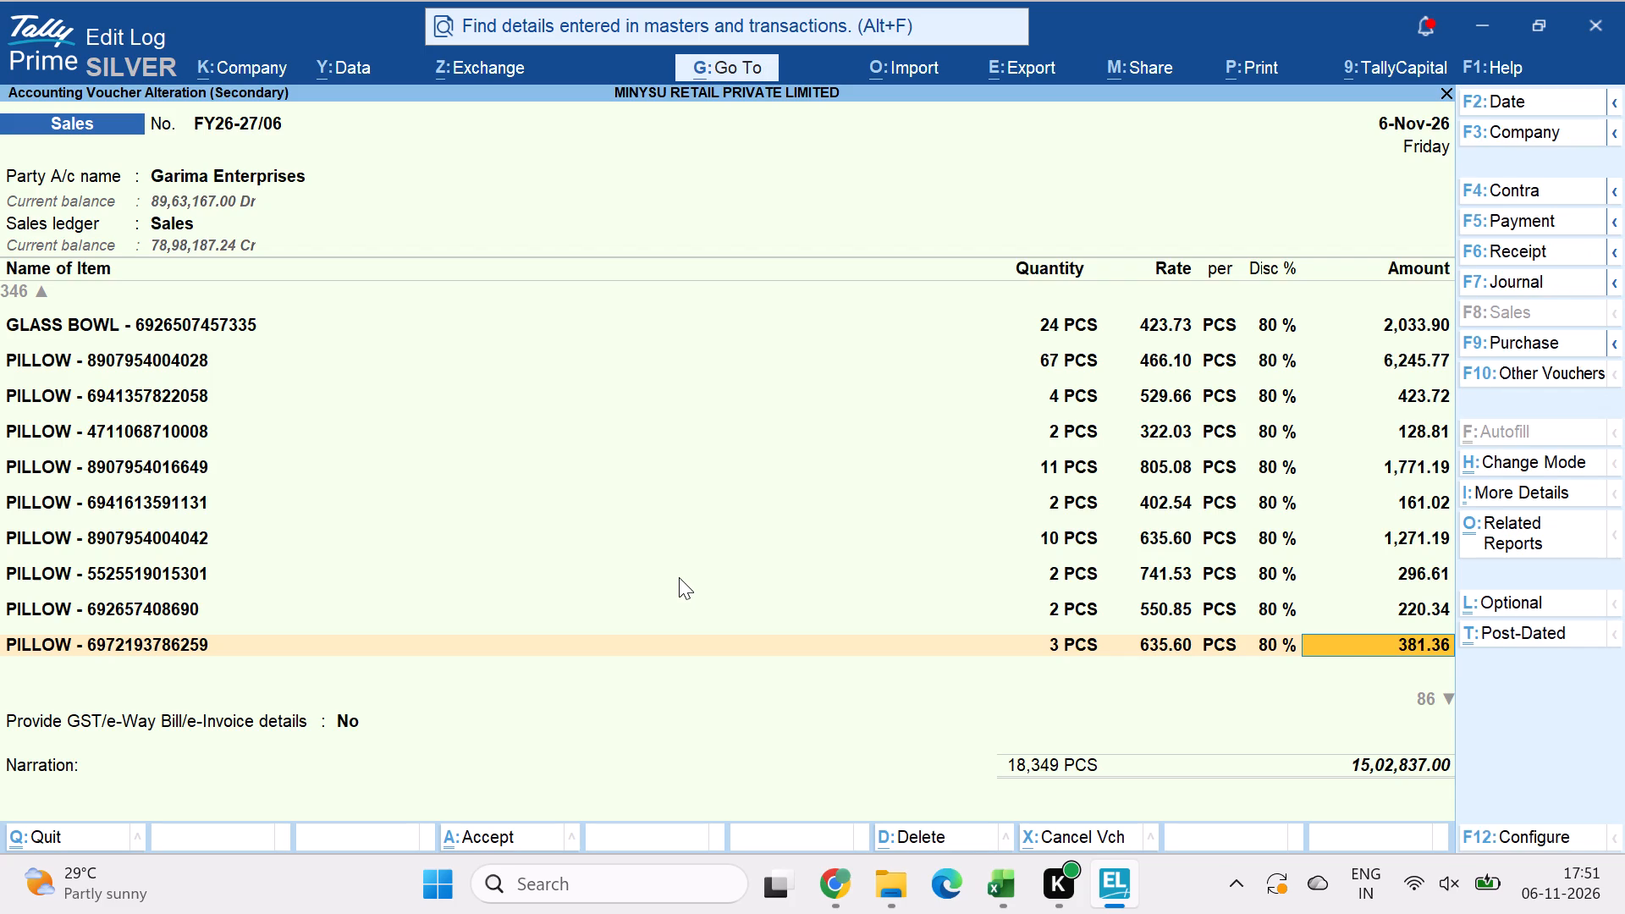
key(Return)
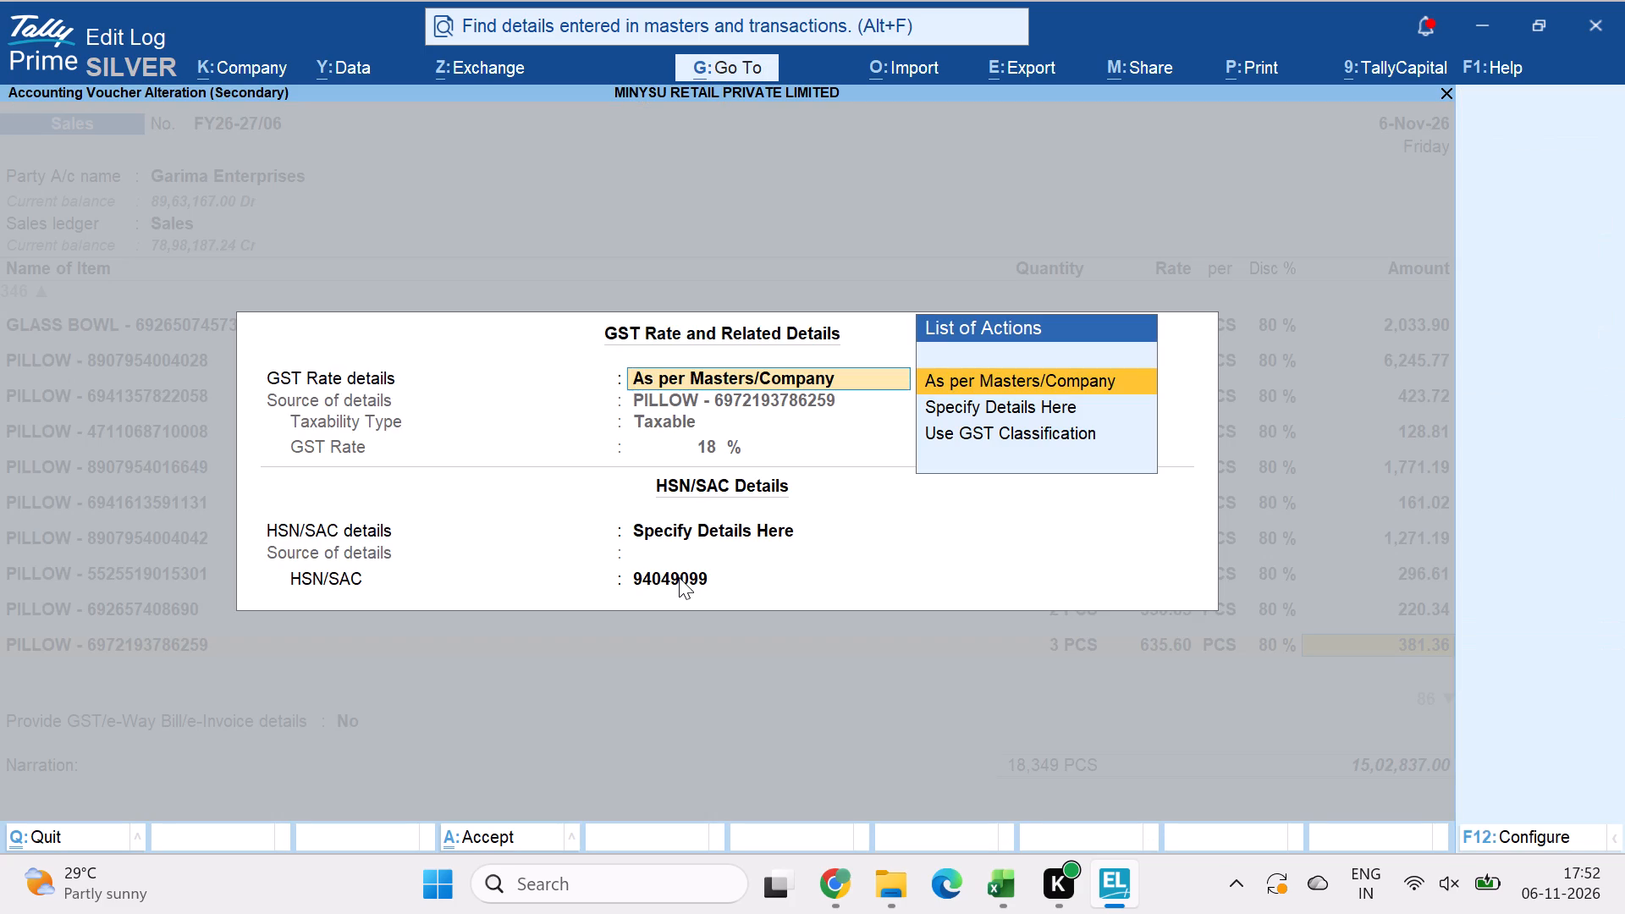
key(ctrl+a)
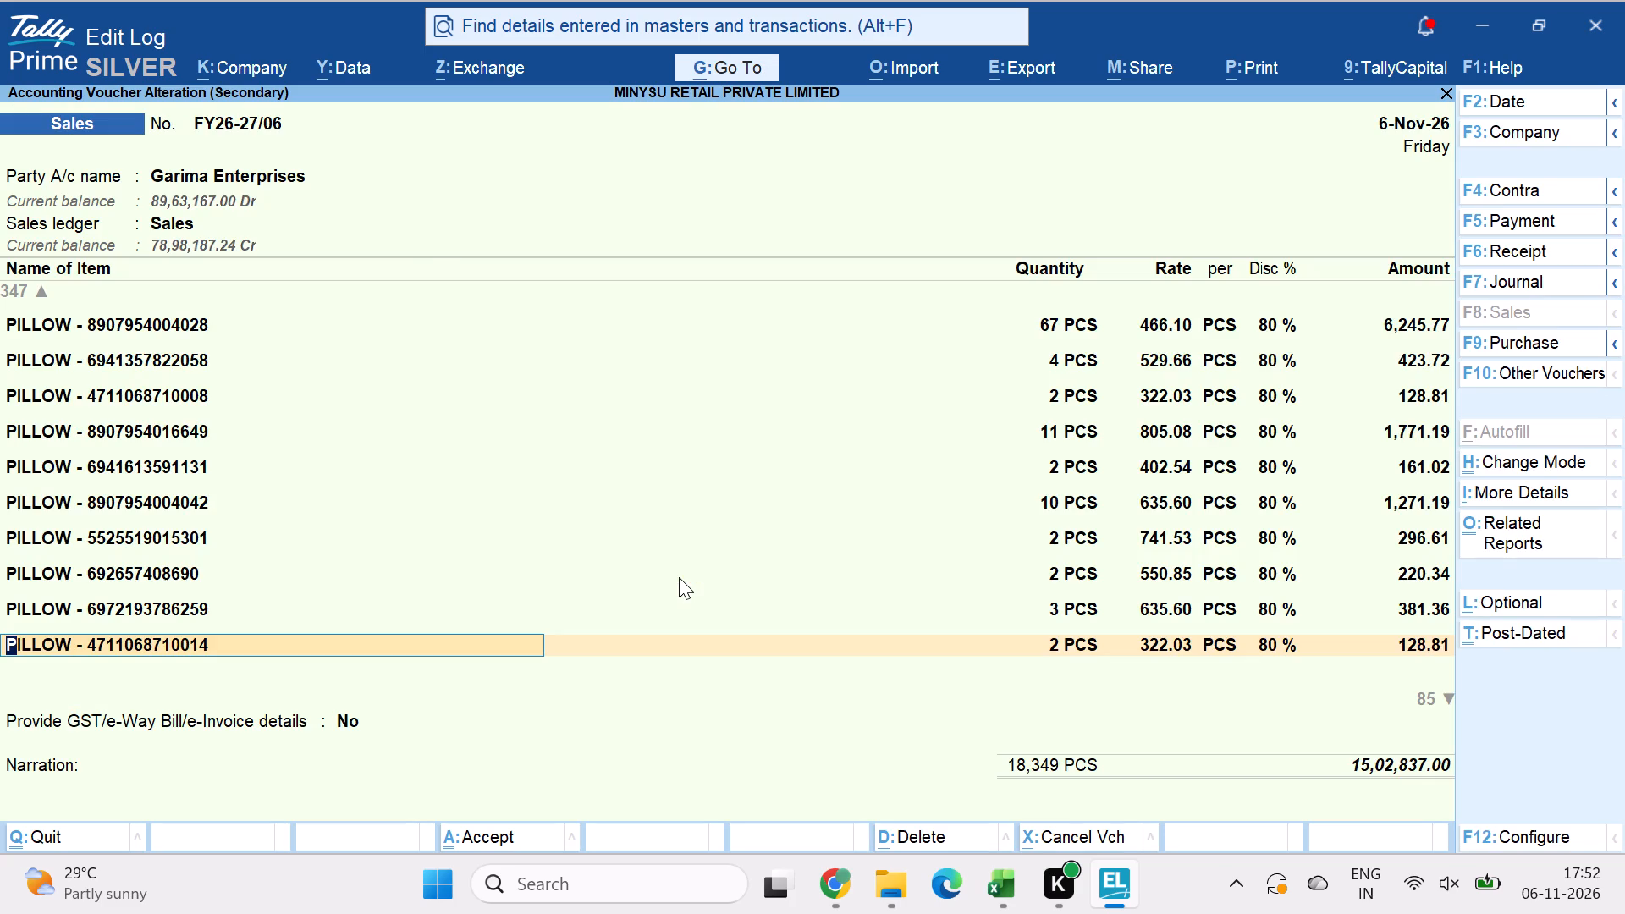
key(Return)
key(ctrl+a)
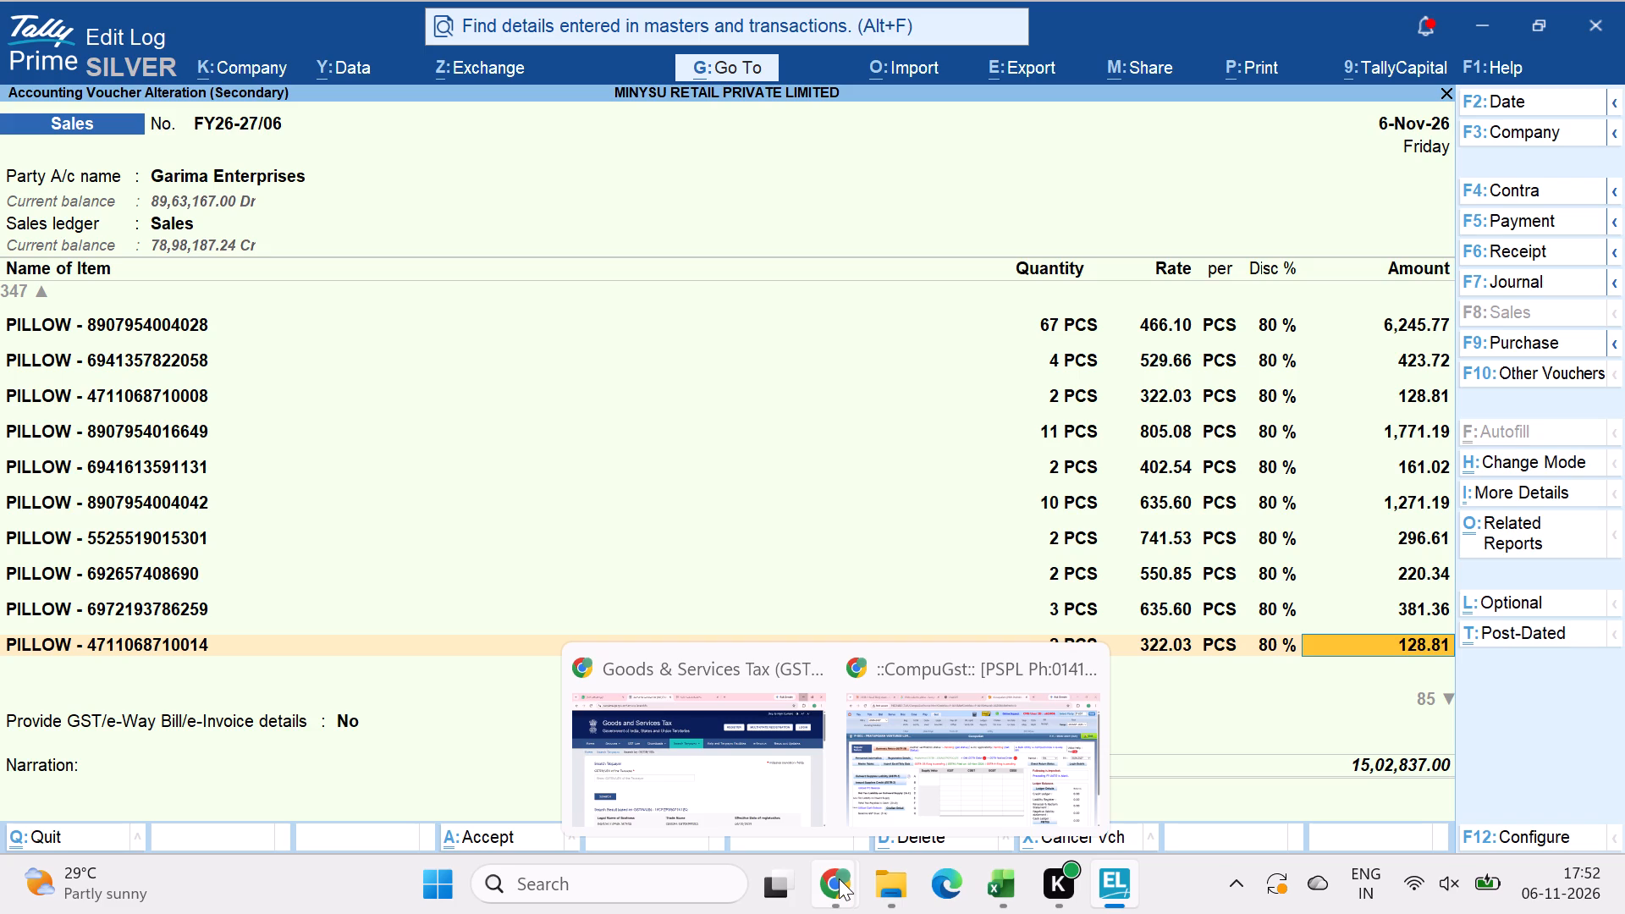
key(Return)
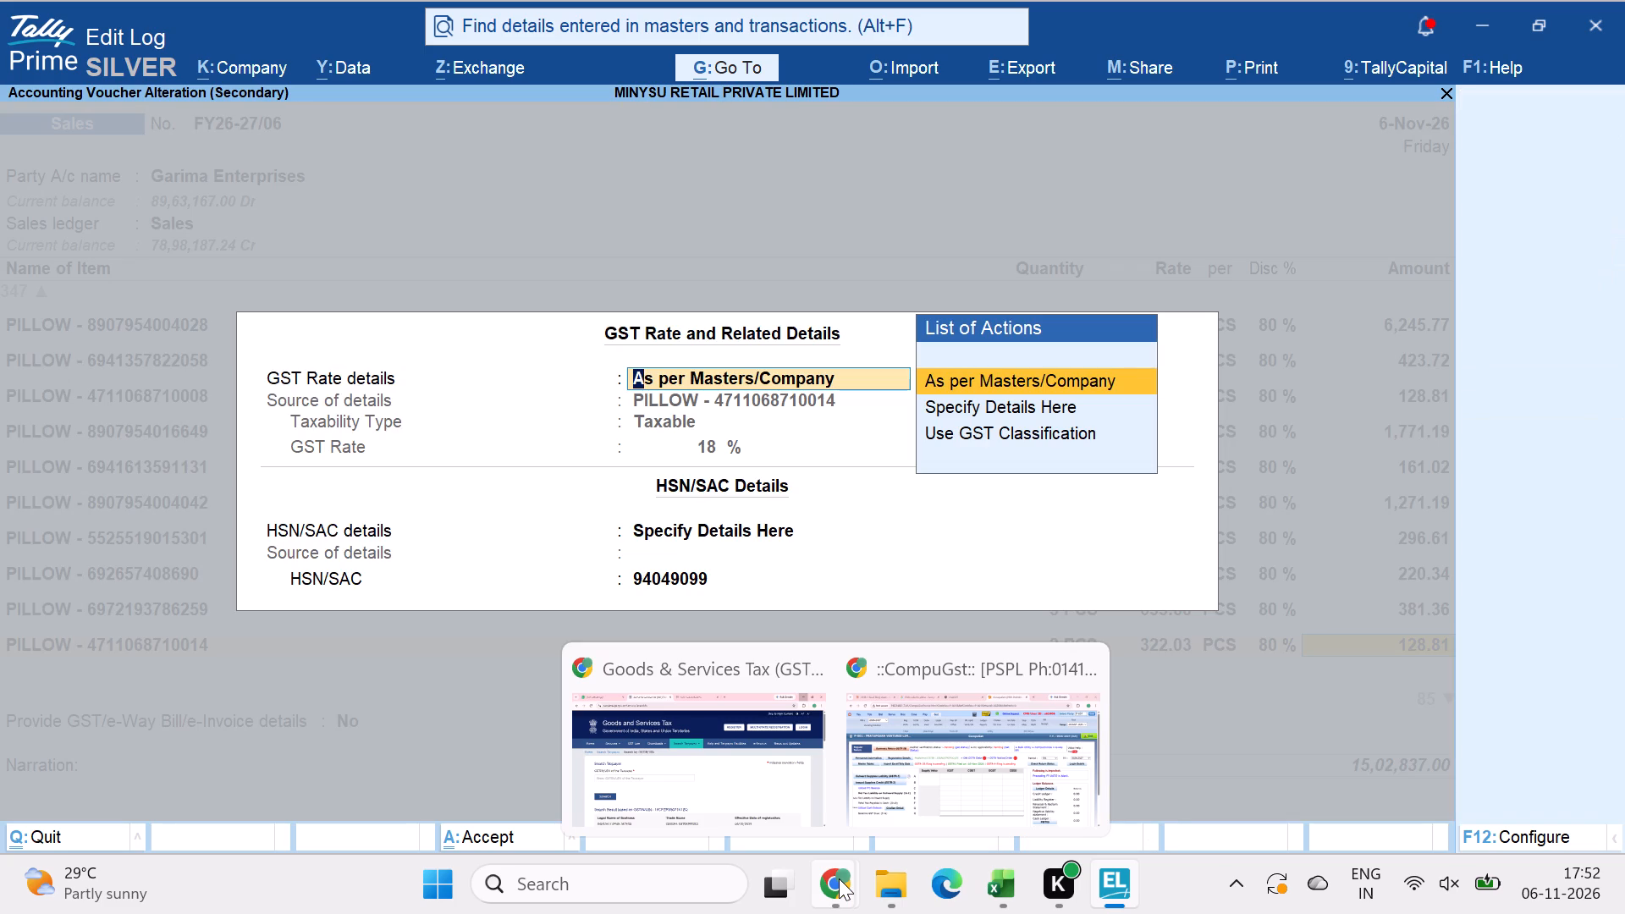
key(ctrl+a)
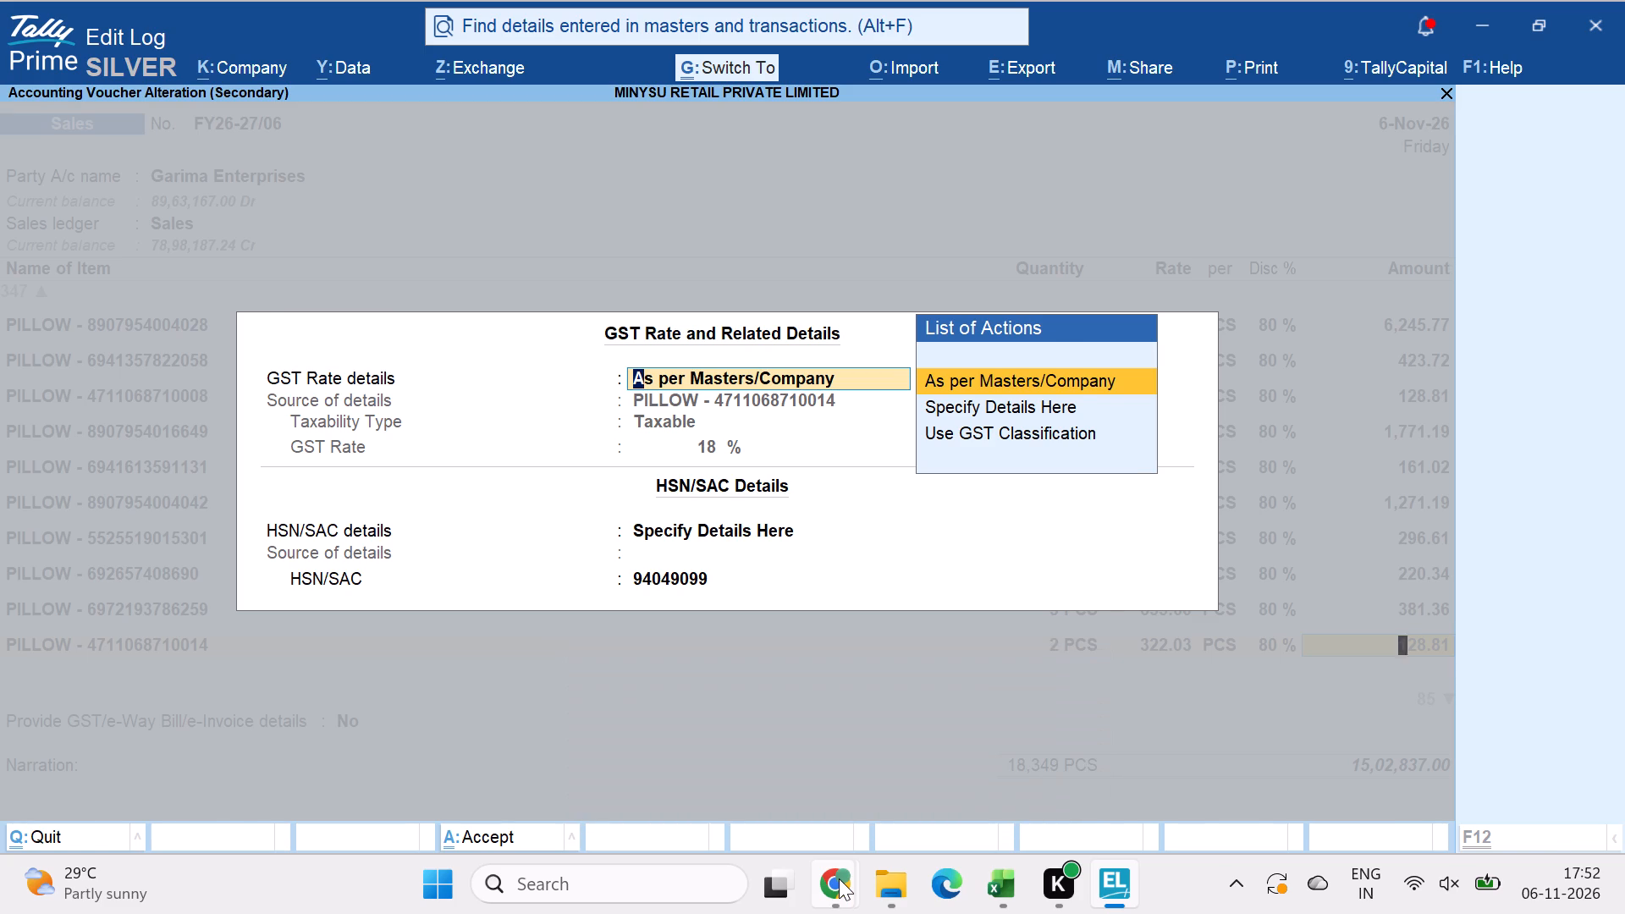
key(Return)
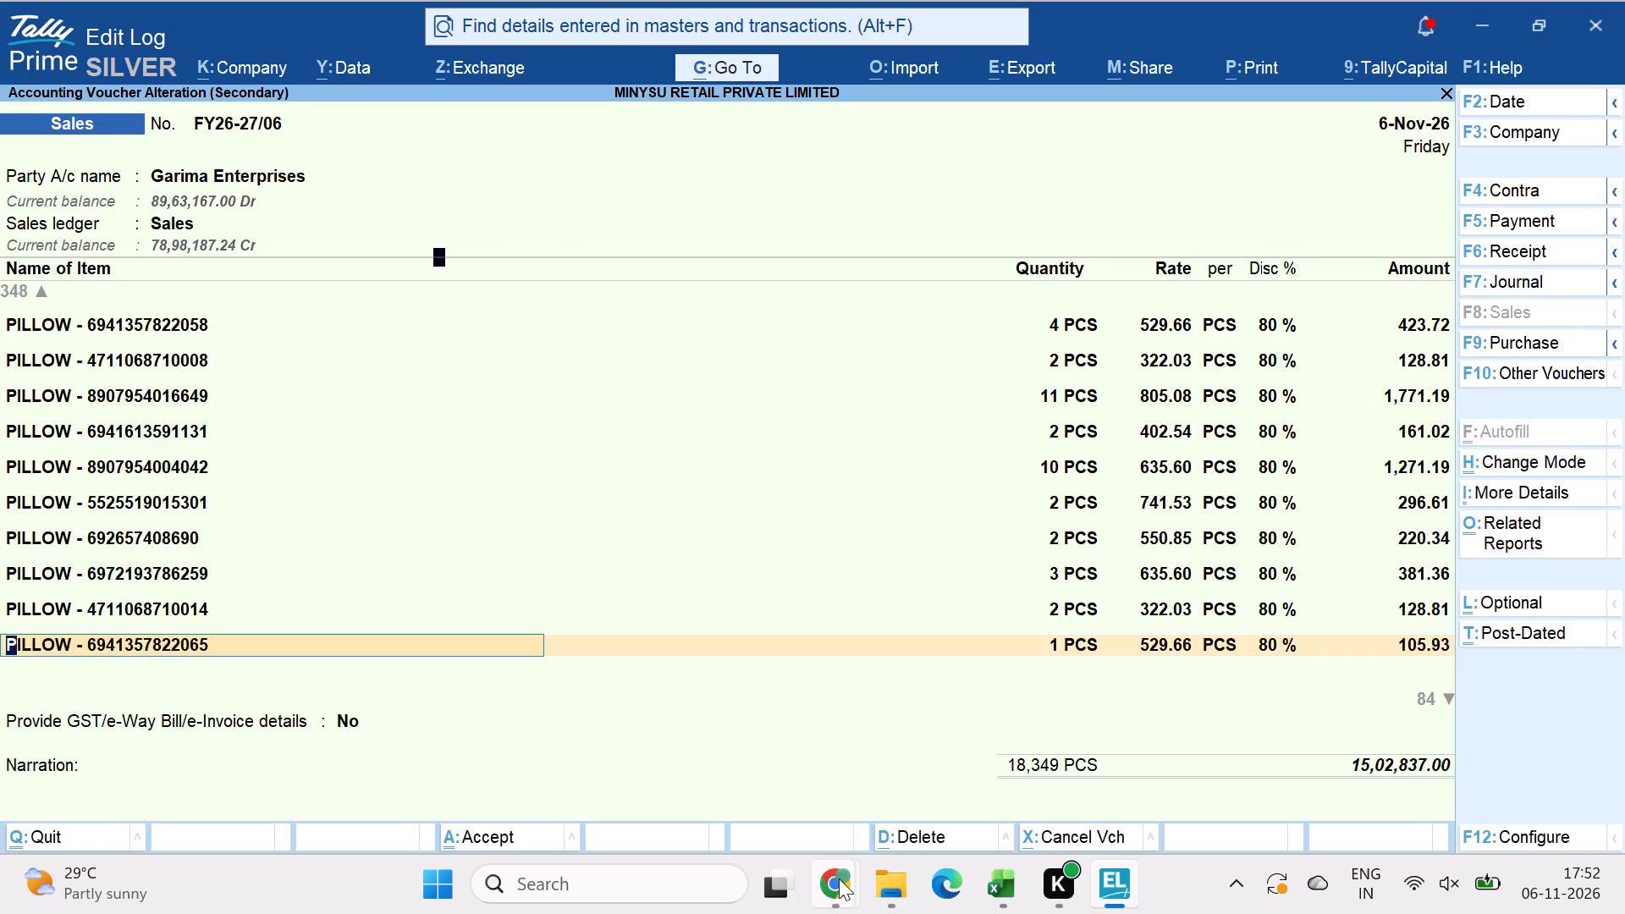
key(ctrl+a)
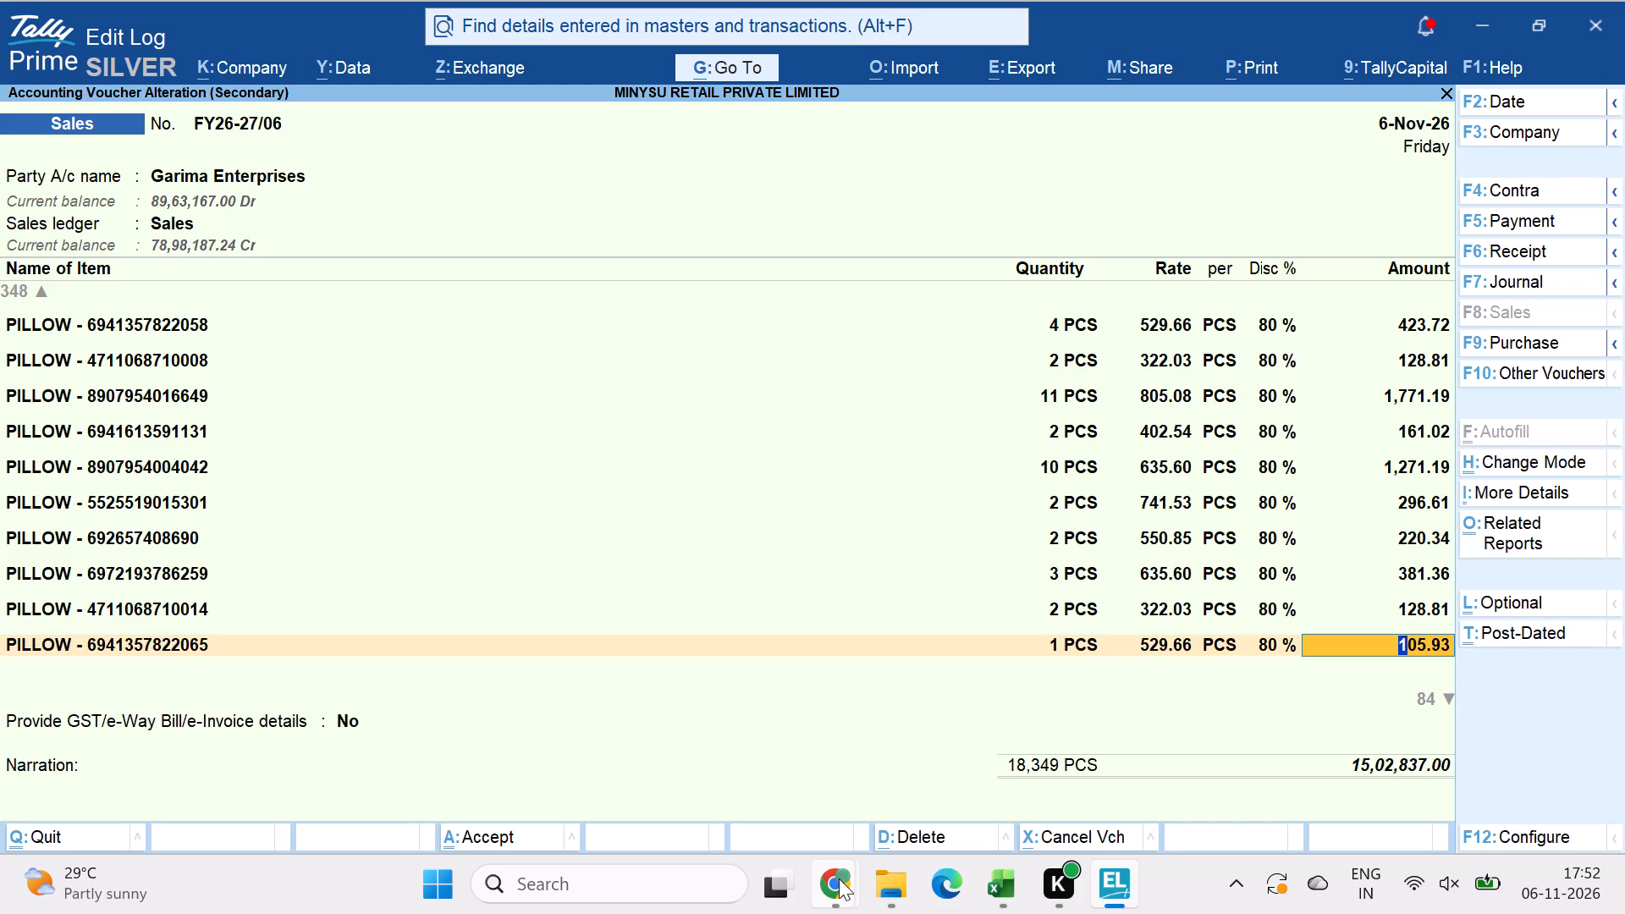
key(Return)
key(ctrl+a)
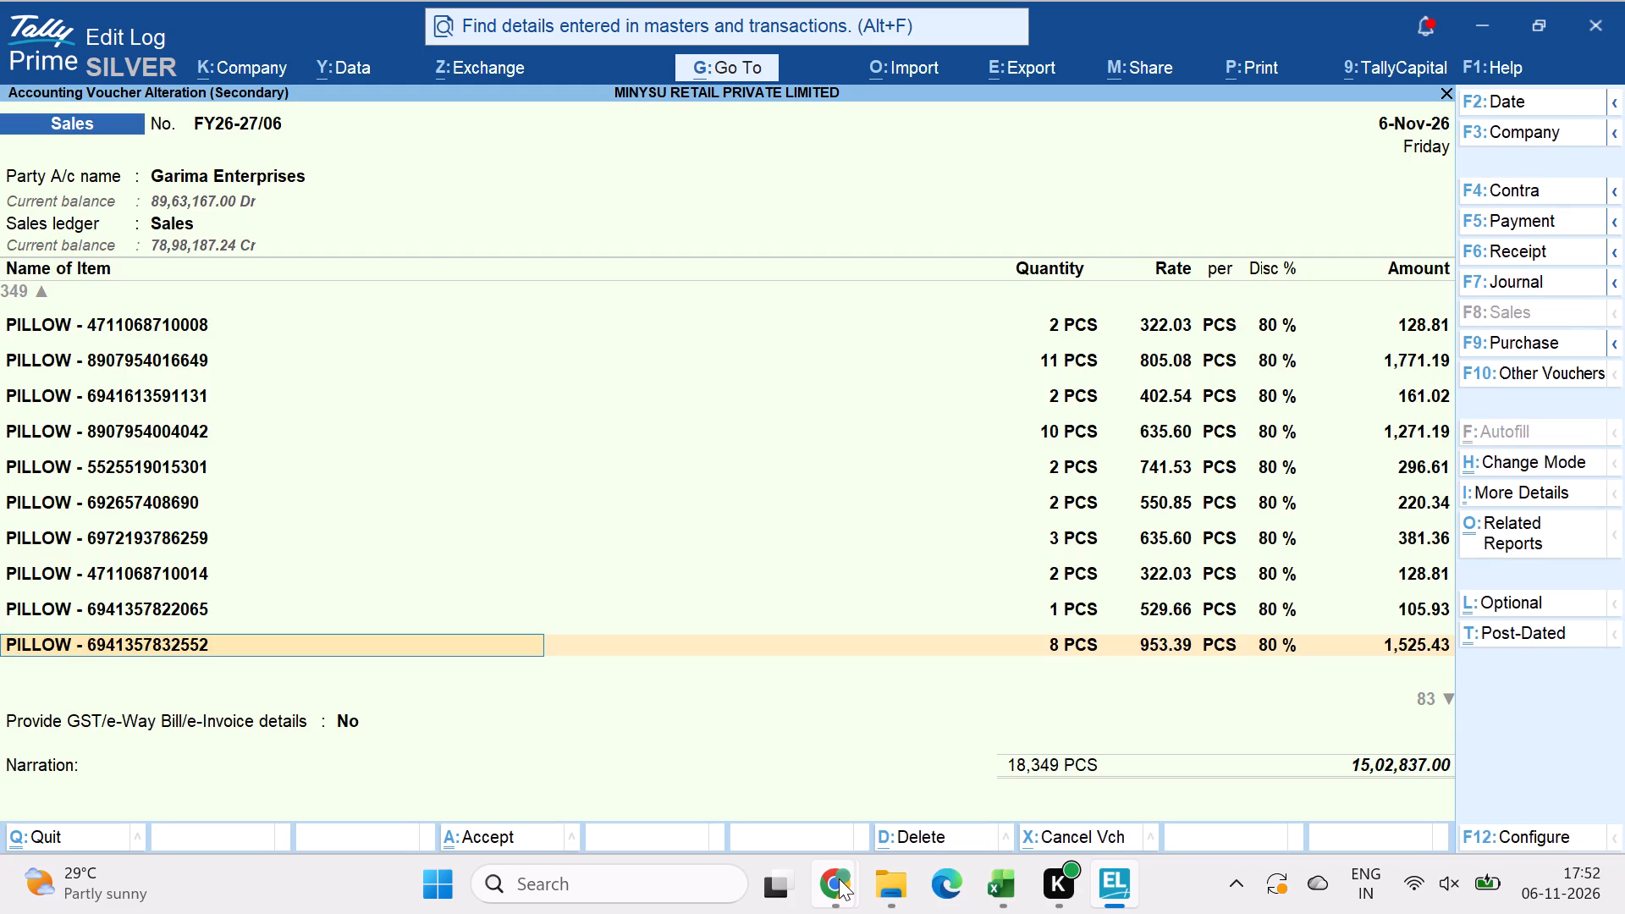
key(Return)
key(ctrl+a)
key(Return)
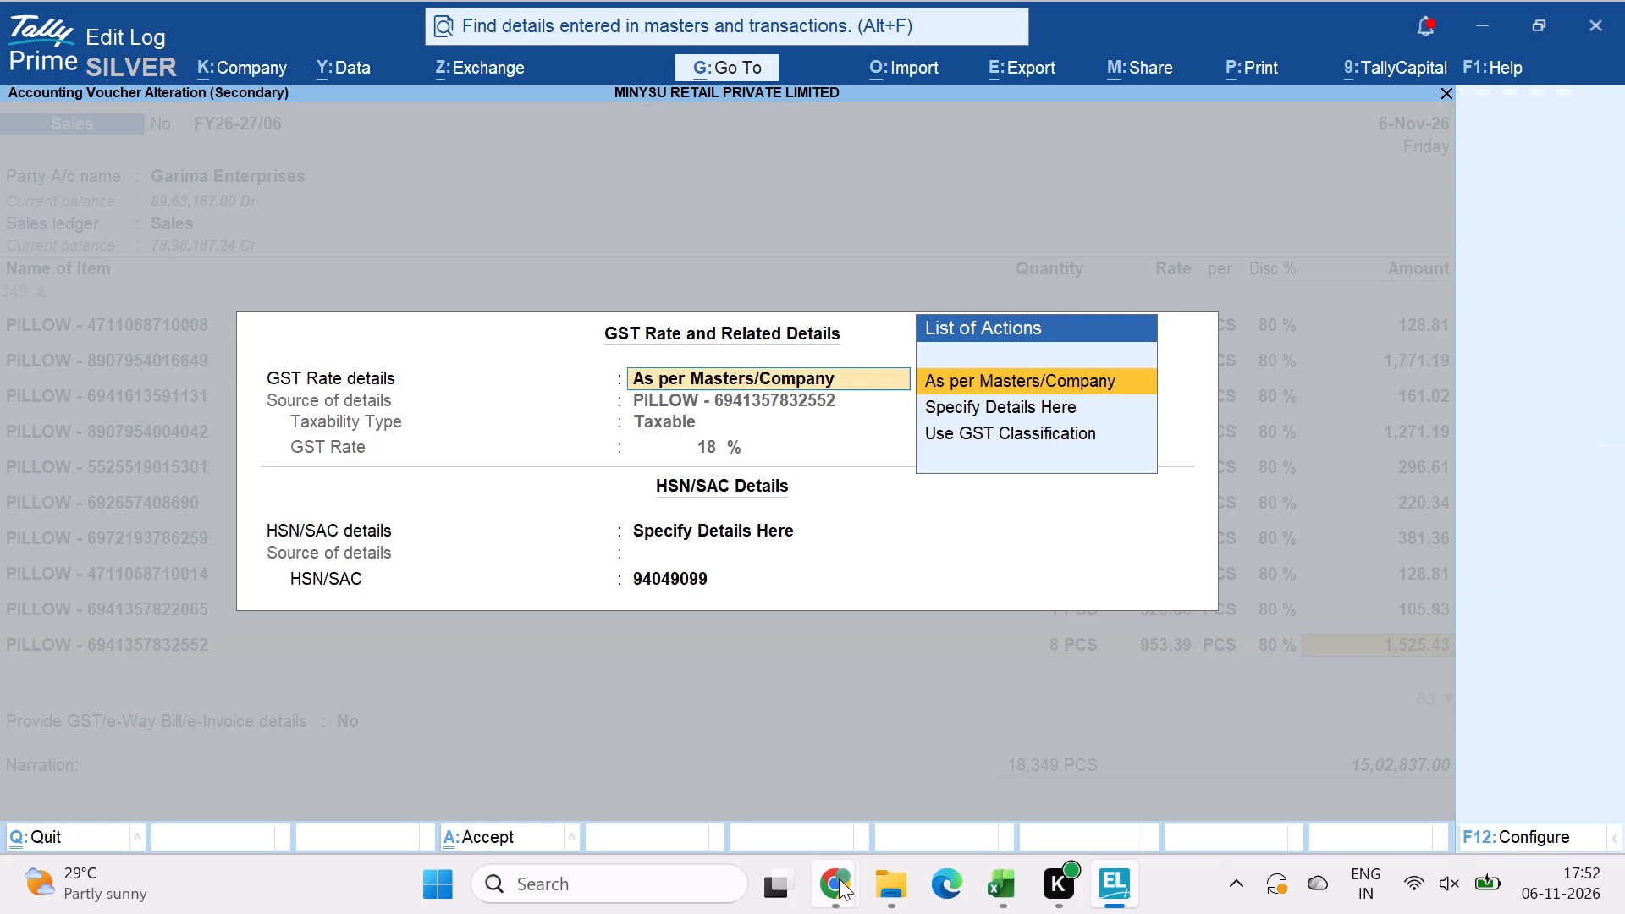
key(ctrl+a)
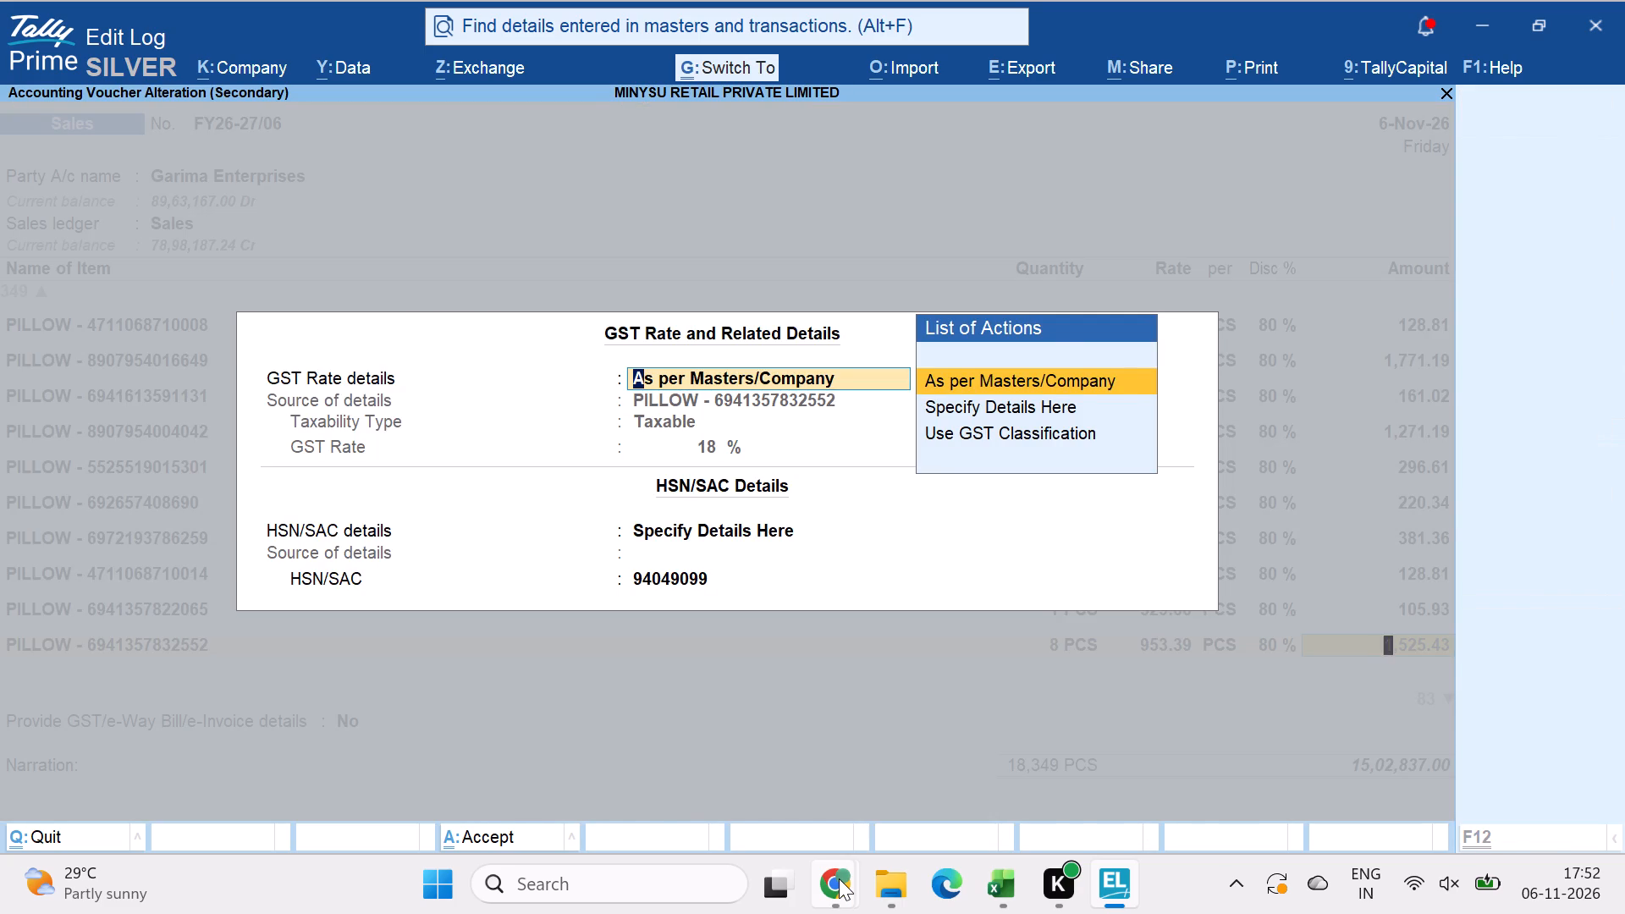
key(Return)
key(ctrl+a)
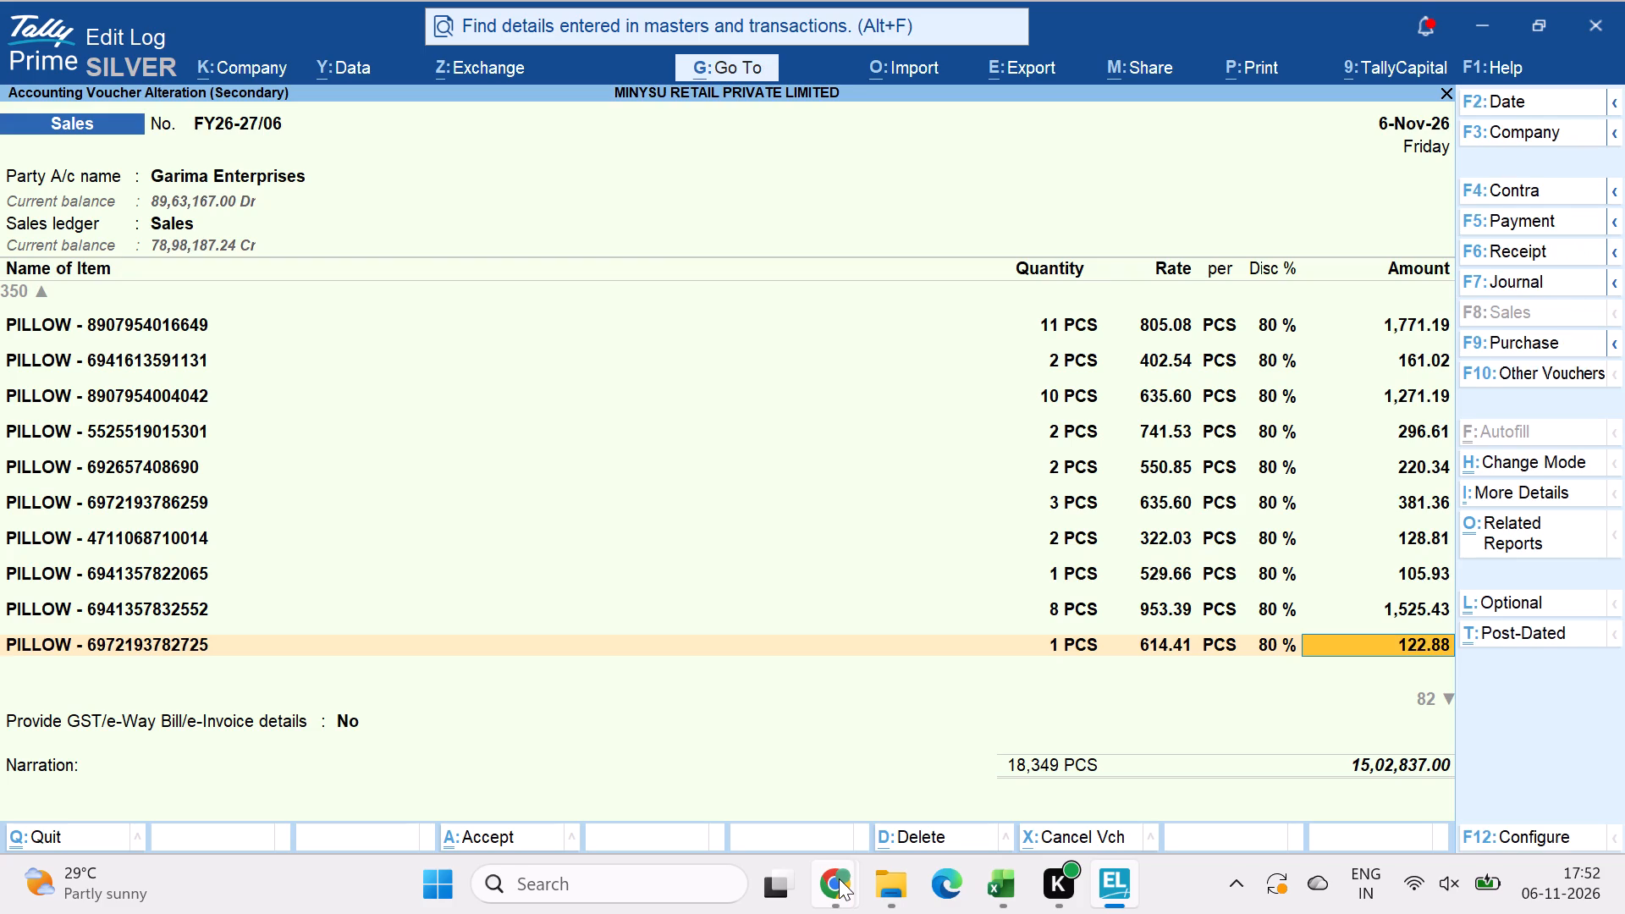
key(Return)
key(ctrl+a)
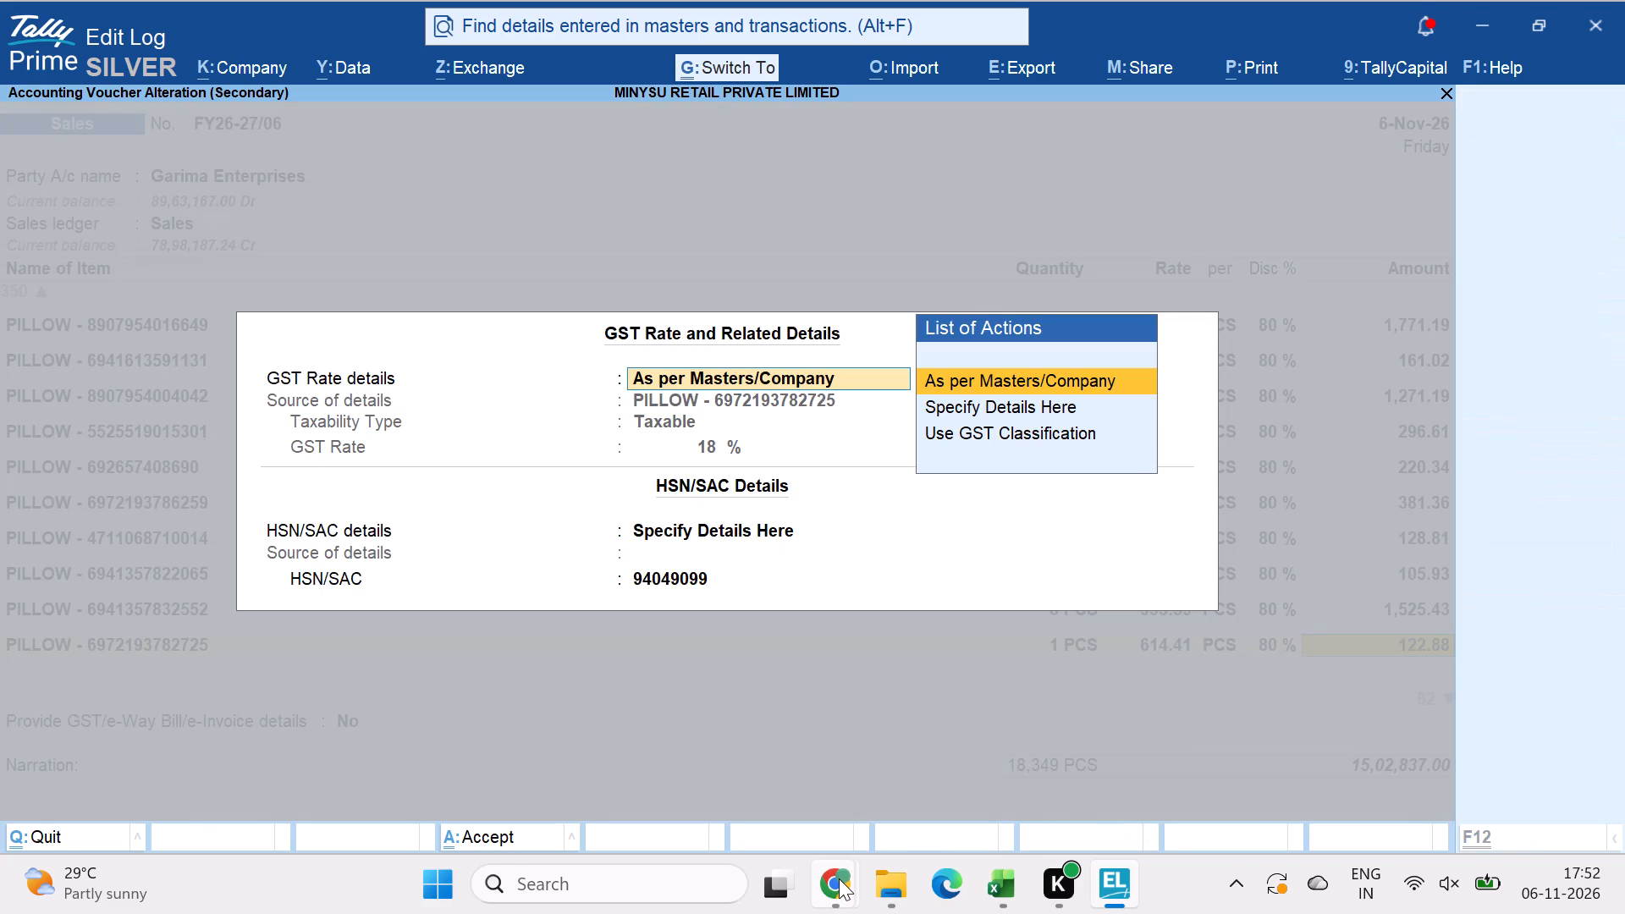
key(Return)
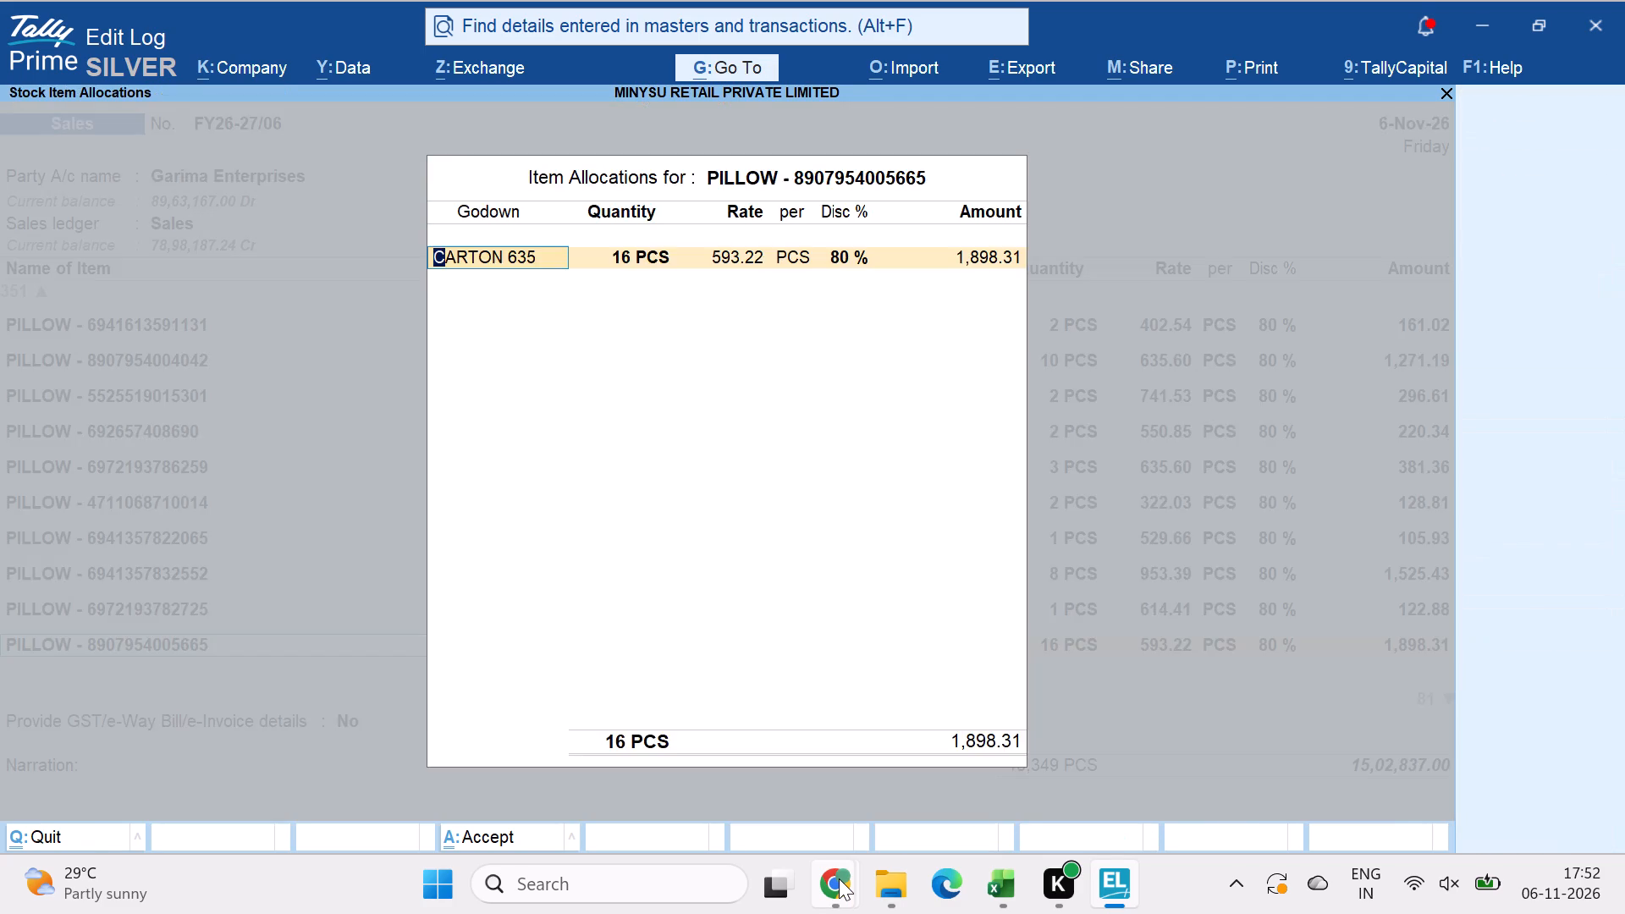
key(ctrl+a)
key(Return)
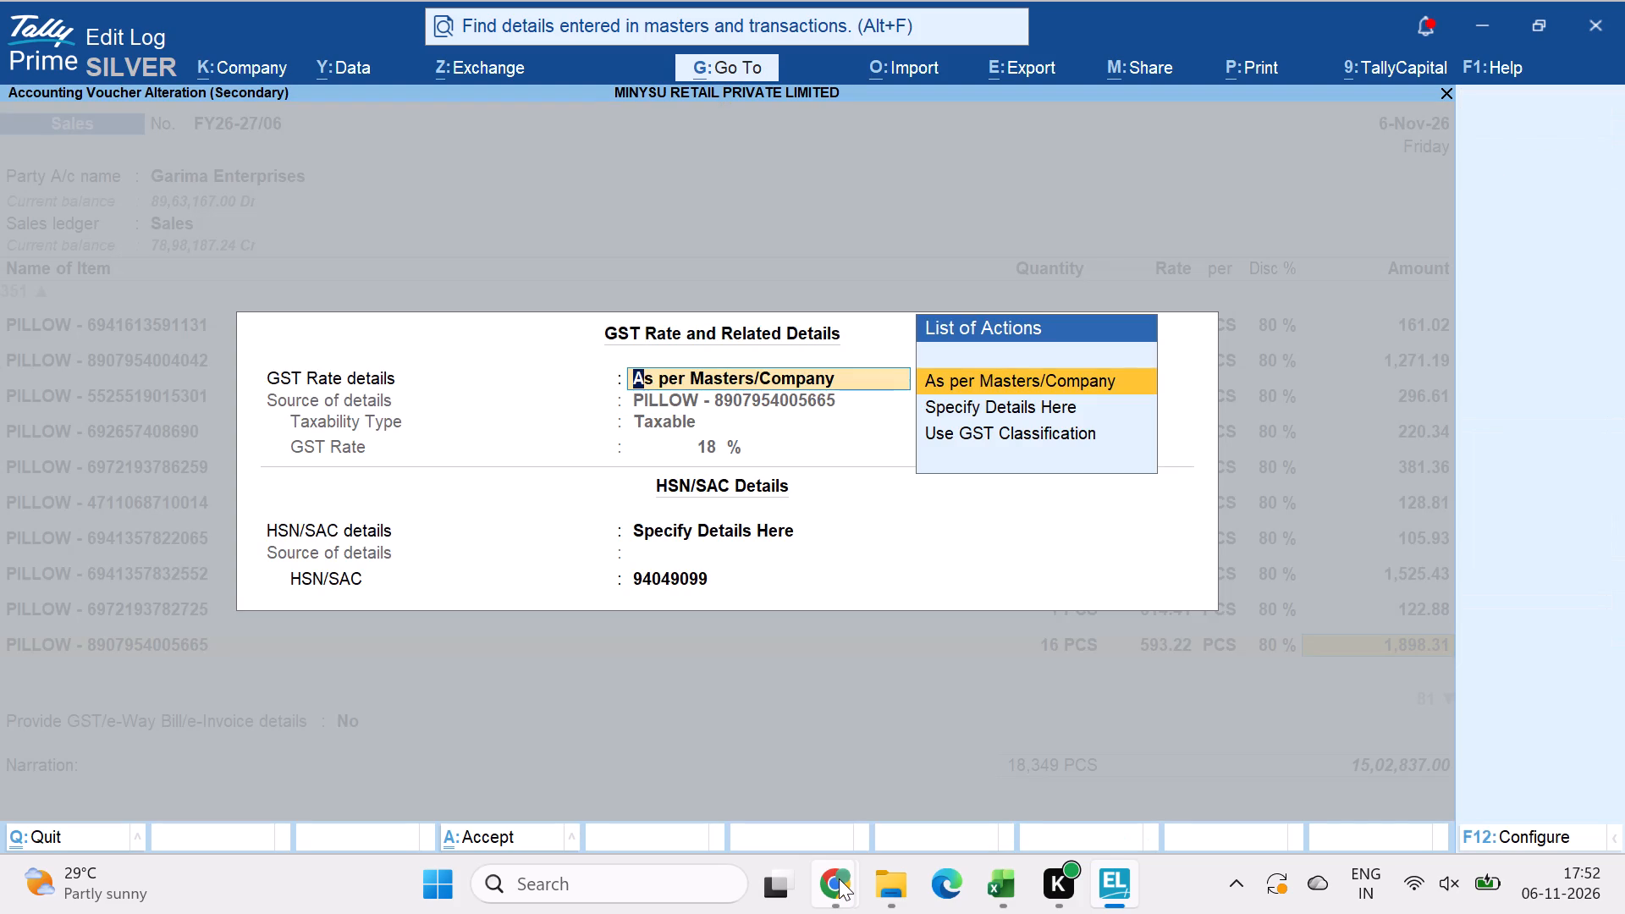
key(ctrl+a)
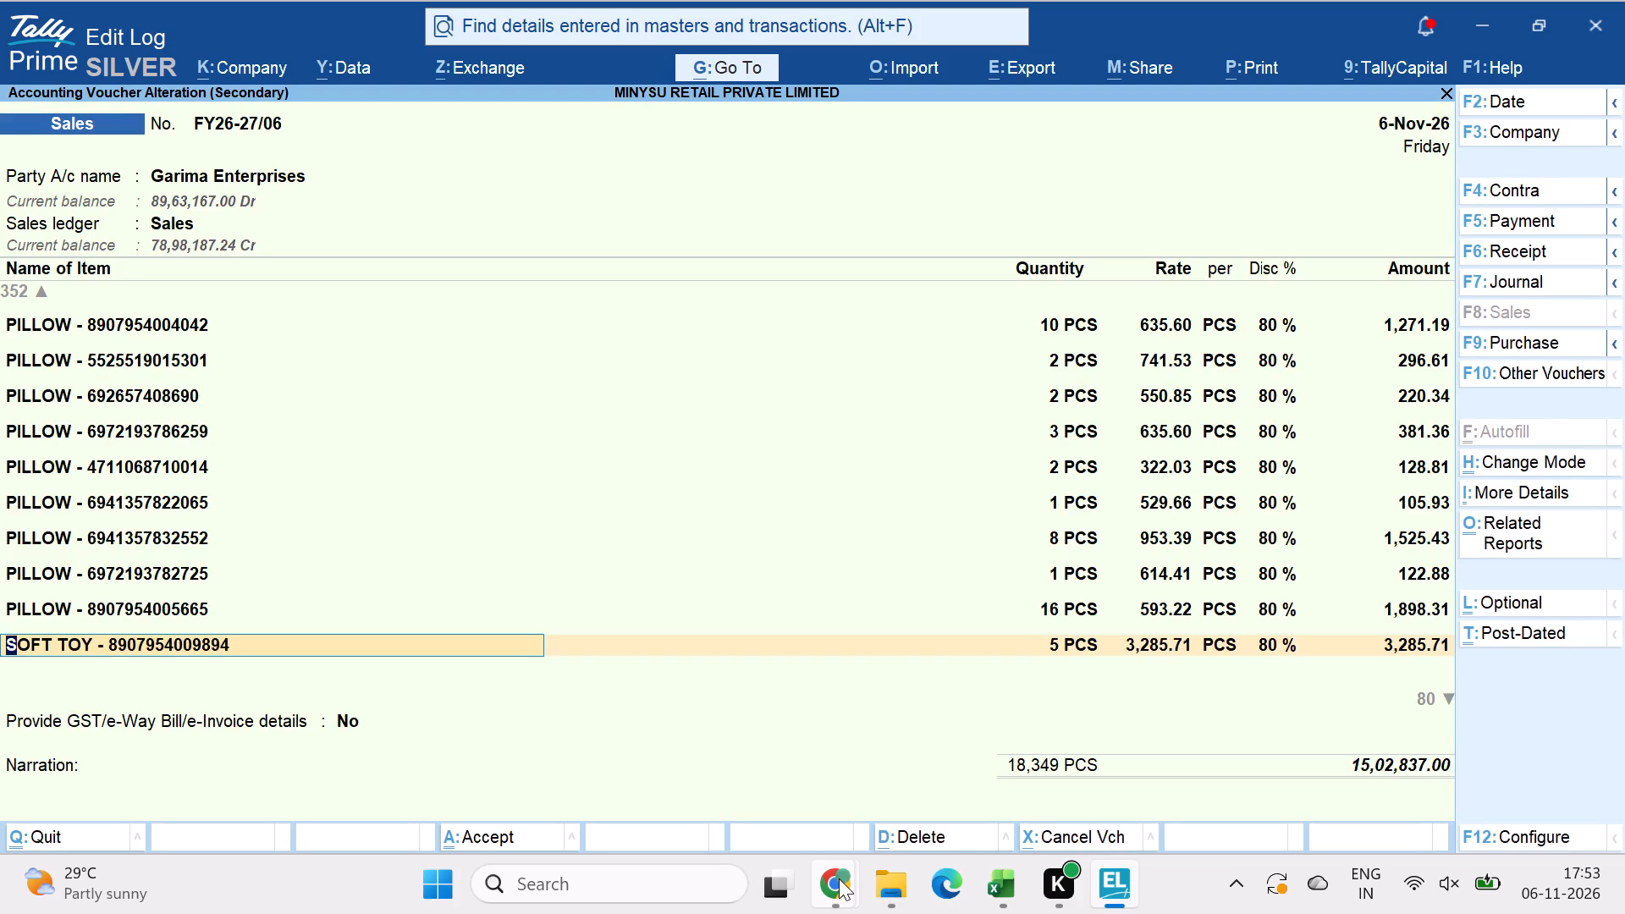
key(Return)
key(ctrl+a)
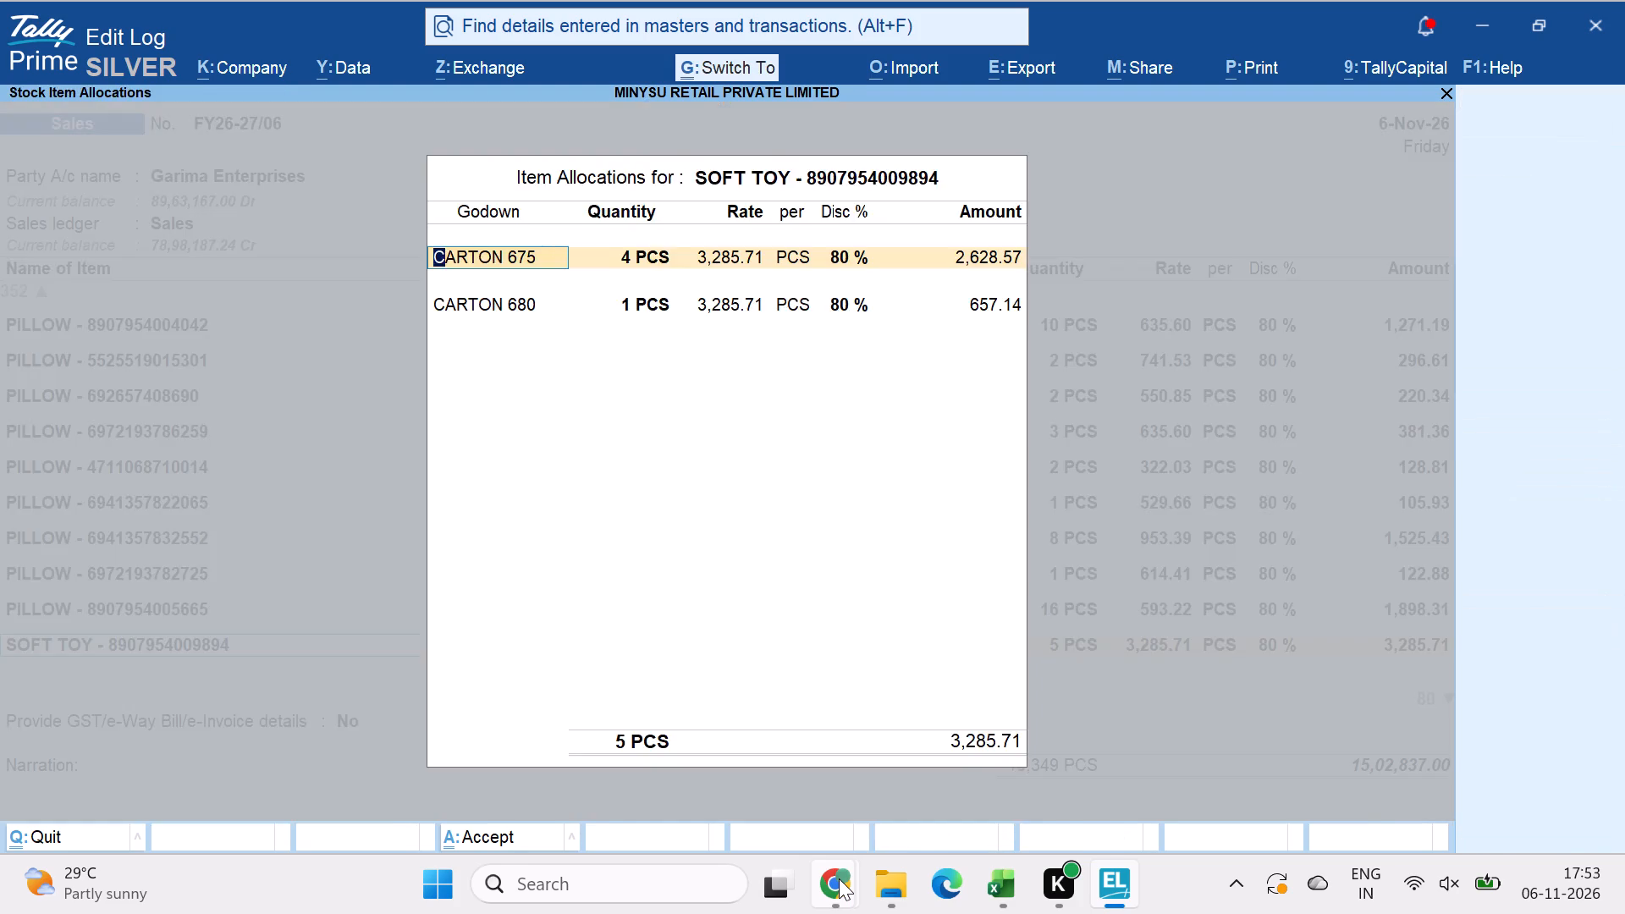
key(Return)
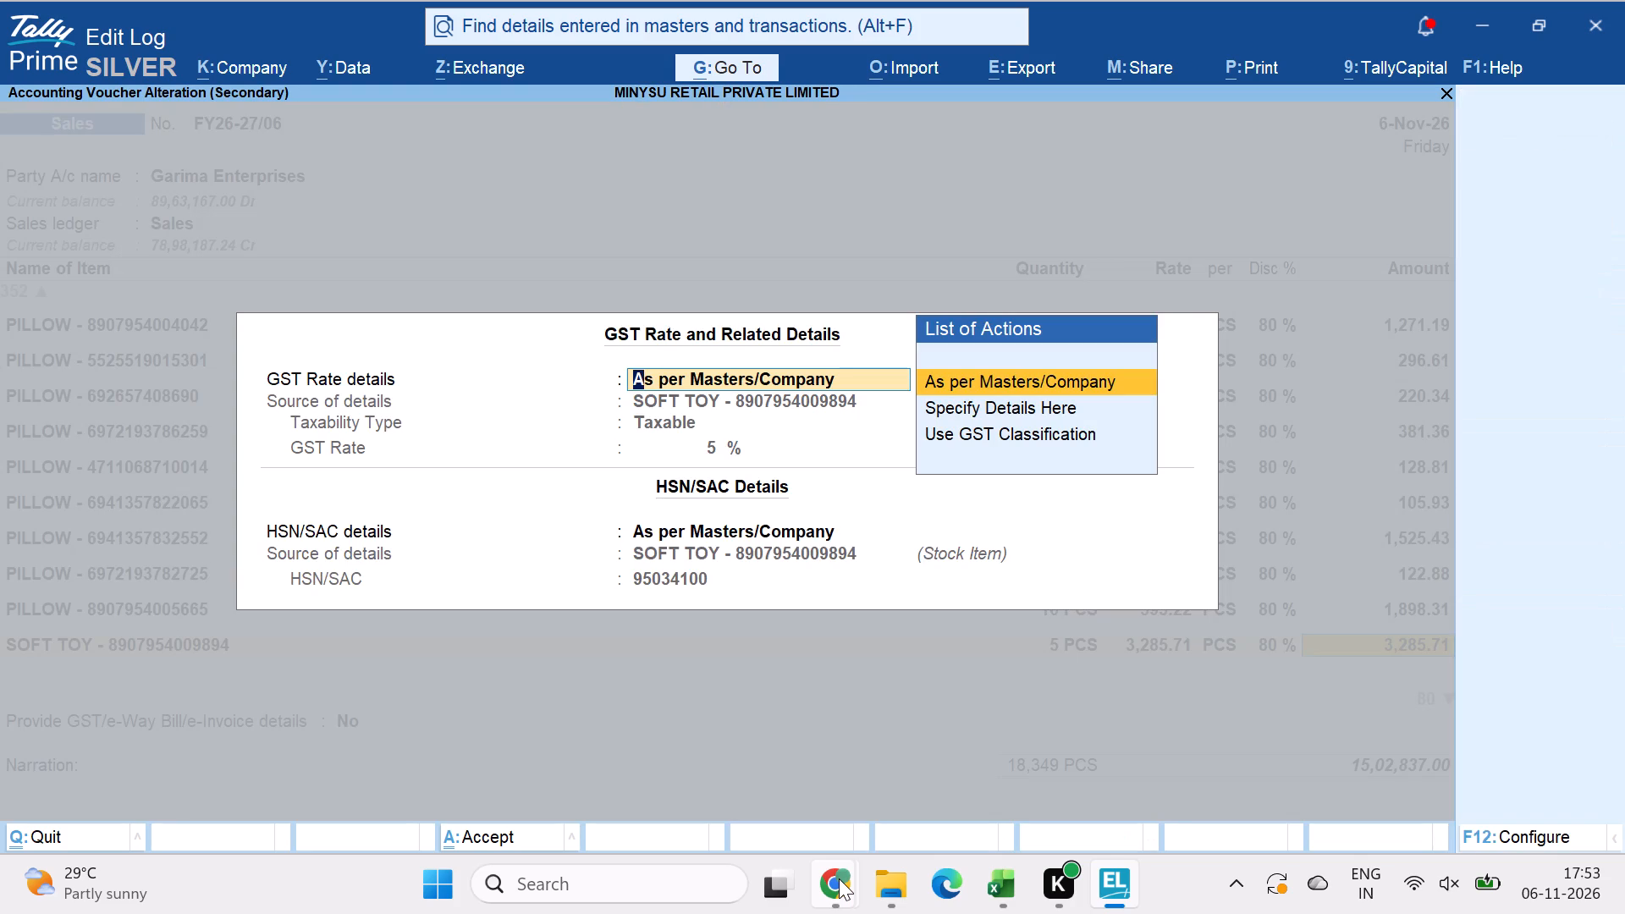
key(ctrl+a)
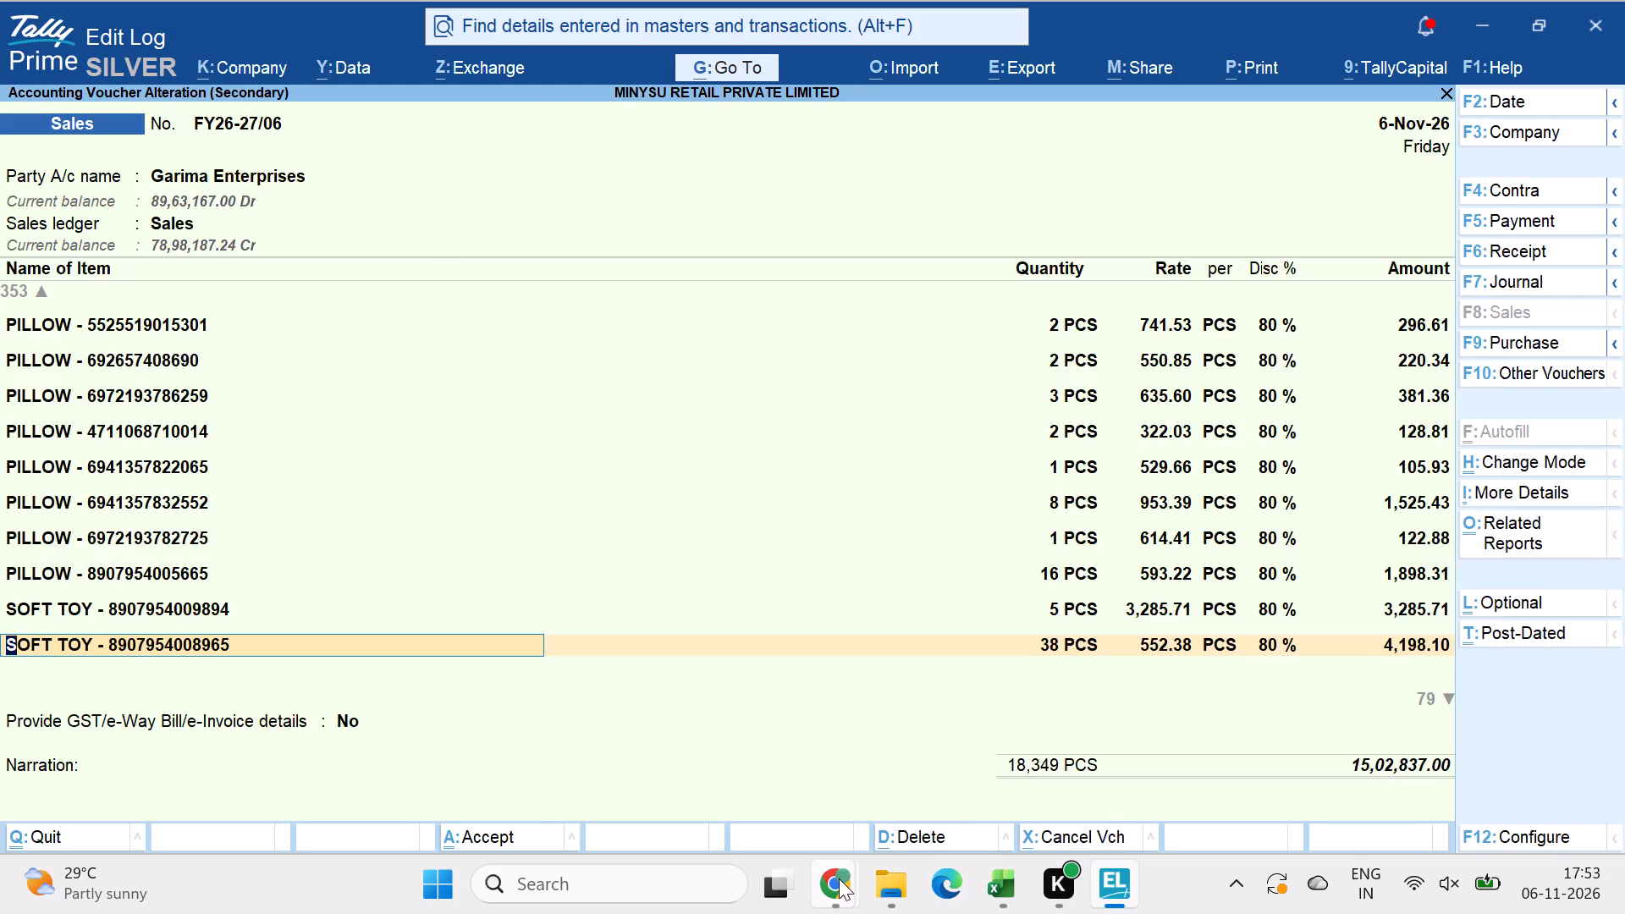
key(Return)
key(ctrl+a)
key(Down)
key(Down)
key(Down)
key(Down)
key(Down)
key(Down)
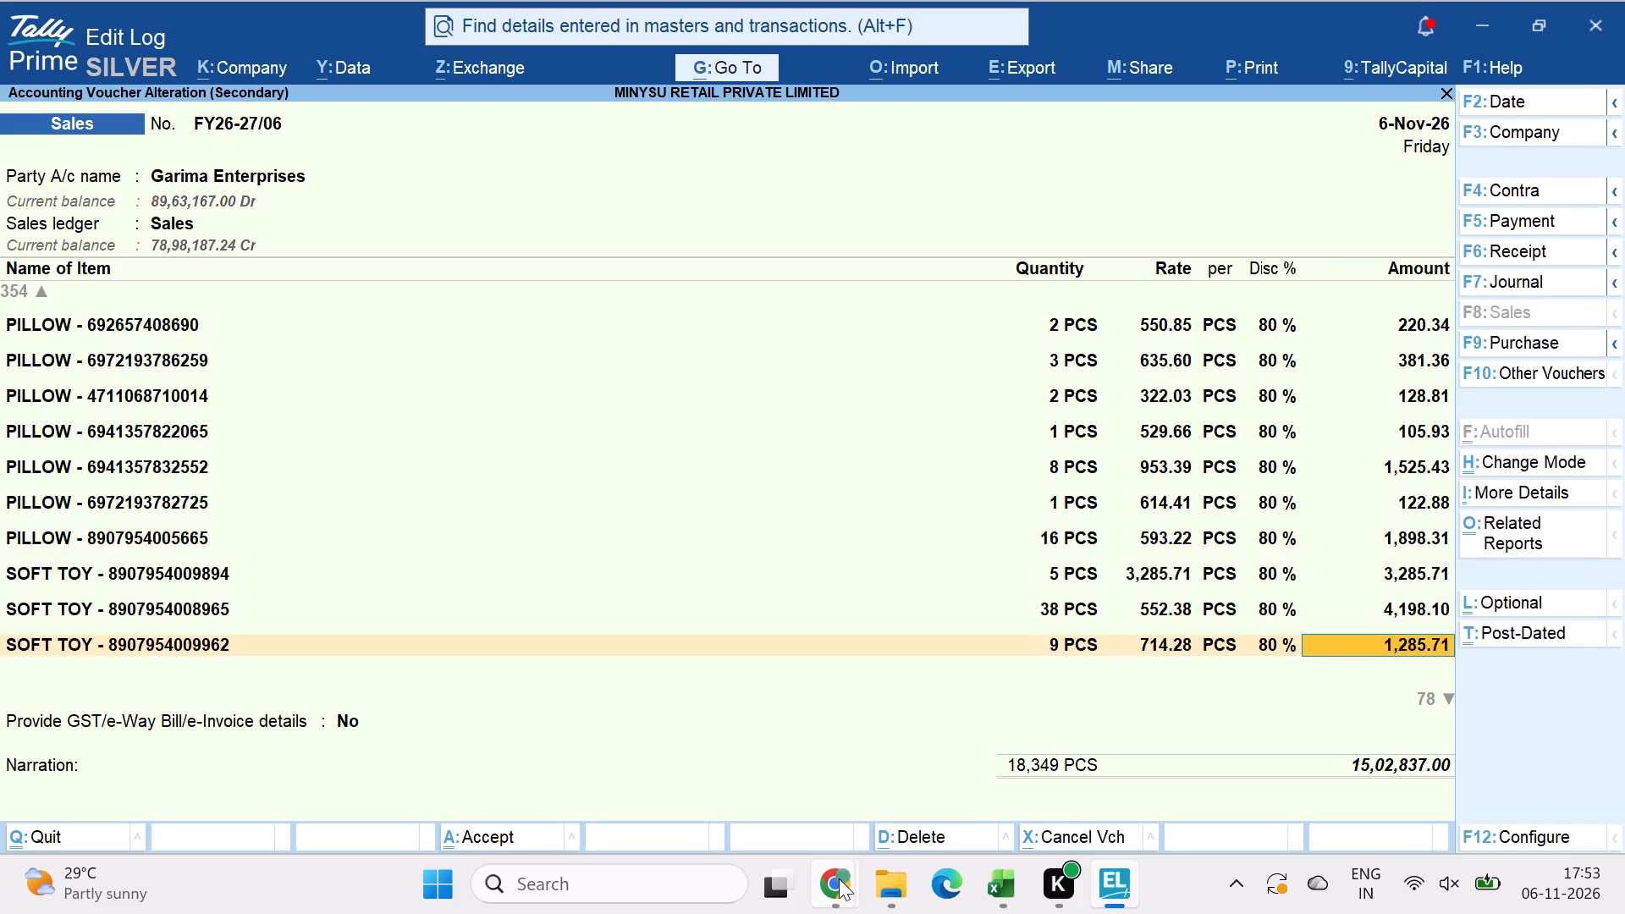
key(Down)
key(Down)
key(Down)
key(Down)
key(Down)
key(Down)
key(Down)
key(Down)
key(Down)
key(Down)
key(Down)
key(Down)
key(Down)
key(Down)
key(Down)
key(Down)
key(Down)
key(Down)
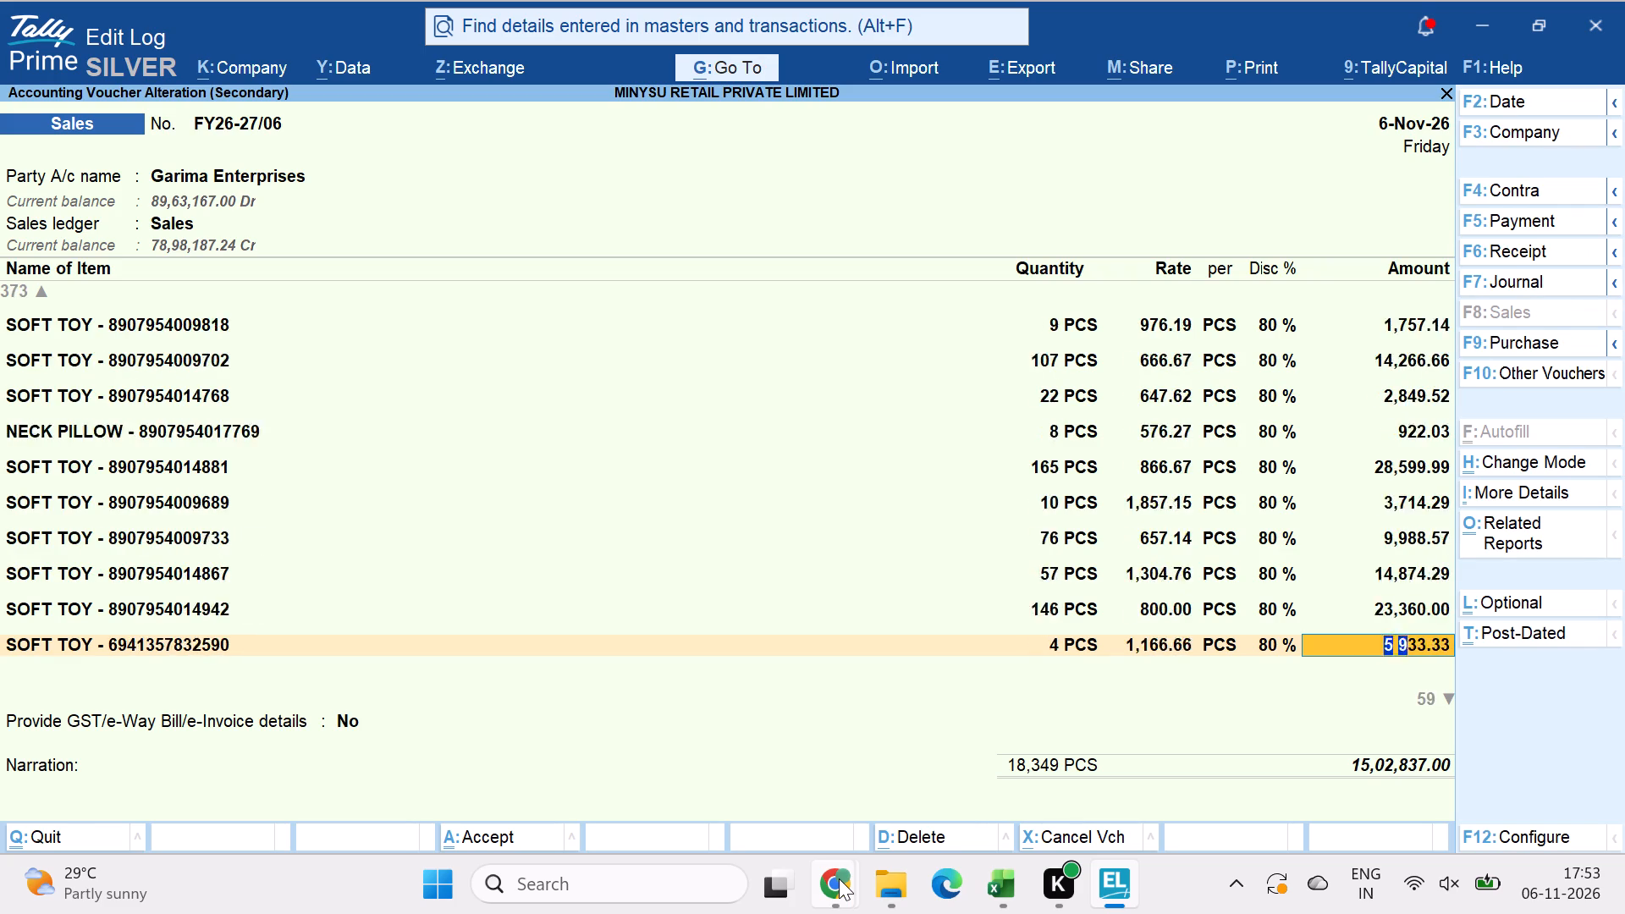
key(Down)
key(Down)
key(Down)
key(Down)
key(Down)
key(Down)
key(Down)
key(Down)
key(Down)
key(Down)
key(Down)
key(Down)
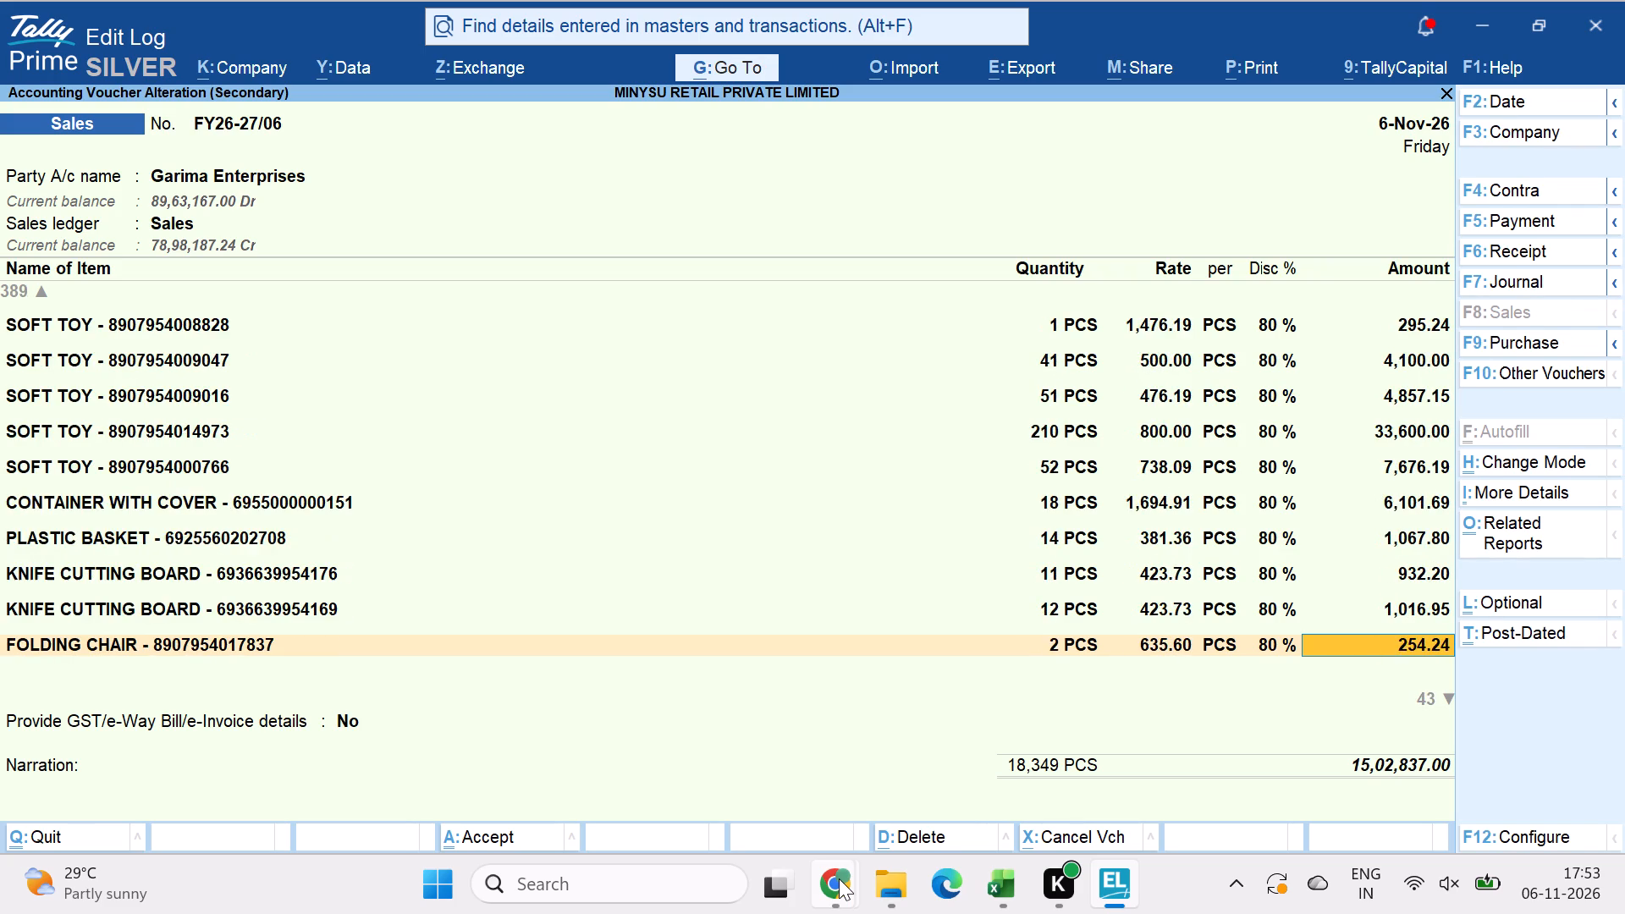
key(Down)
key(Down)
key(Down)
key(Down)
key(Down)
key(Down)
key(Down)
key(Down)
key(Down)
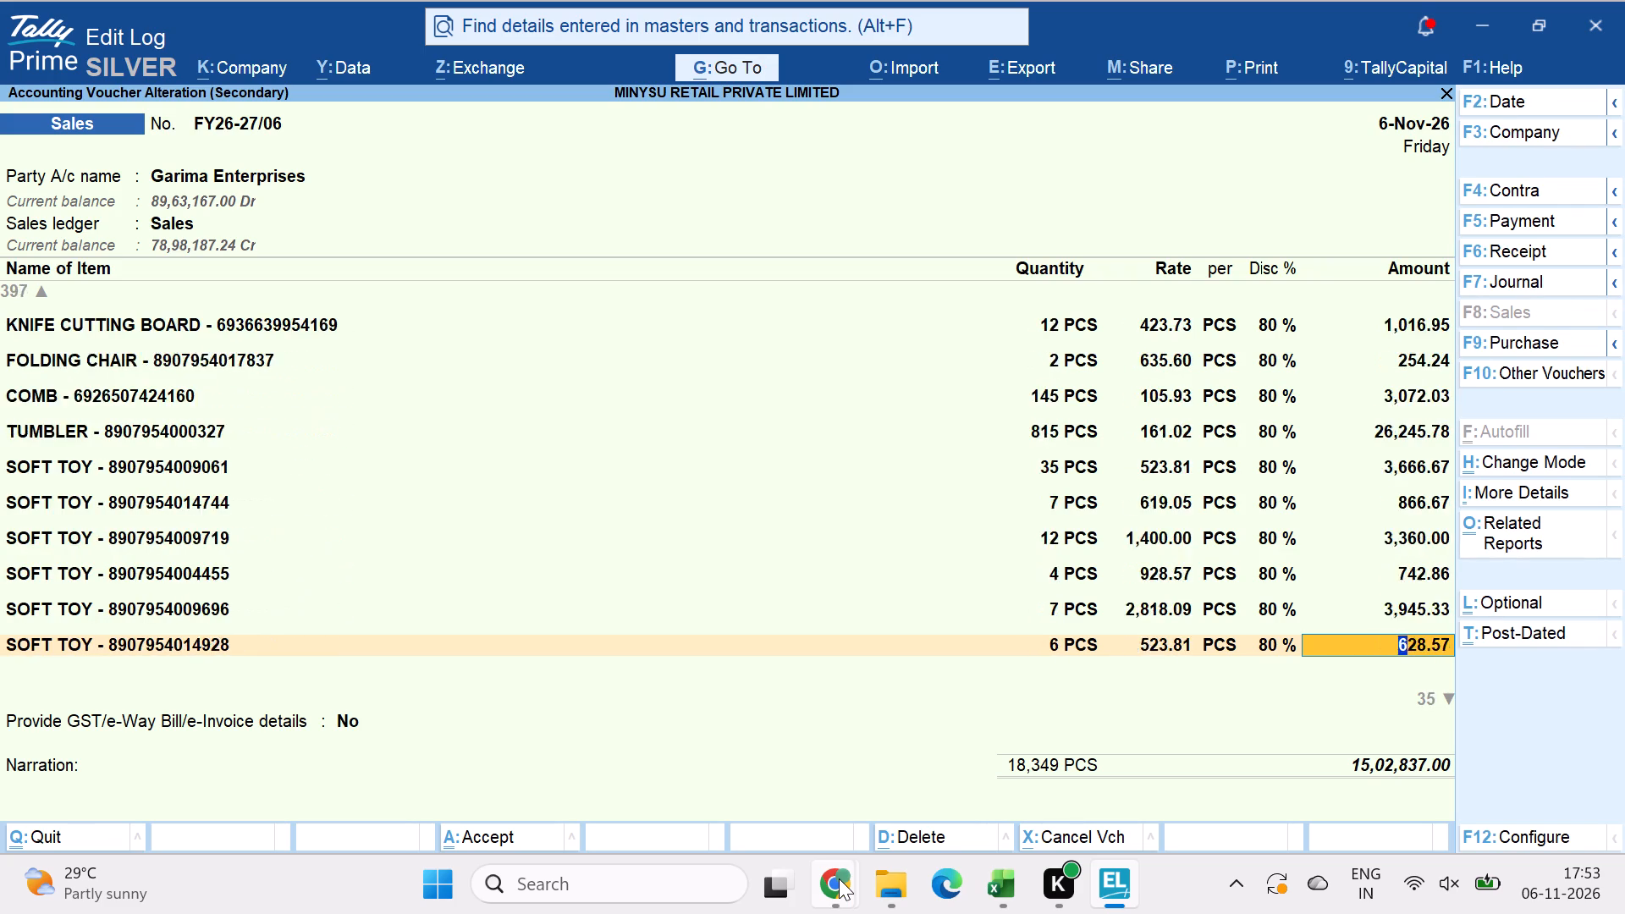
key(Down)
key(Down)
key(Down)
key(Down)
key(Down)
key(Down)
key(Down)
key(Down)
key(Down)
key(Down)
key(Down)
key(Down)
key(Down)
key(Down)
key(Down)
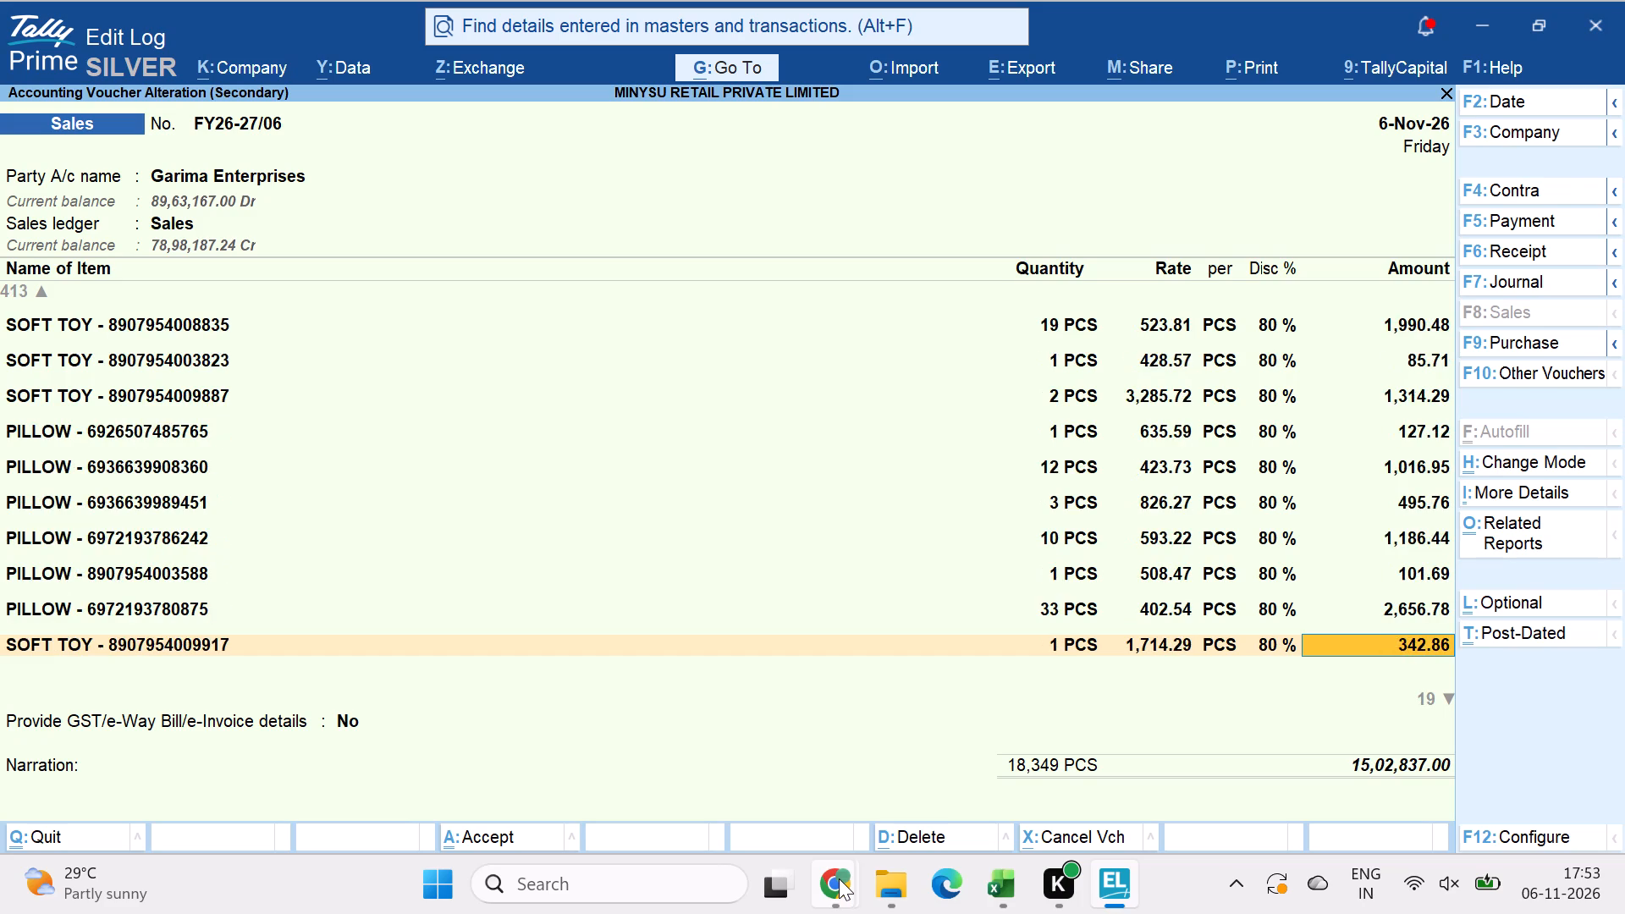
key(Down)
key(Up)
key(Up)
key(Up)
key(Up)
key(Up)
key(Up)
key(Up)
key(Up)
key(Up)
key(Up)
key(Up)
key(Up)
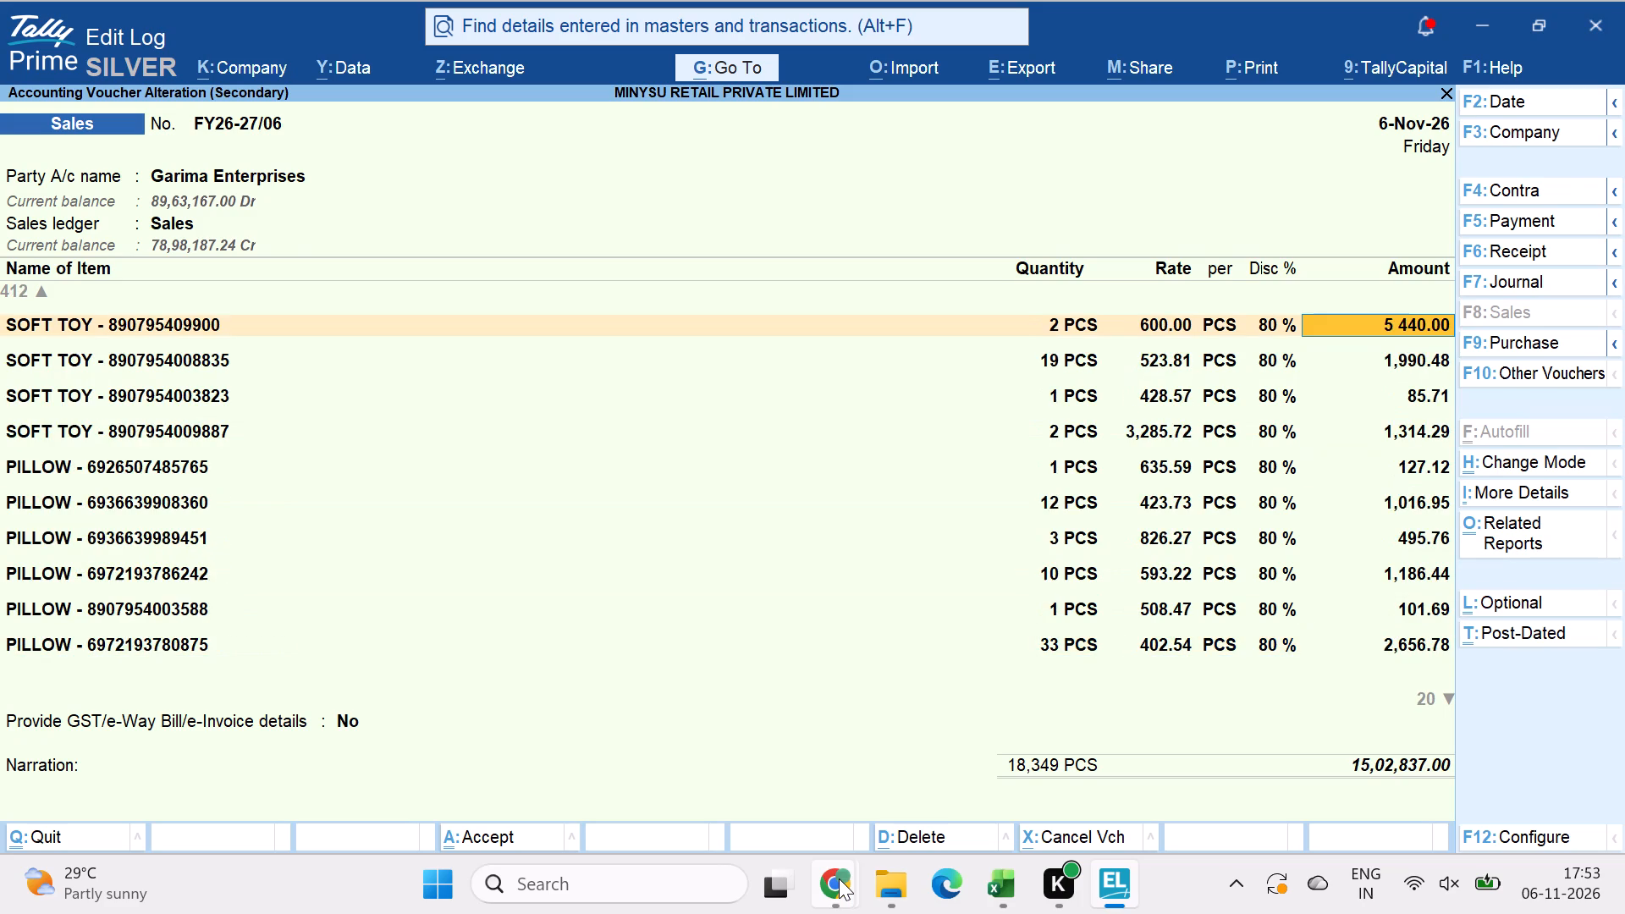
key(Down)
key(Down)
key(Down)
key(Down)
key(Down)
key(Down)
key(Down)
key(Up)
key(Up)
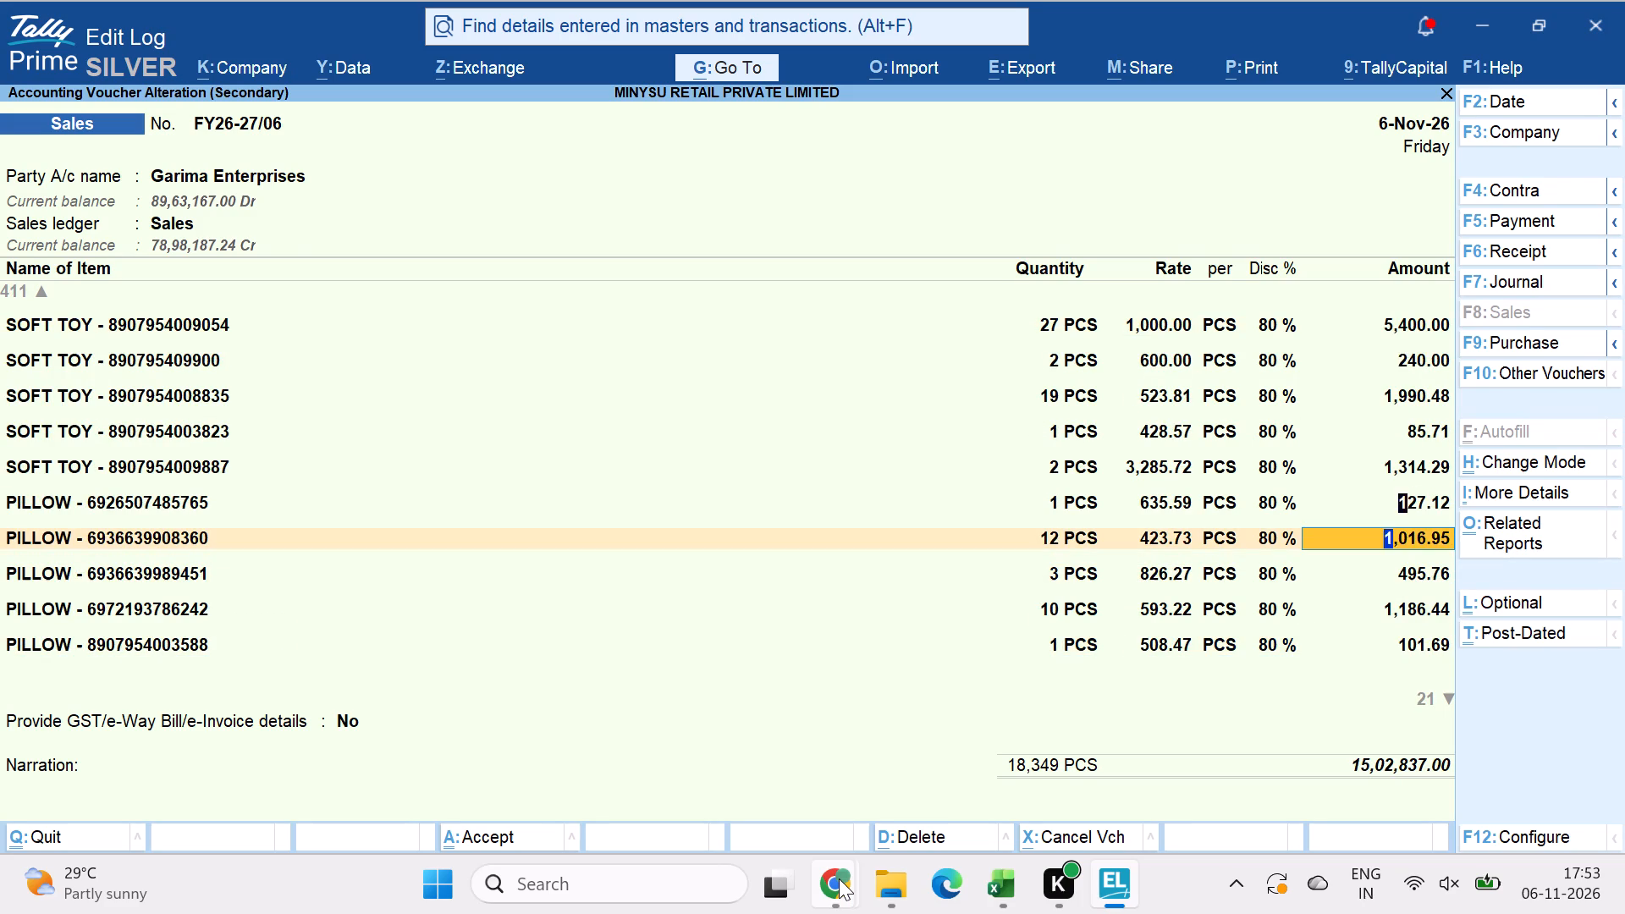
key(Up)
key(Down)
key(Return)
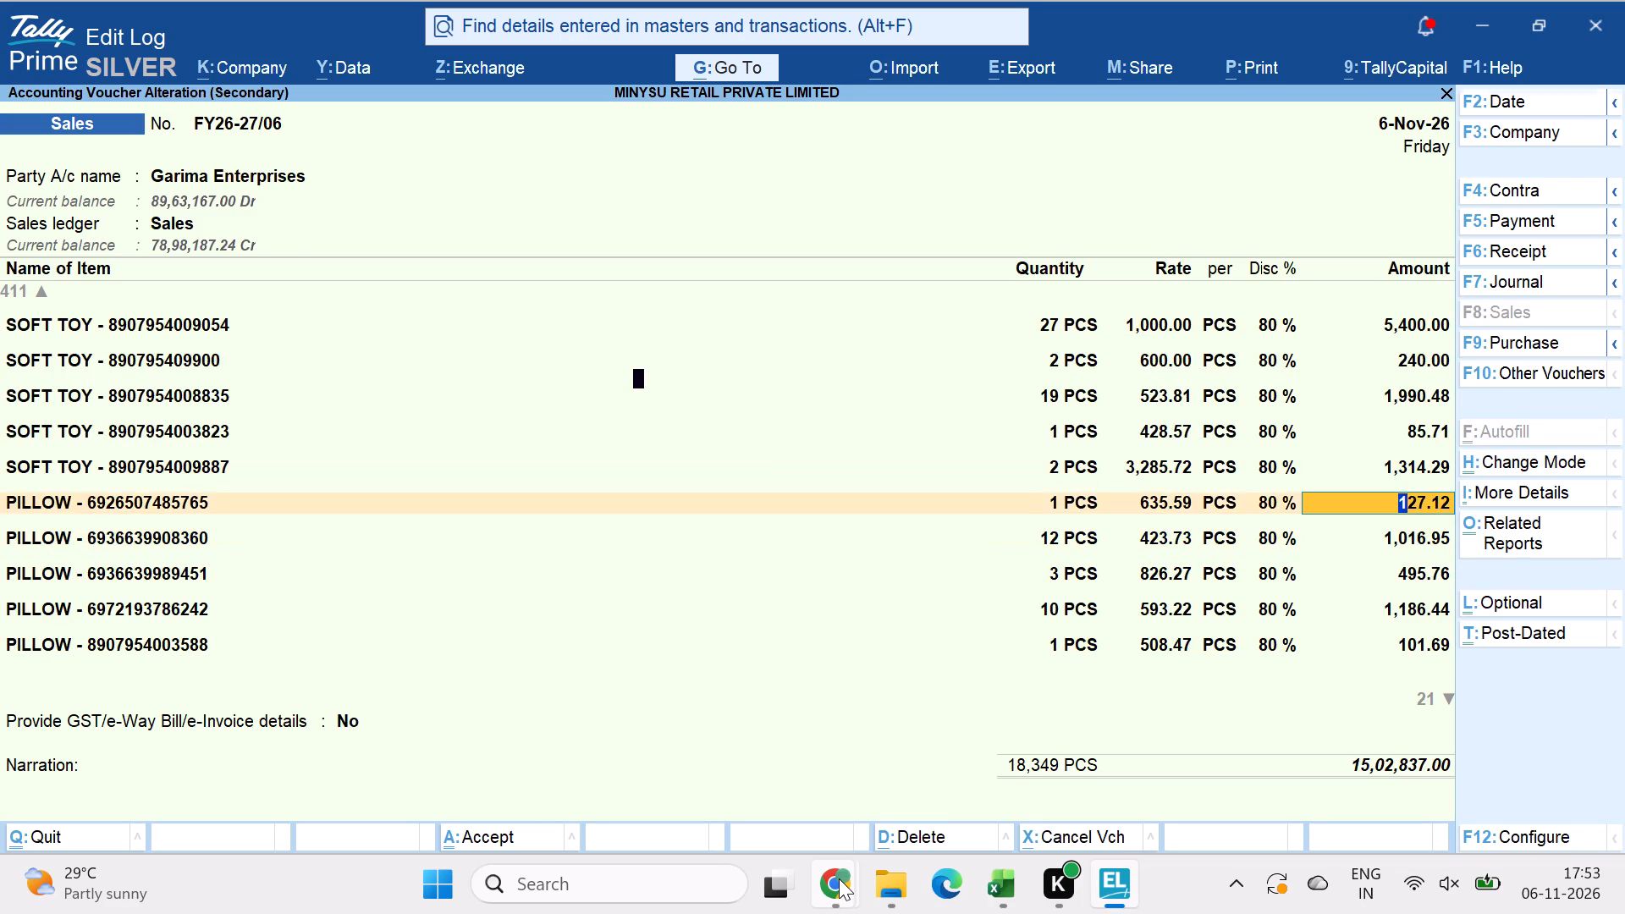
key(ctrl+a)
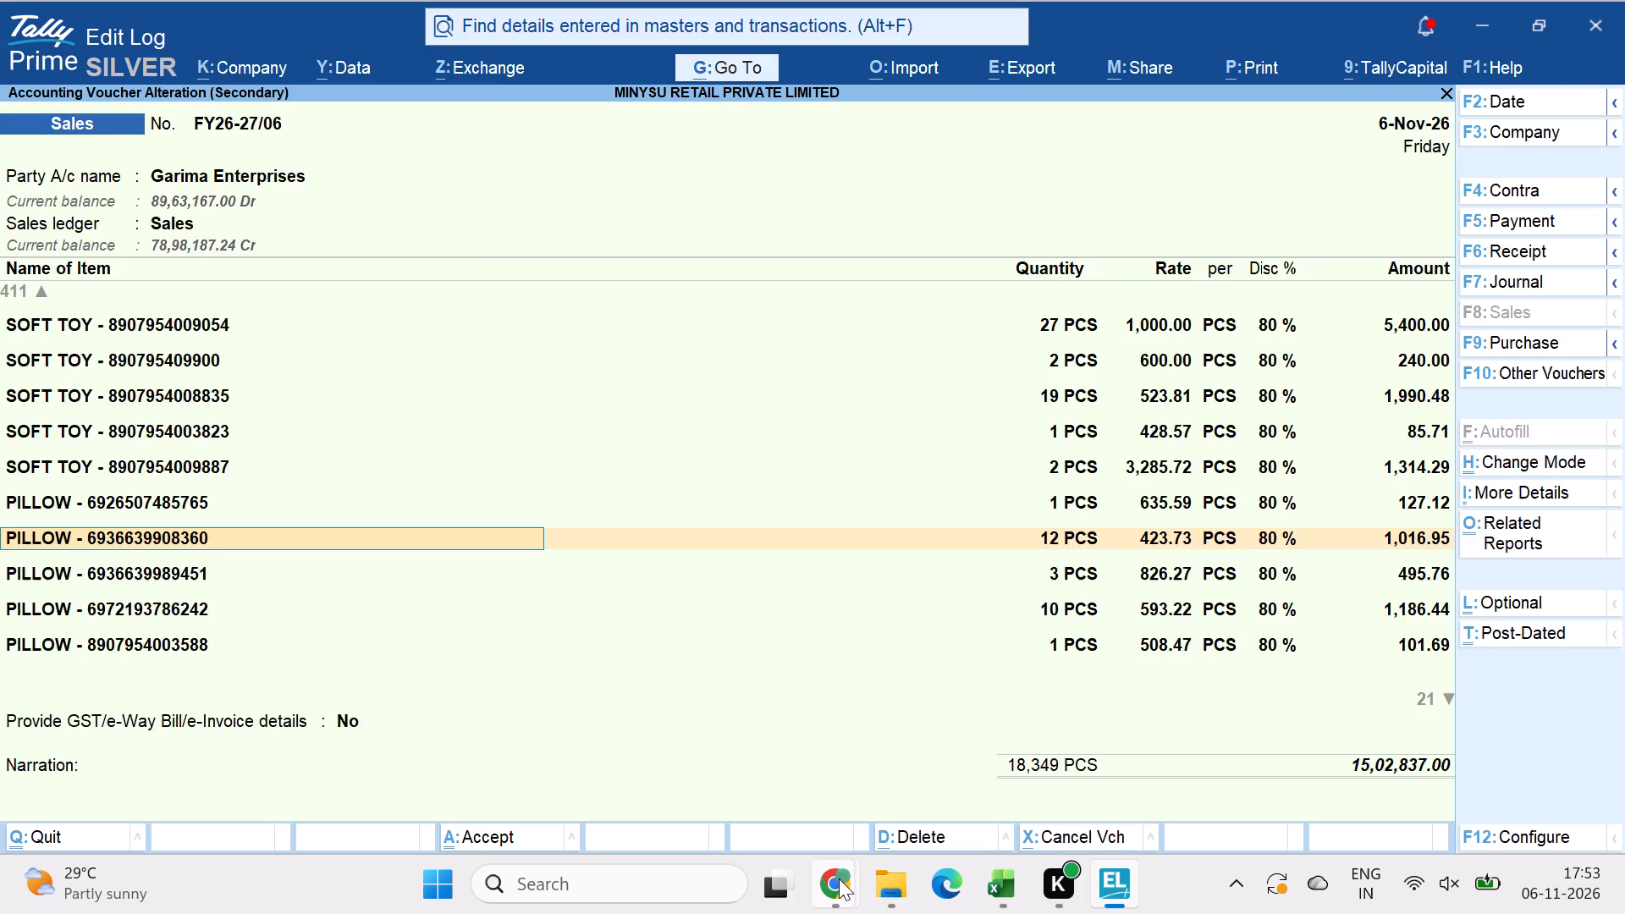
key(Return)
key(ctrl+a)
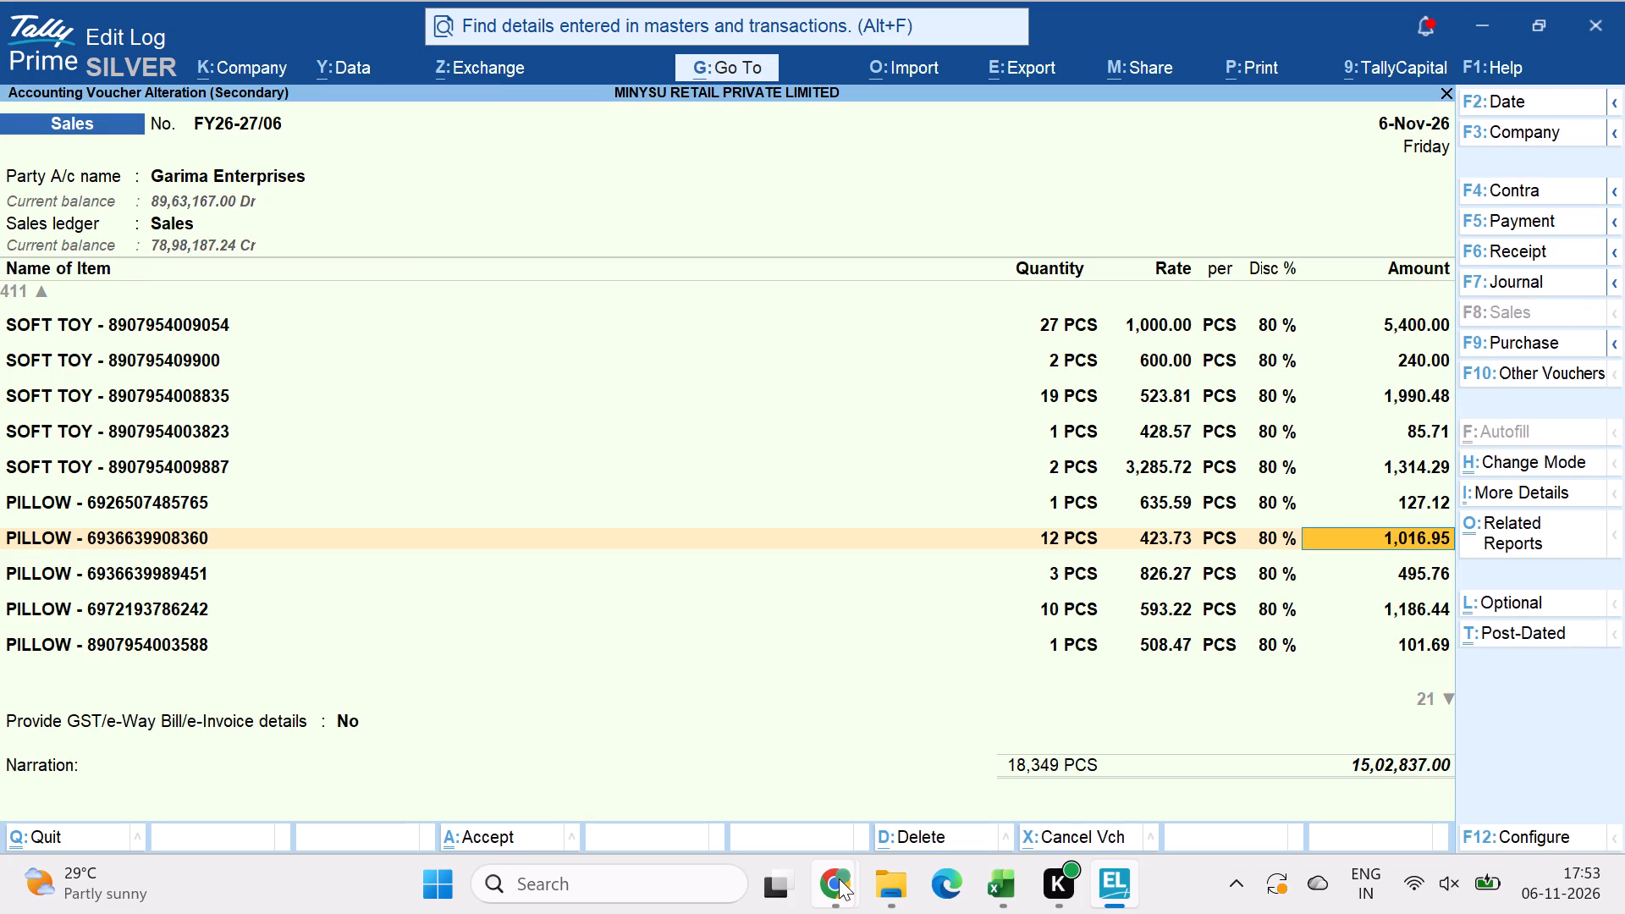
key(Return)
key(ctrl+a)
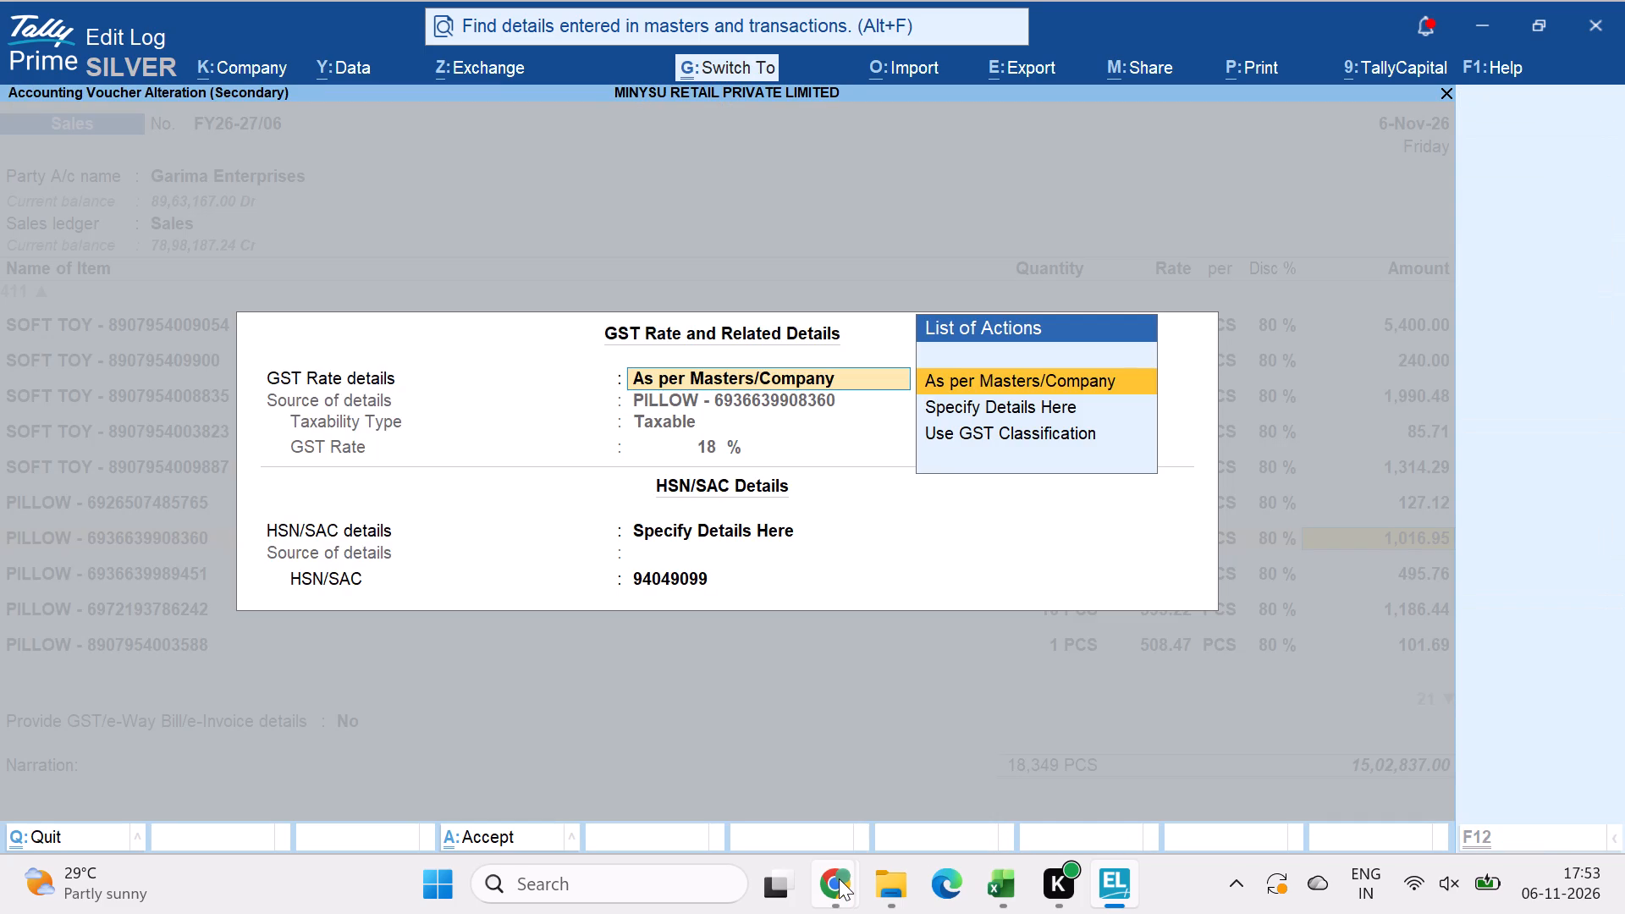
key(Return)
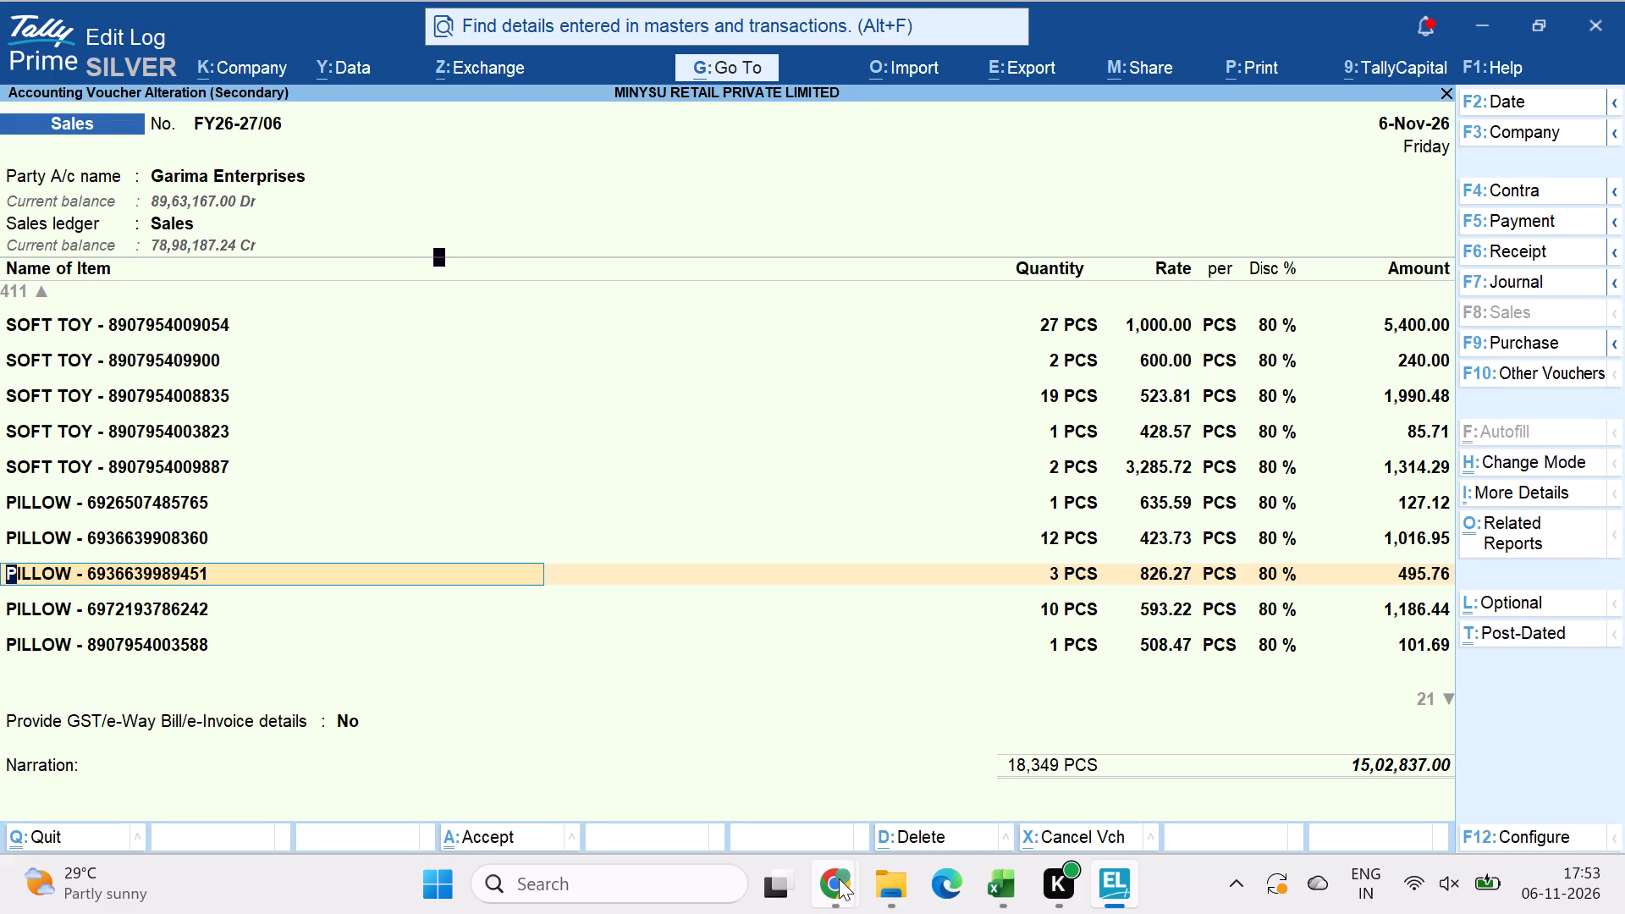
key(ctrl+a)
key(Return)
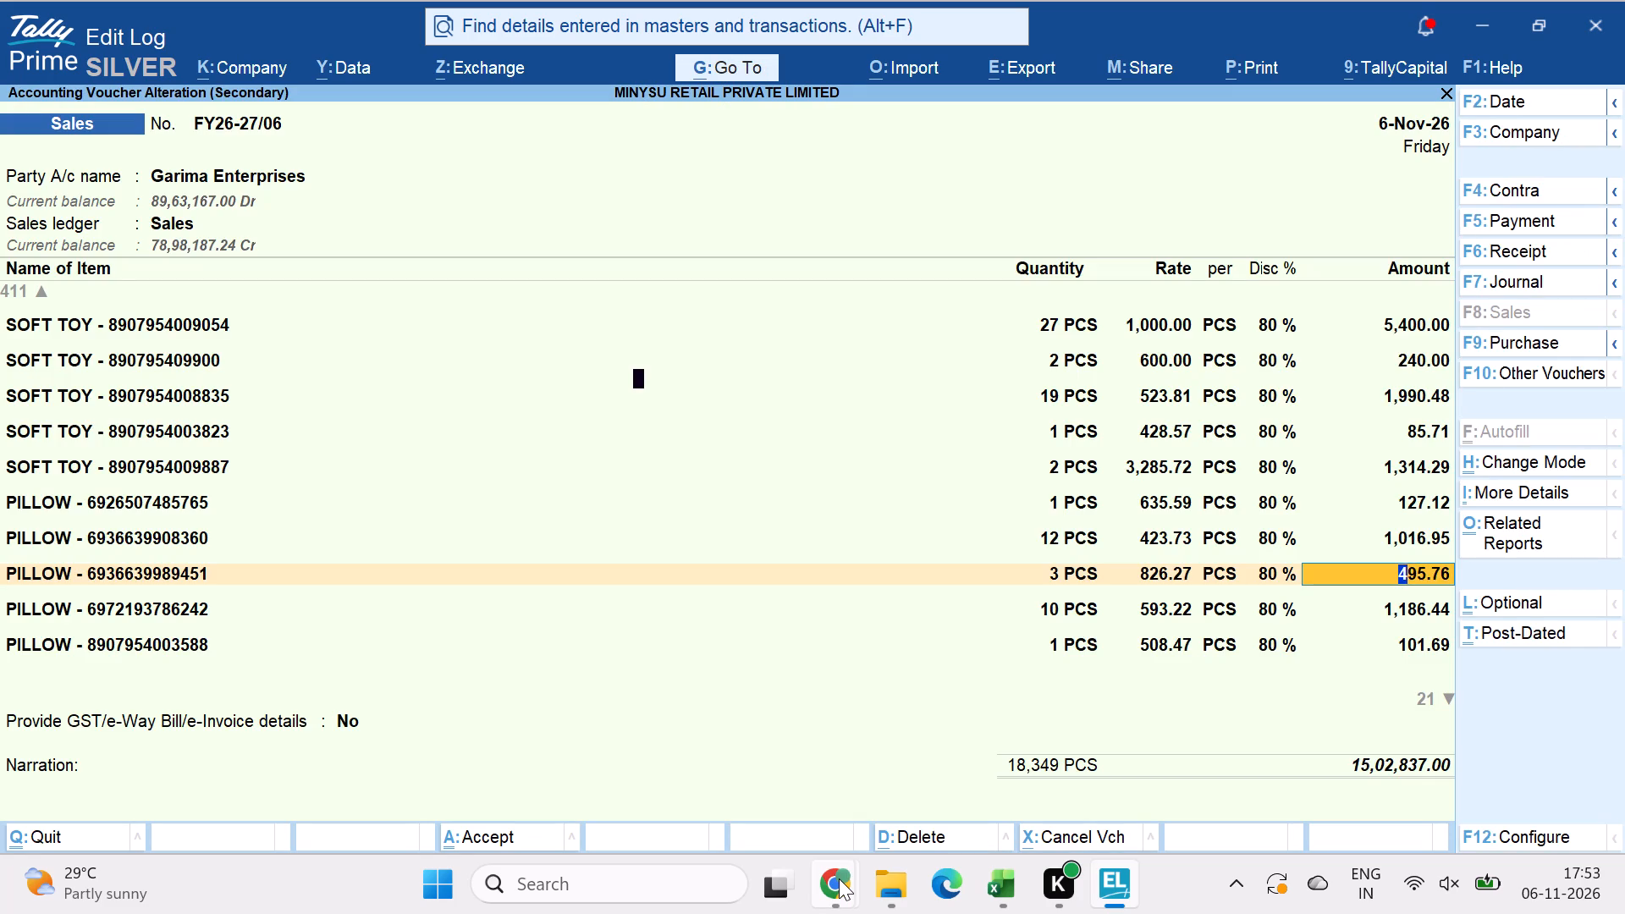
key(ctrl+a)
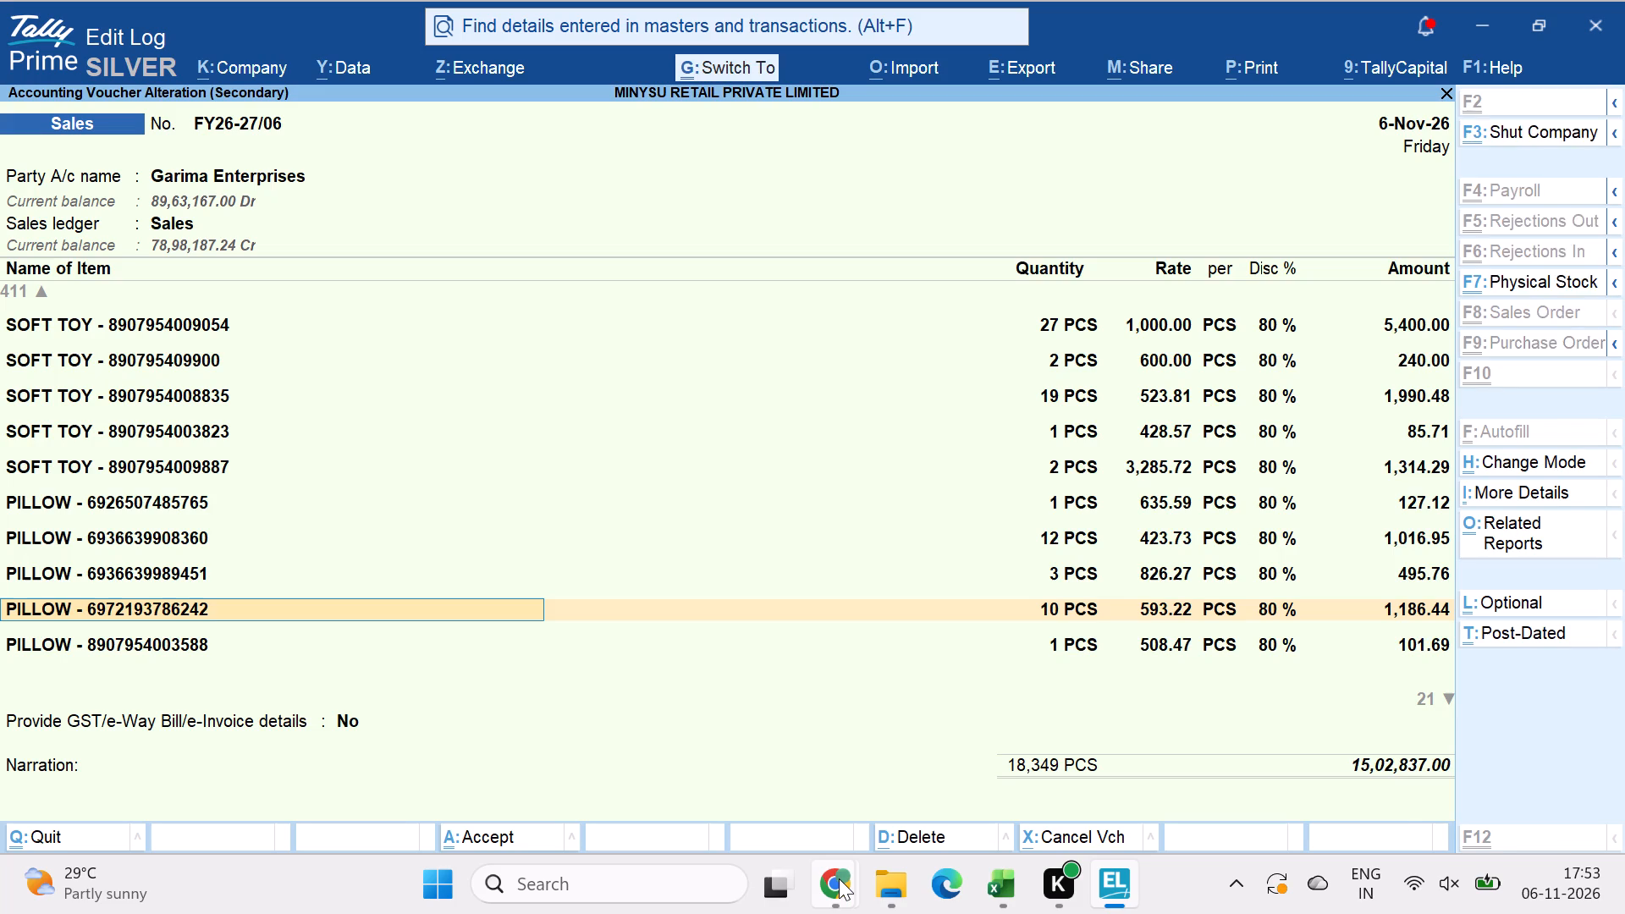
key(Return)
key(ctrl+a)
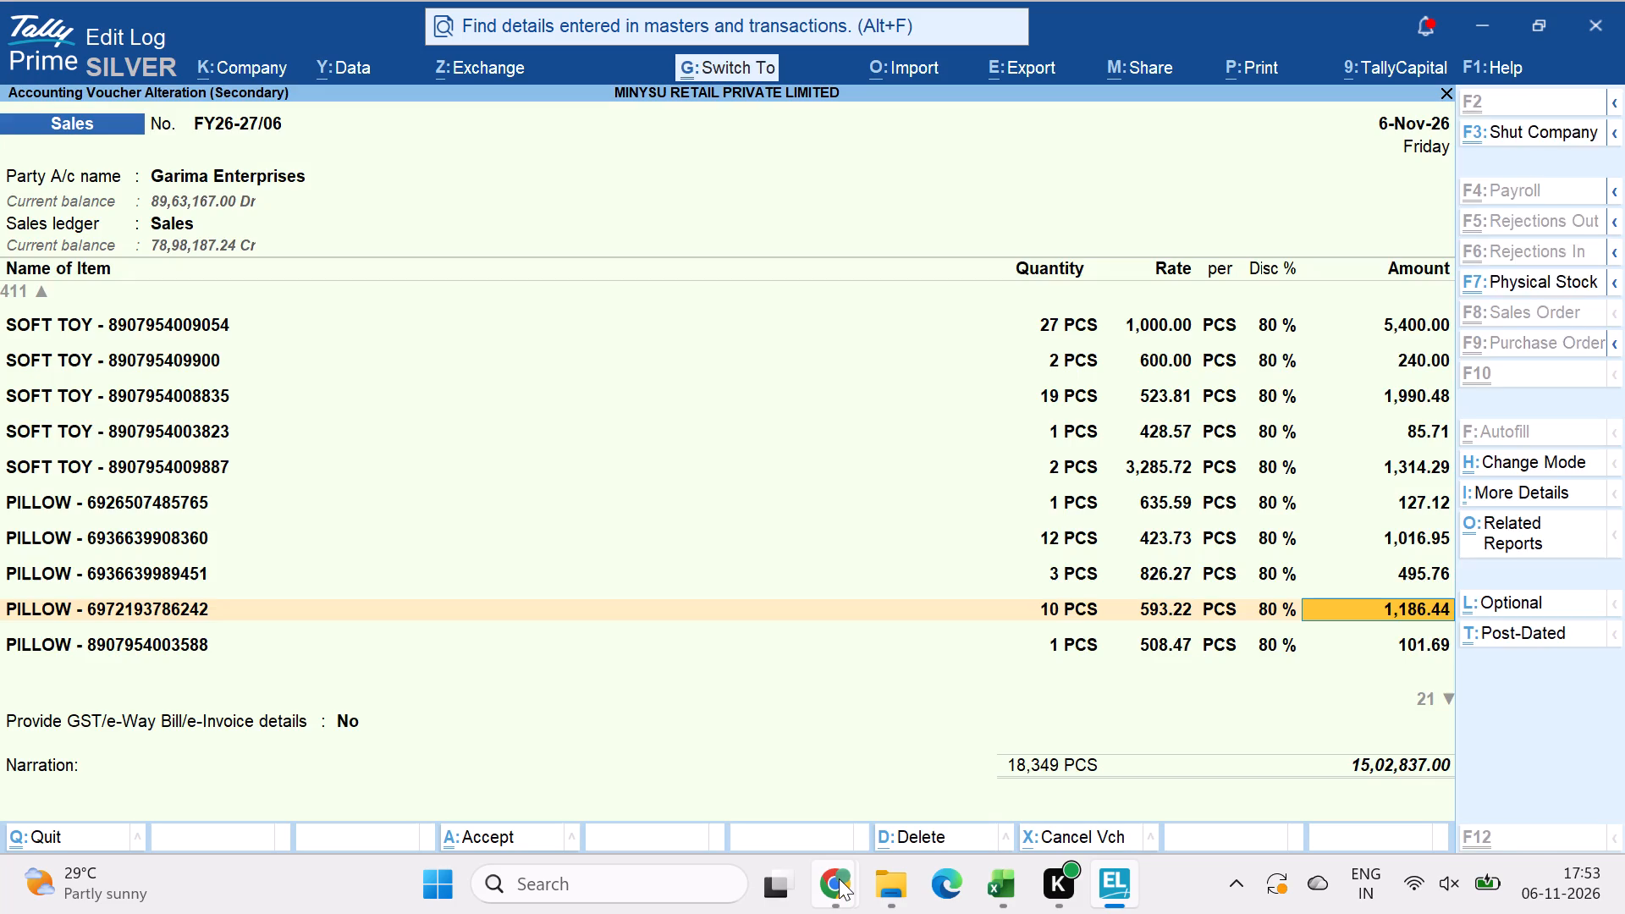
key(Return)
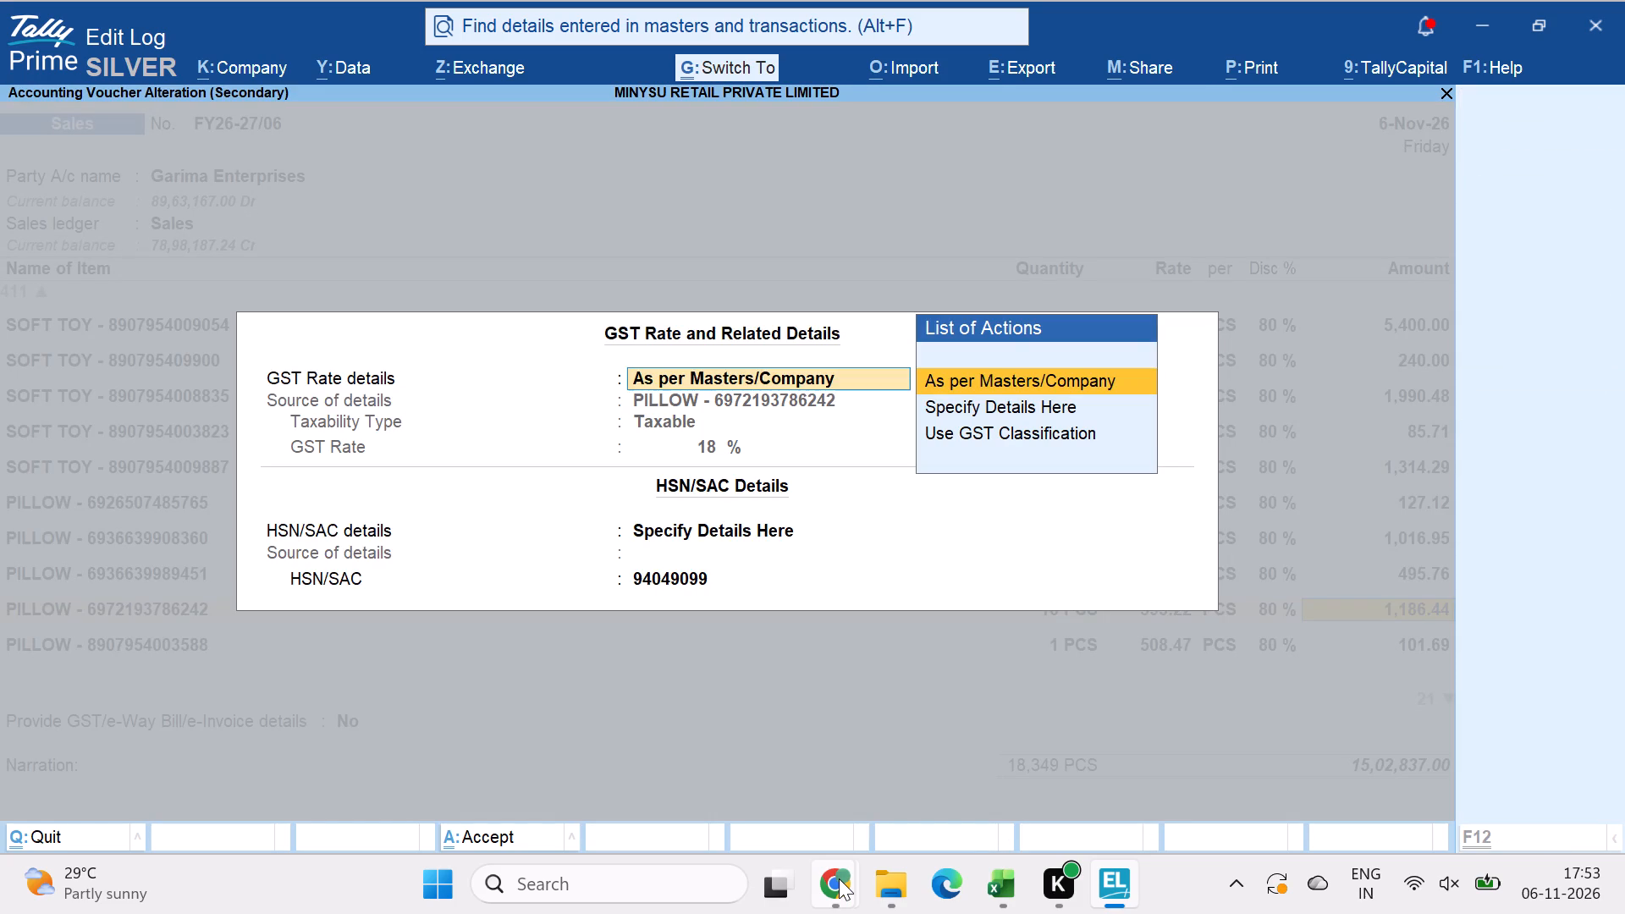
key(ctrl+a)
key(Return)
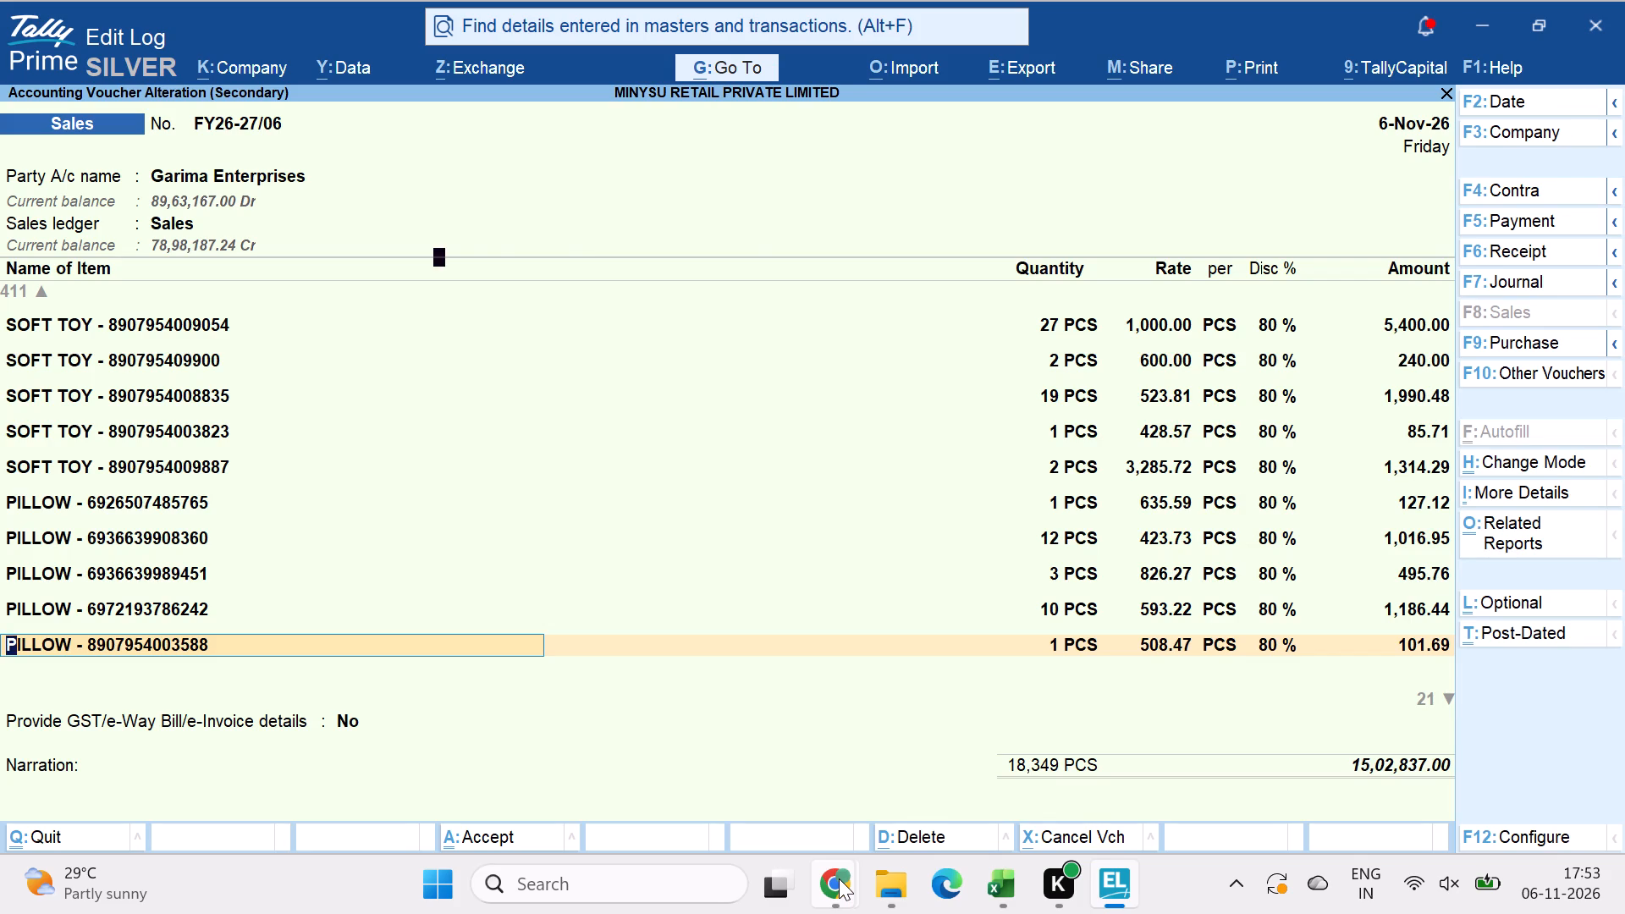
key(ctrl+a)
key(Return)
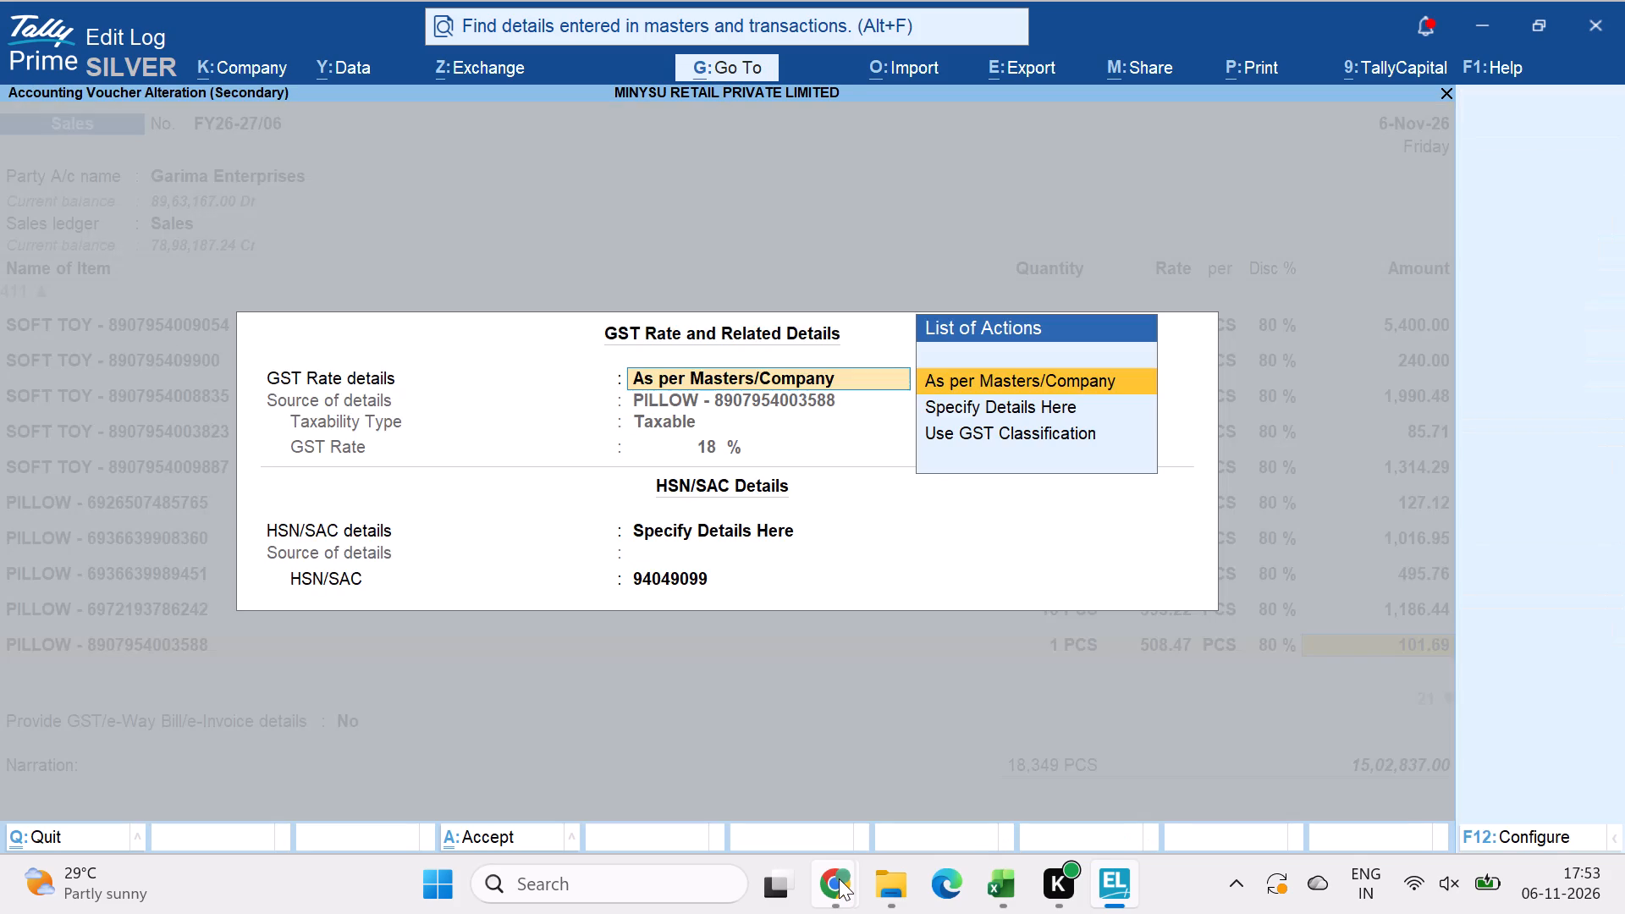
key(ctrl+a)
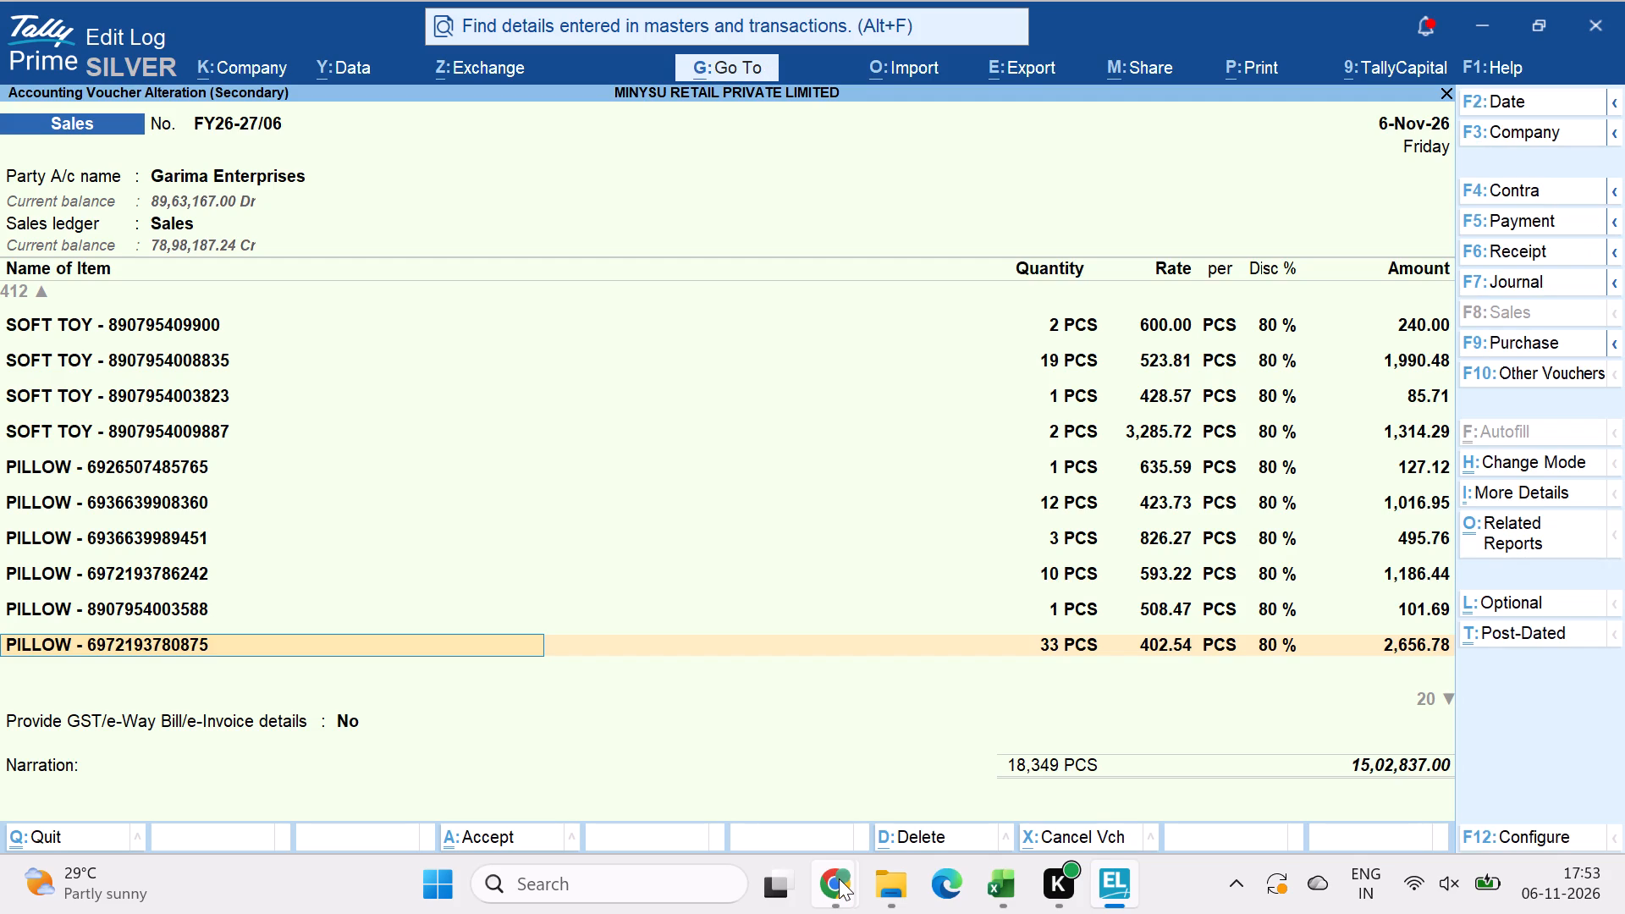
key(Return)
key(ctrl+a)
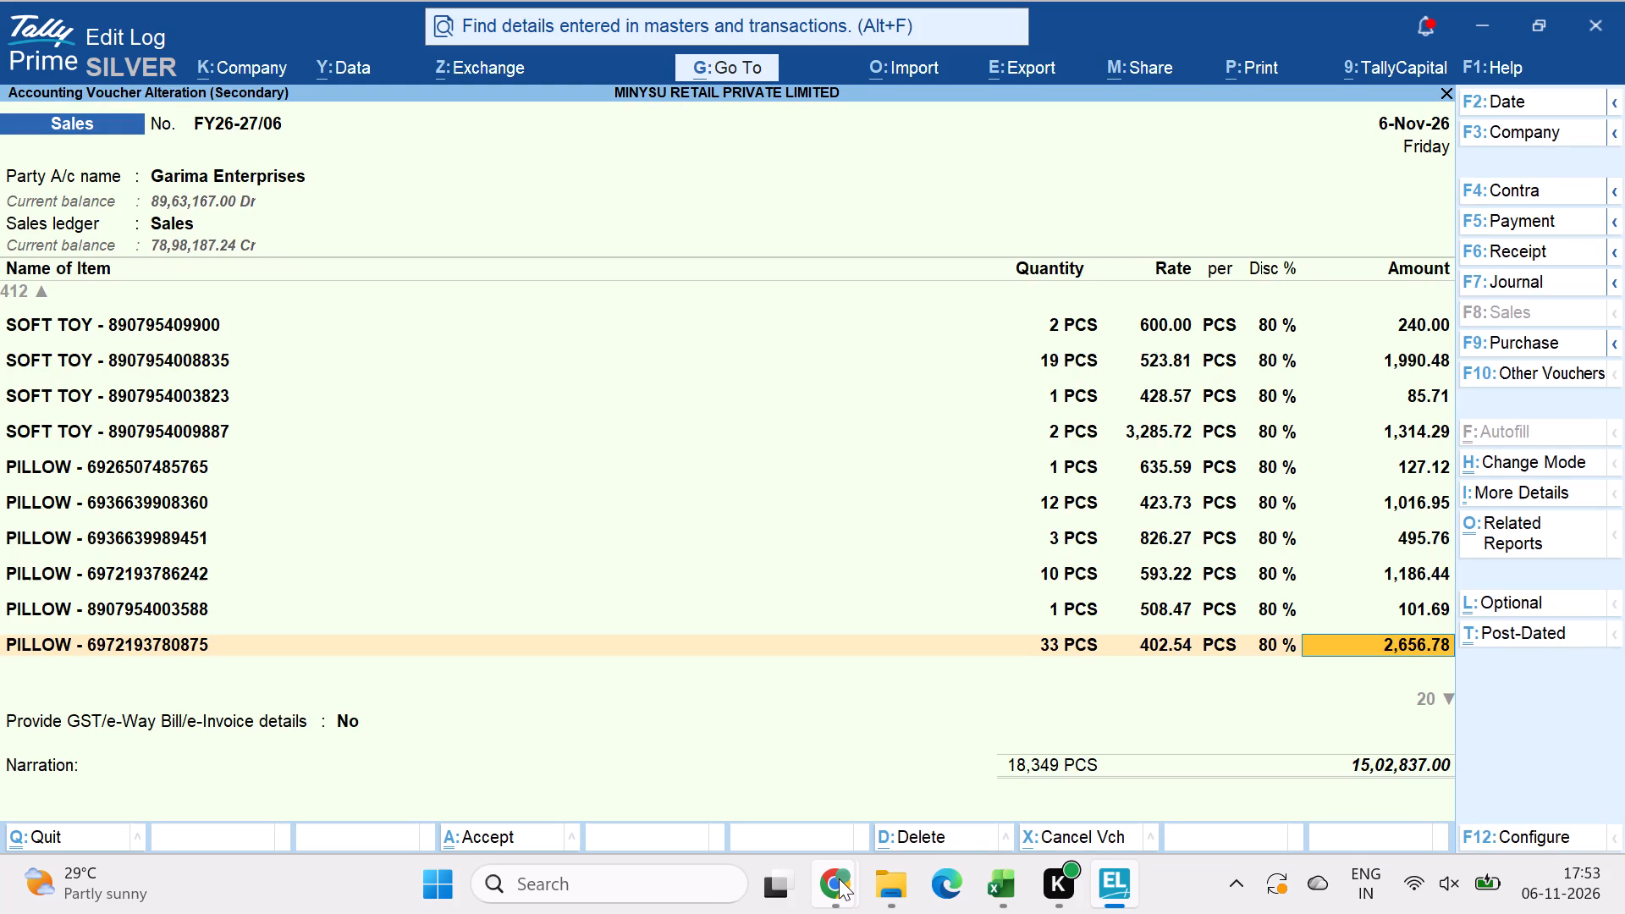
key(Return)
key(ctrl+a)
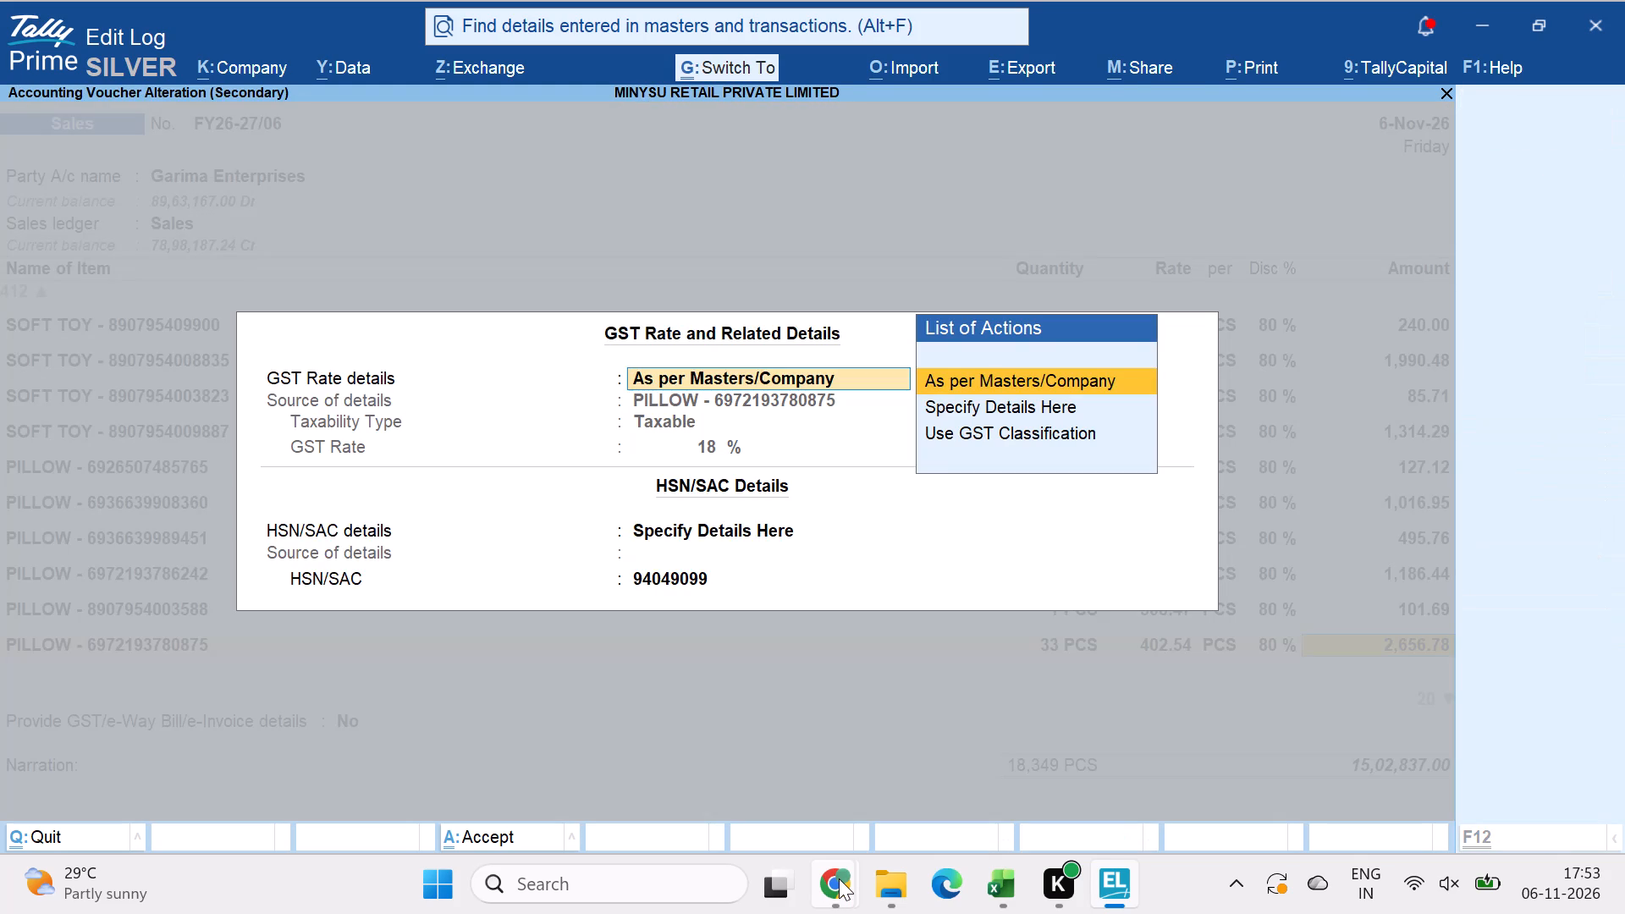
key(Return)
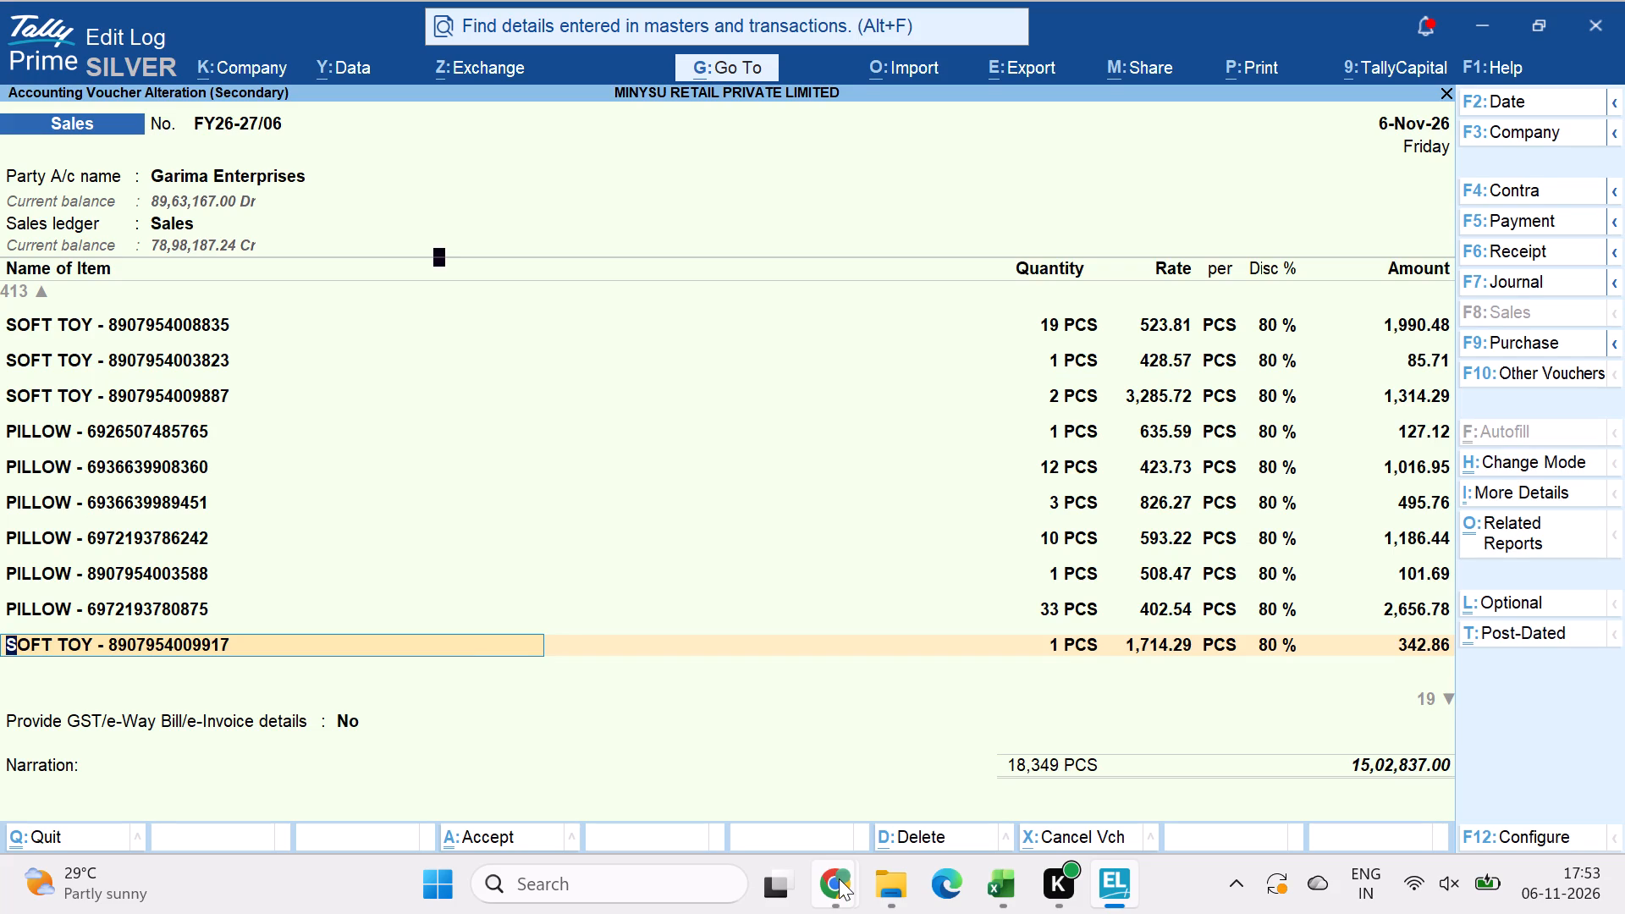
key(ctrl+a)
key(Down)
key(Down)
key(Down)
key(Down)
key(Down)
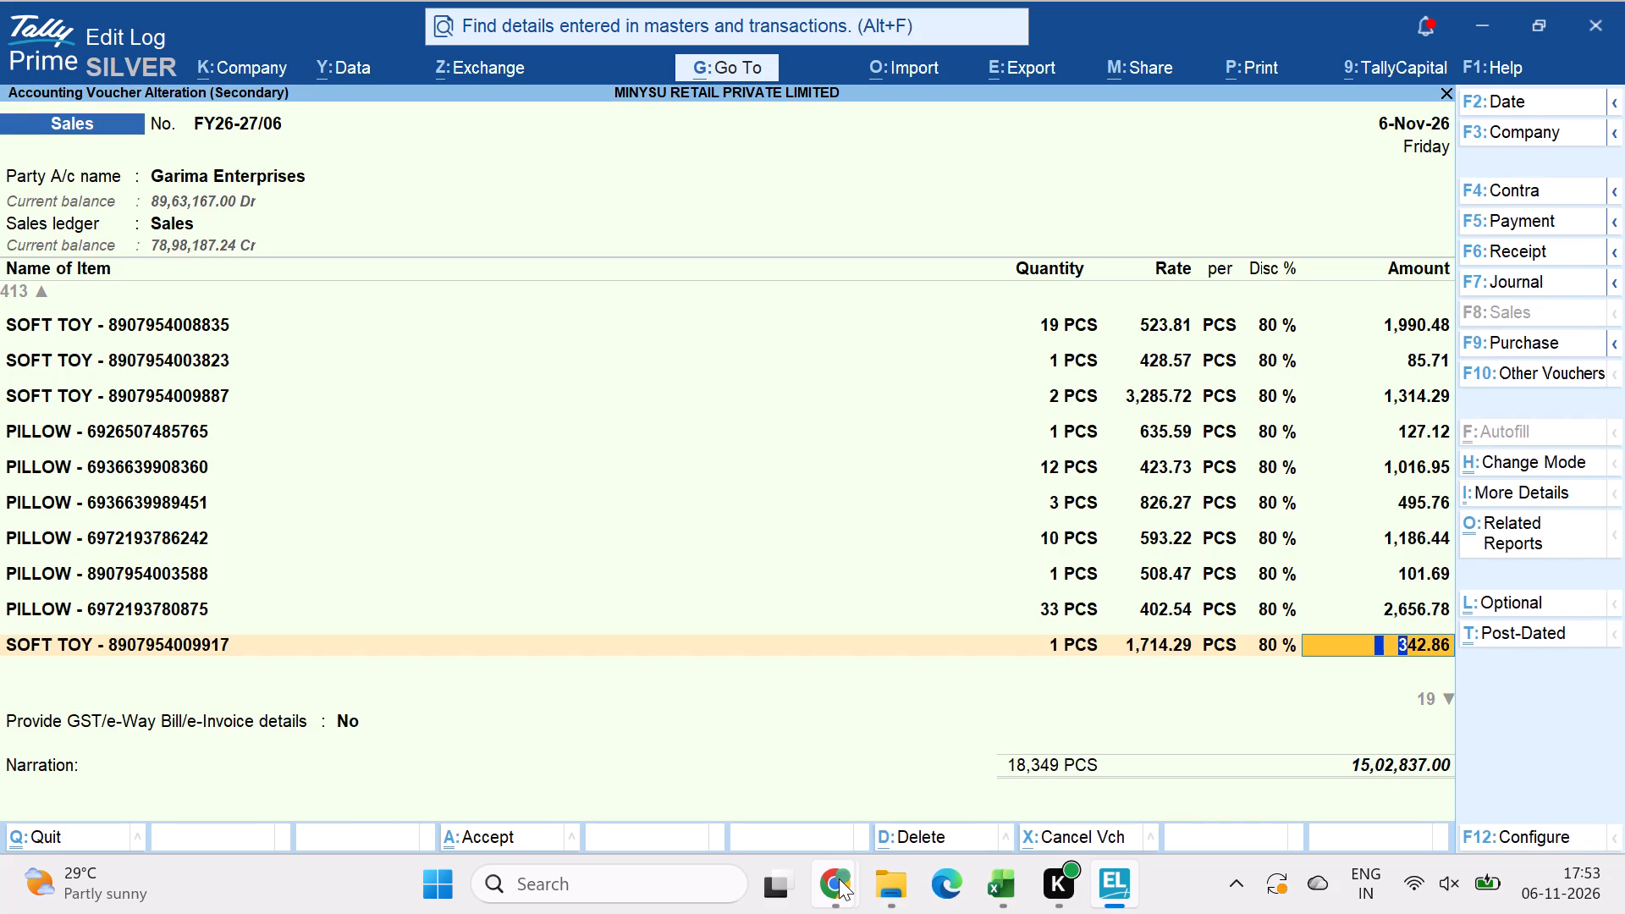
key(Down)
key(Down)
key(Down)
key(Down)
key(Down)
key(Down)
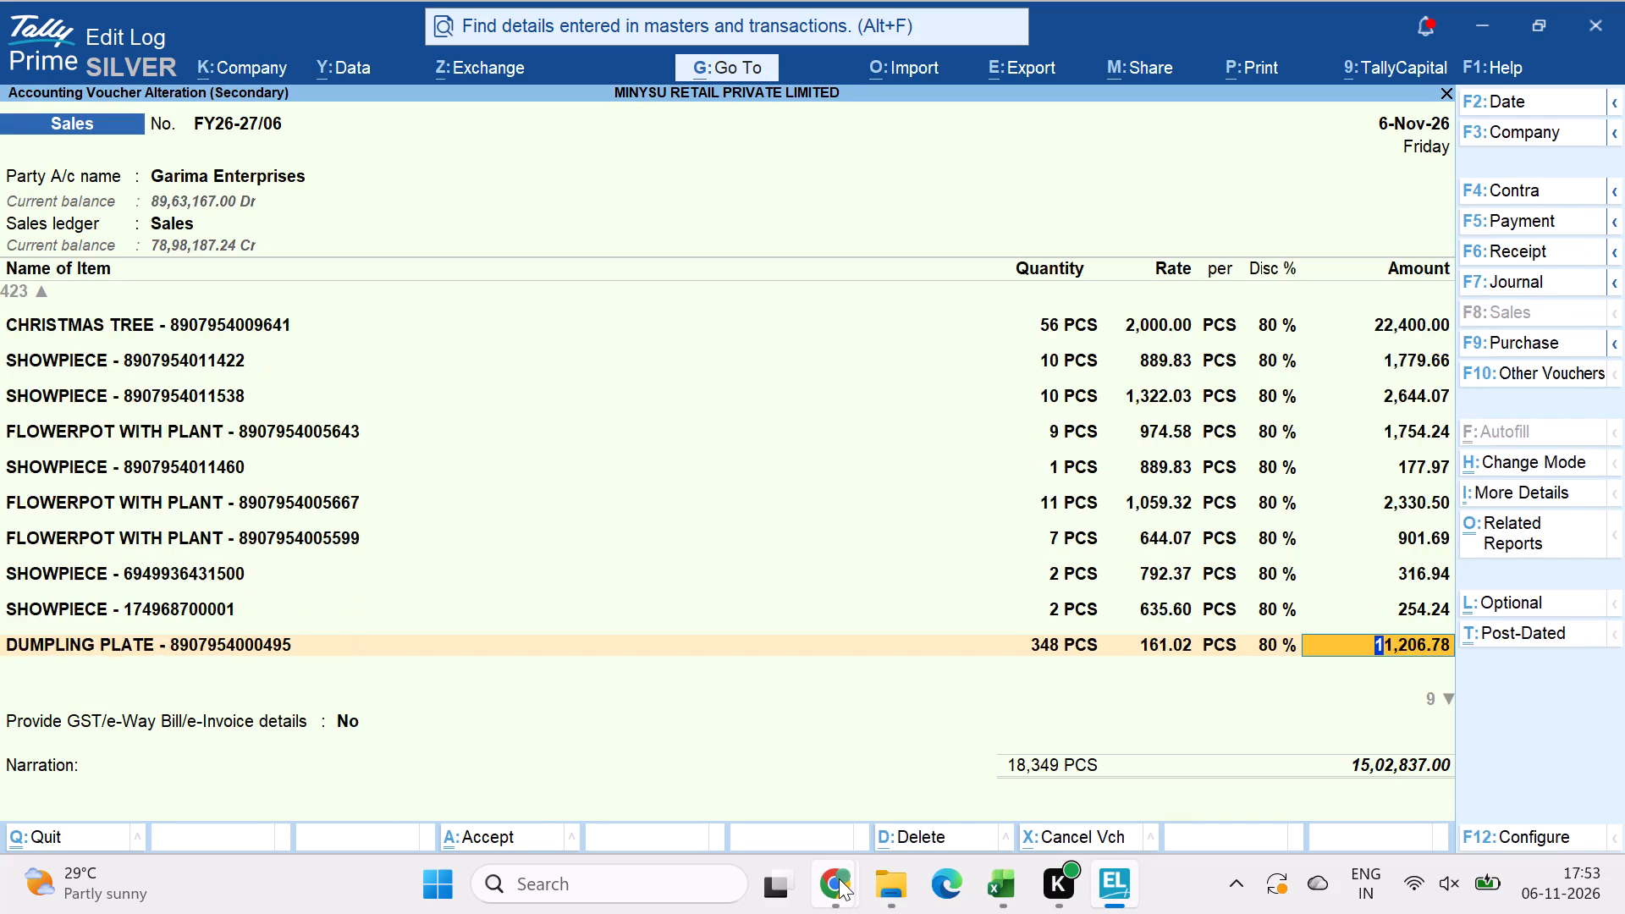
key(Down)
key(Down)
key(Down)
key(Down)
key(Down)
key(Down)
key(Down)
key(Down)
key(Down)
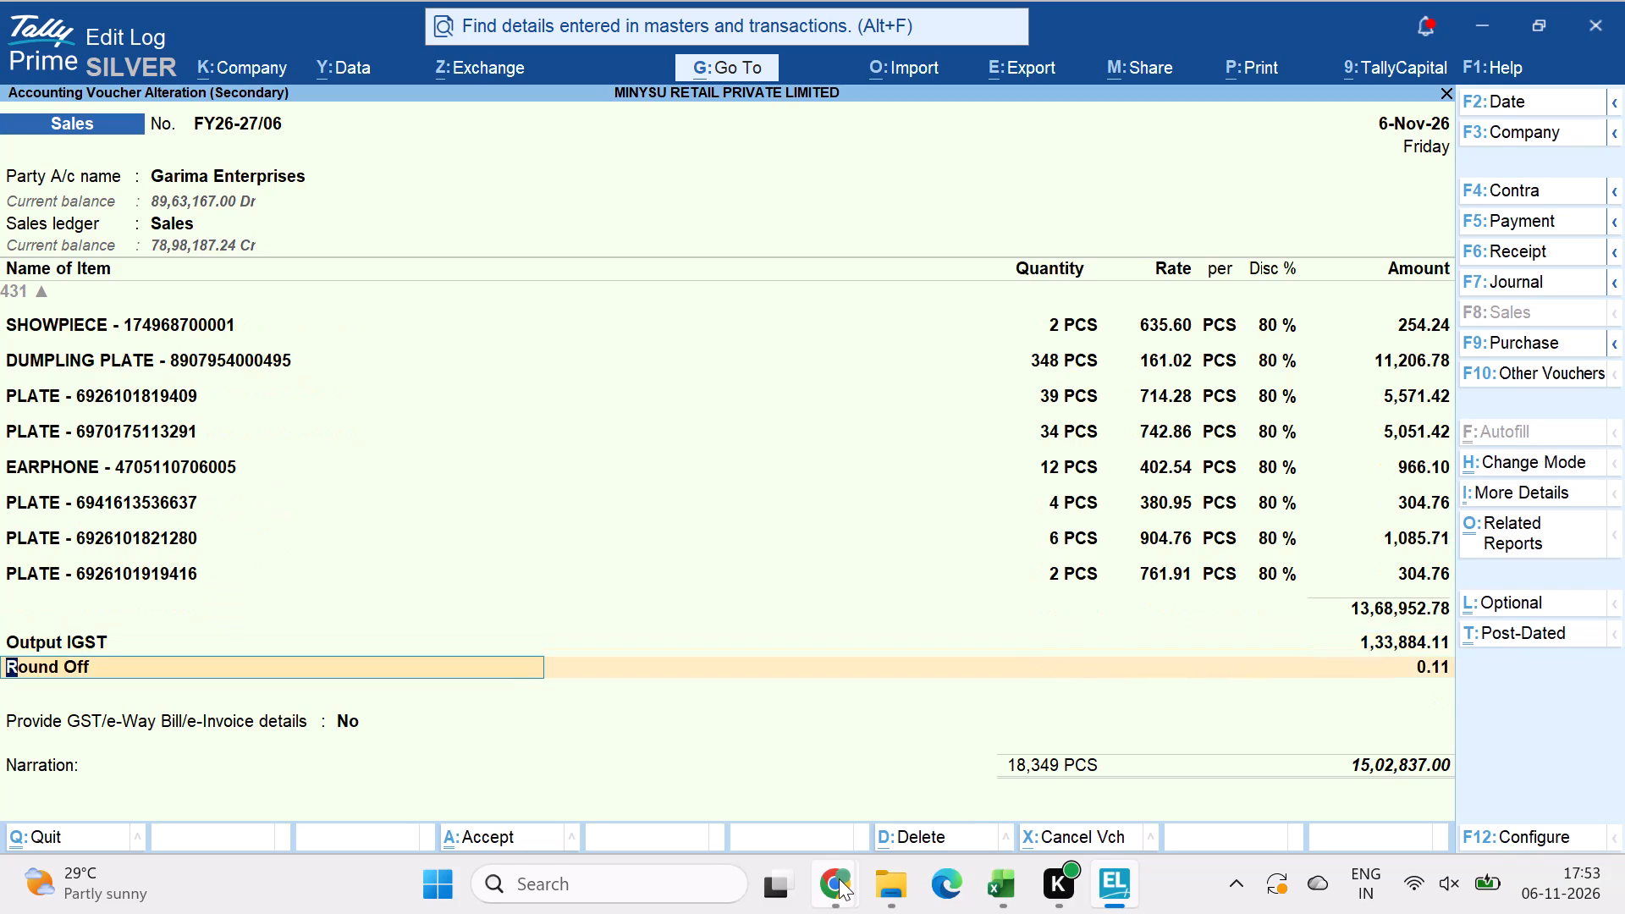
Set Provide GST/e-Way Bill/e-Invoice details to Yes and accept the statutory details, keeping Silligodi as the bill-to and ship-to place.
key(Return)
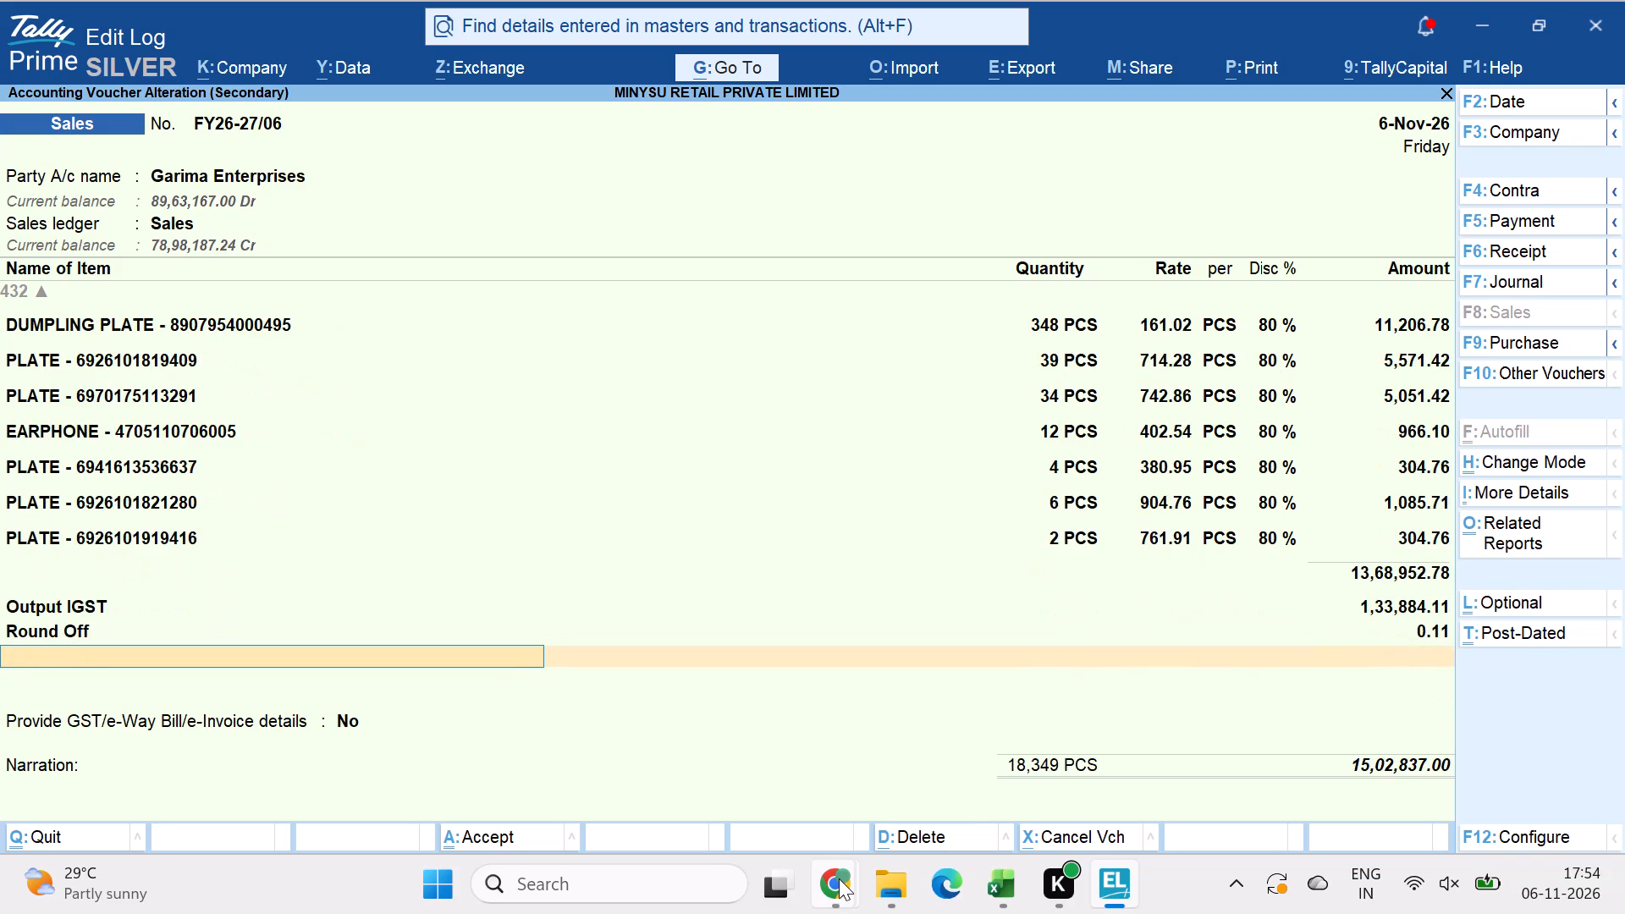
key(Down)
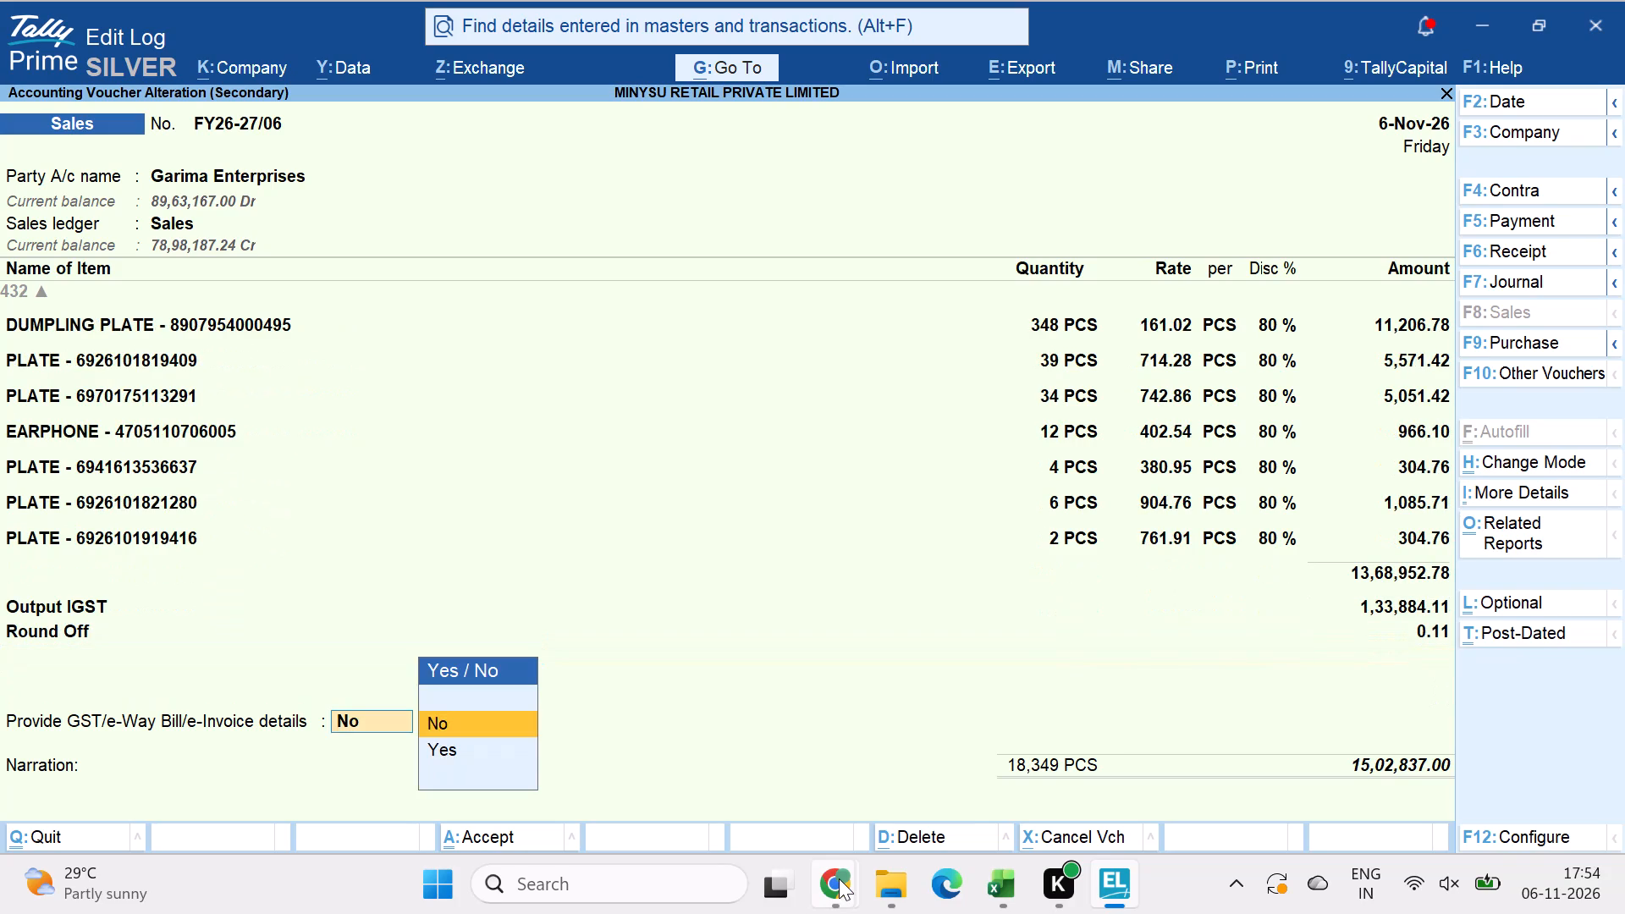
key(Return)
key(ctrl+a)
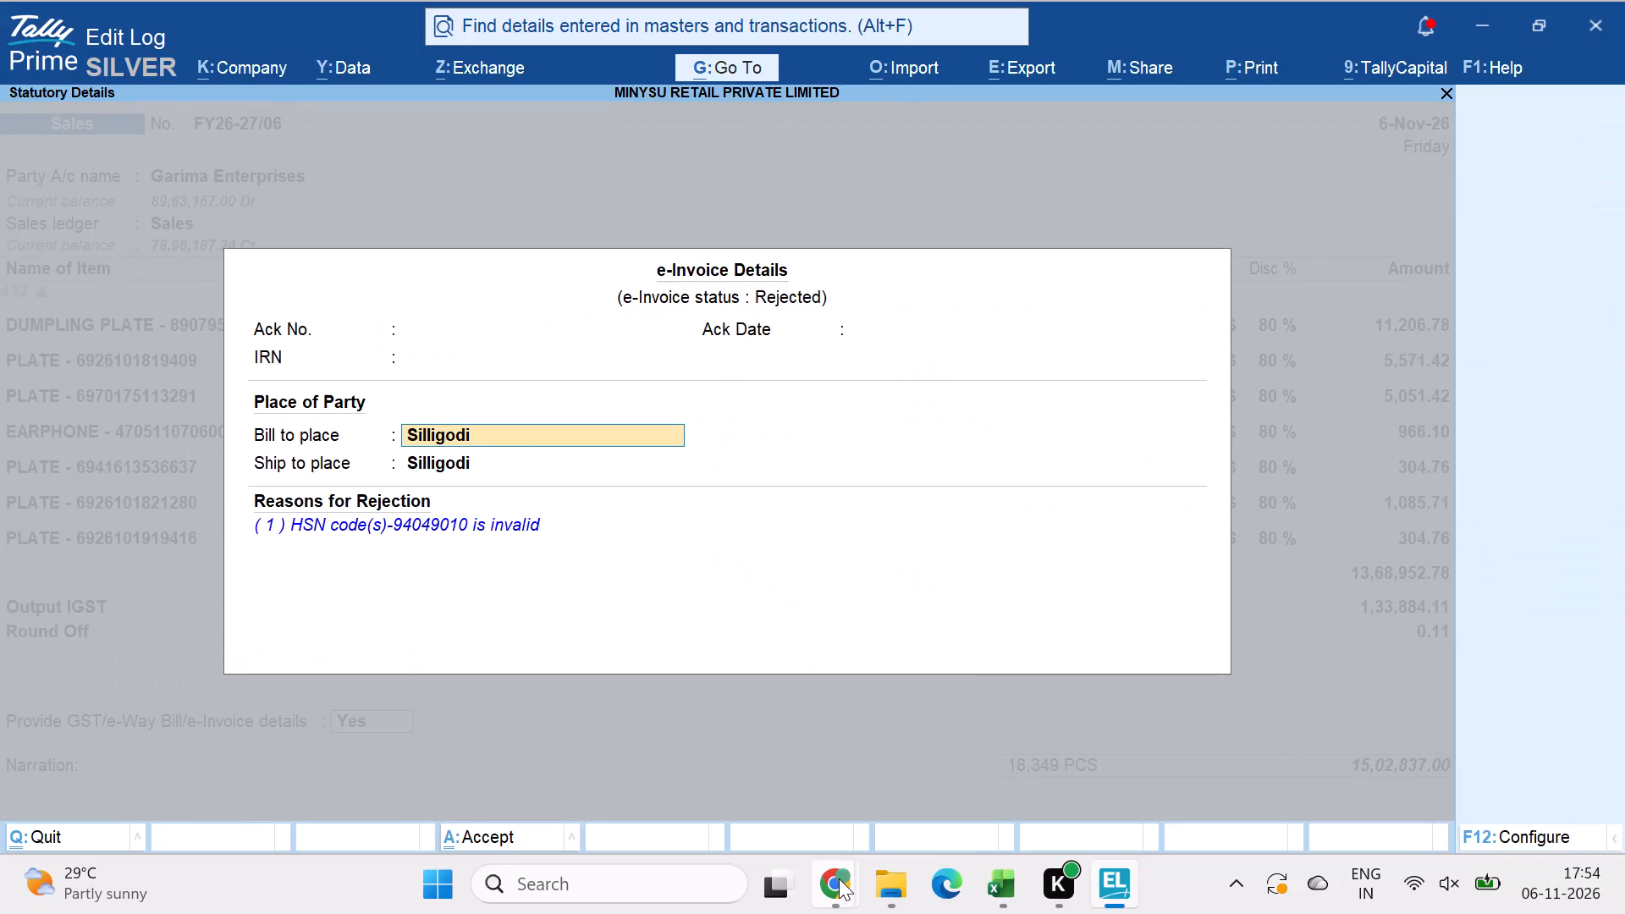
key(ctrl+a)
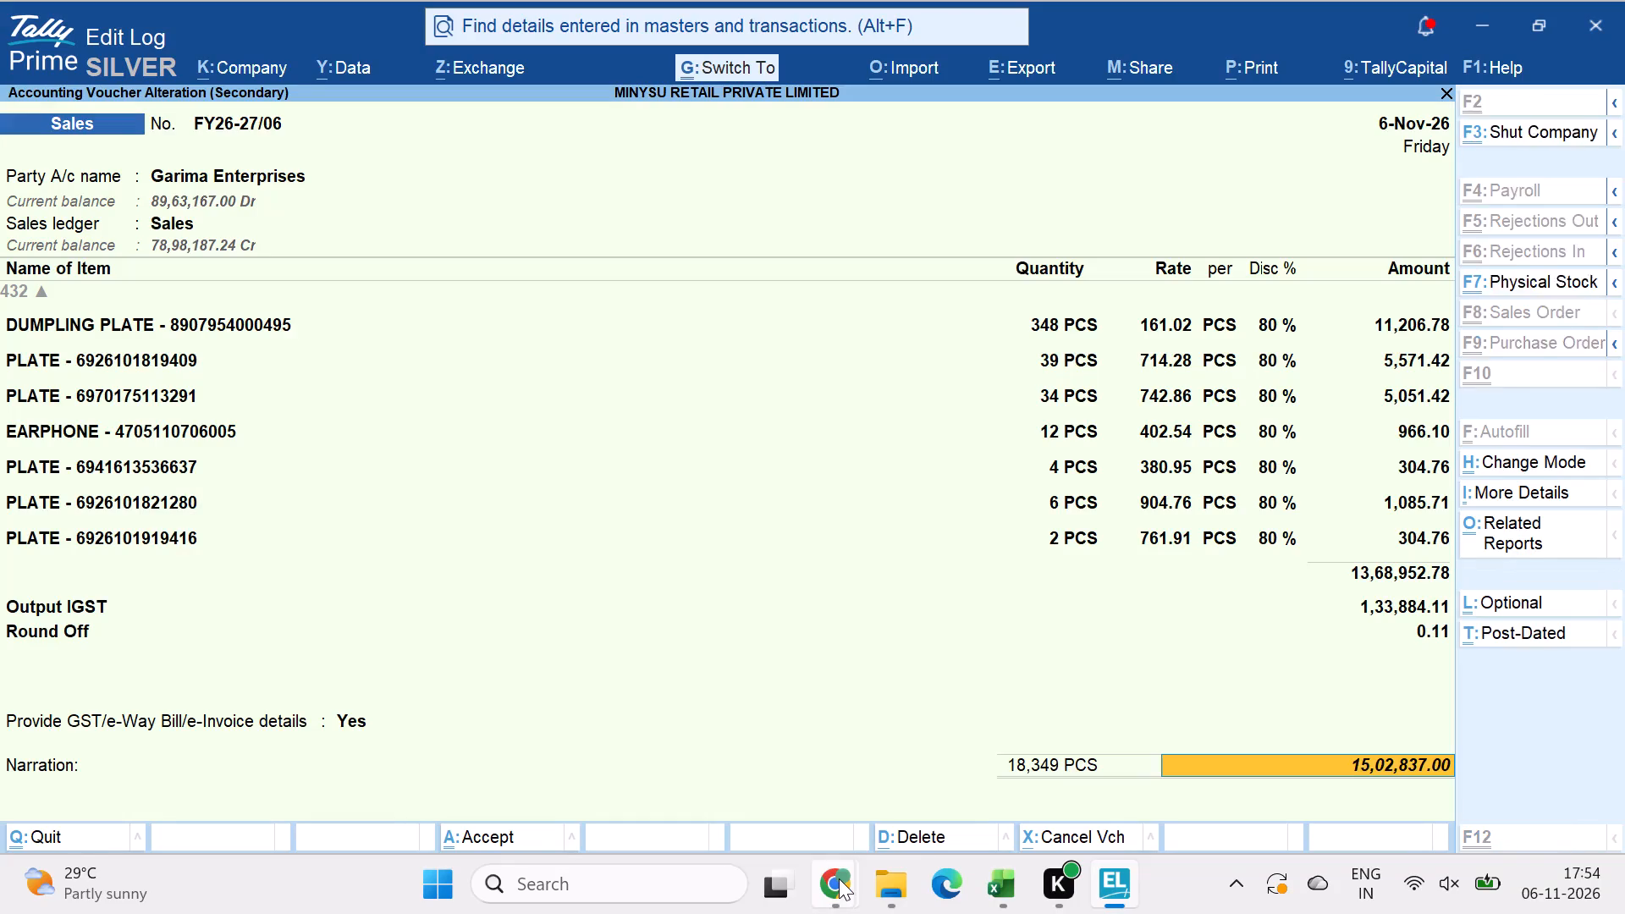
Save the voucher, accepting the modified GST and HSN/SAC details to resolve later, and send it for e-Invoice generation.
key(ctrl+a)
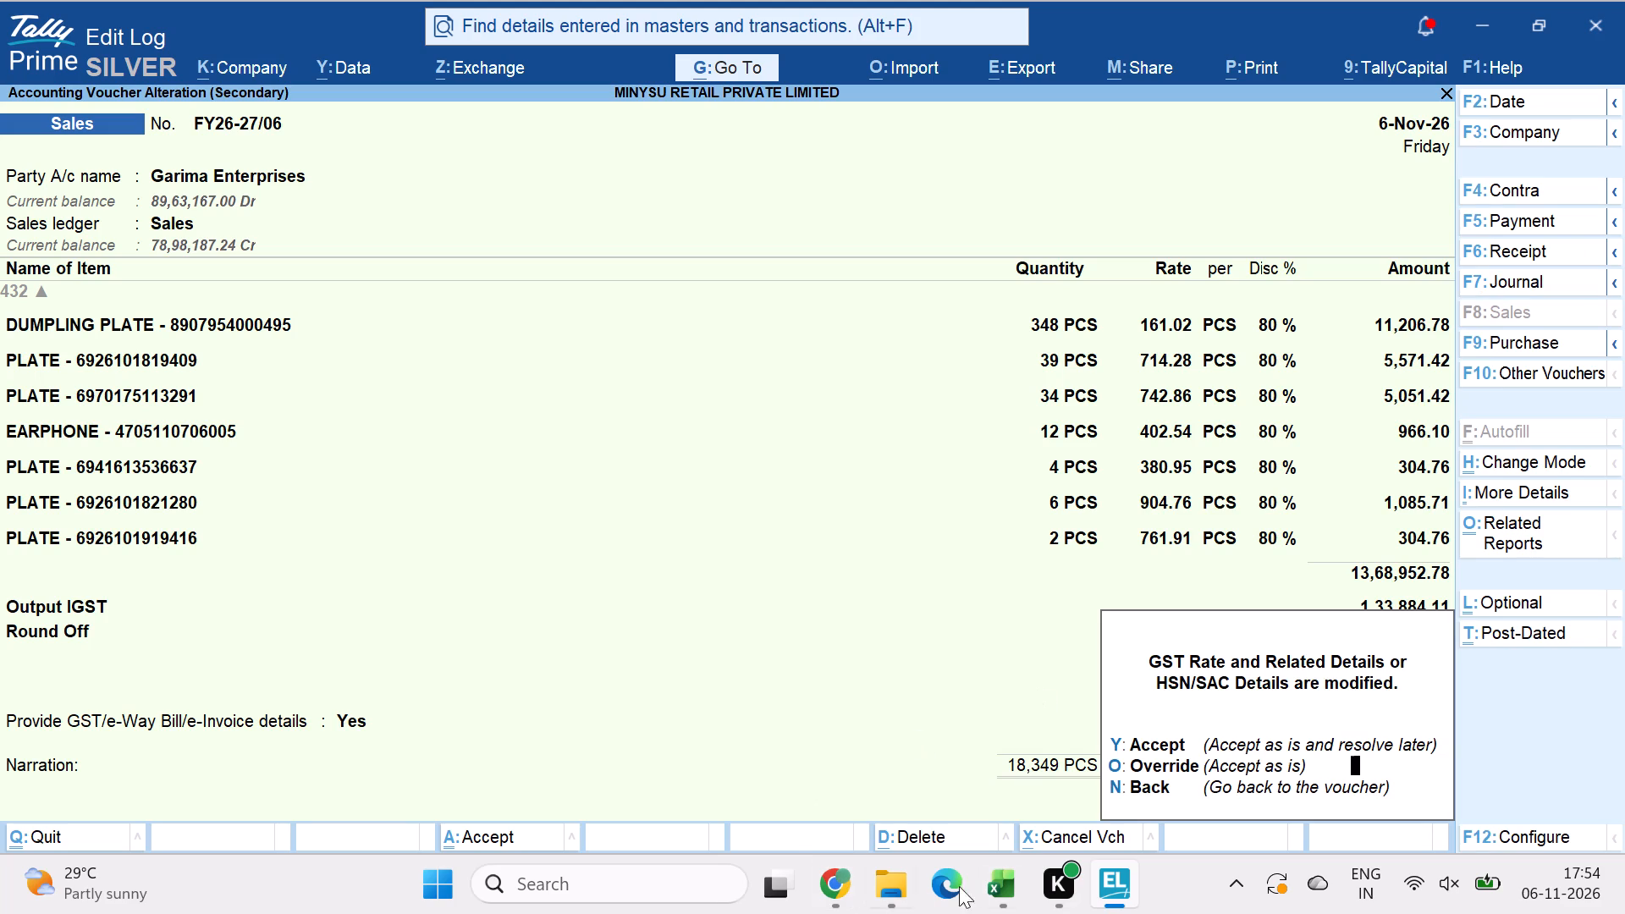
click(1117, 741)
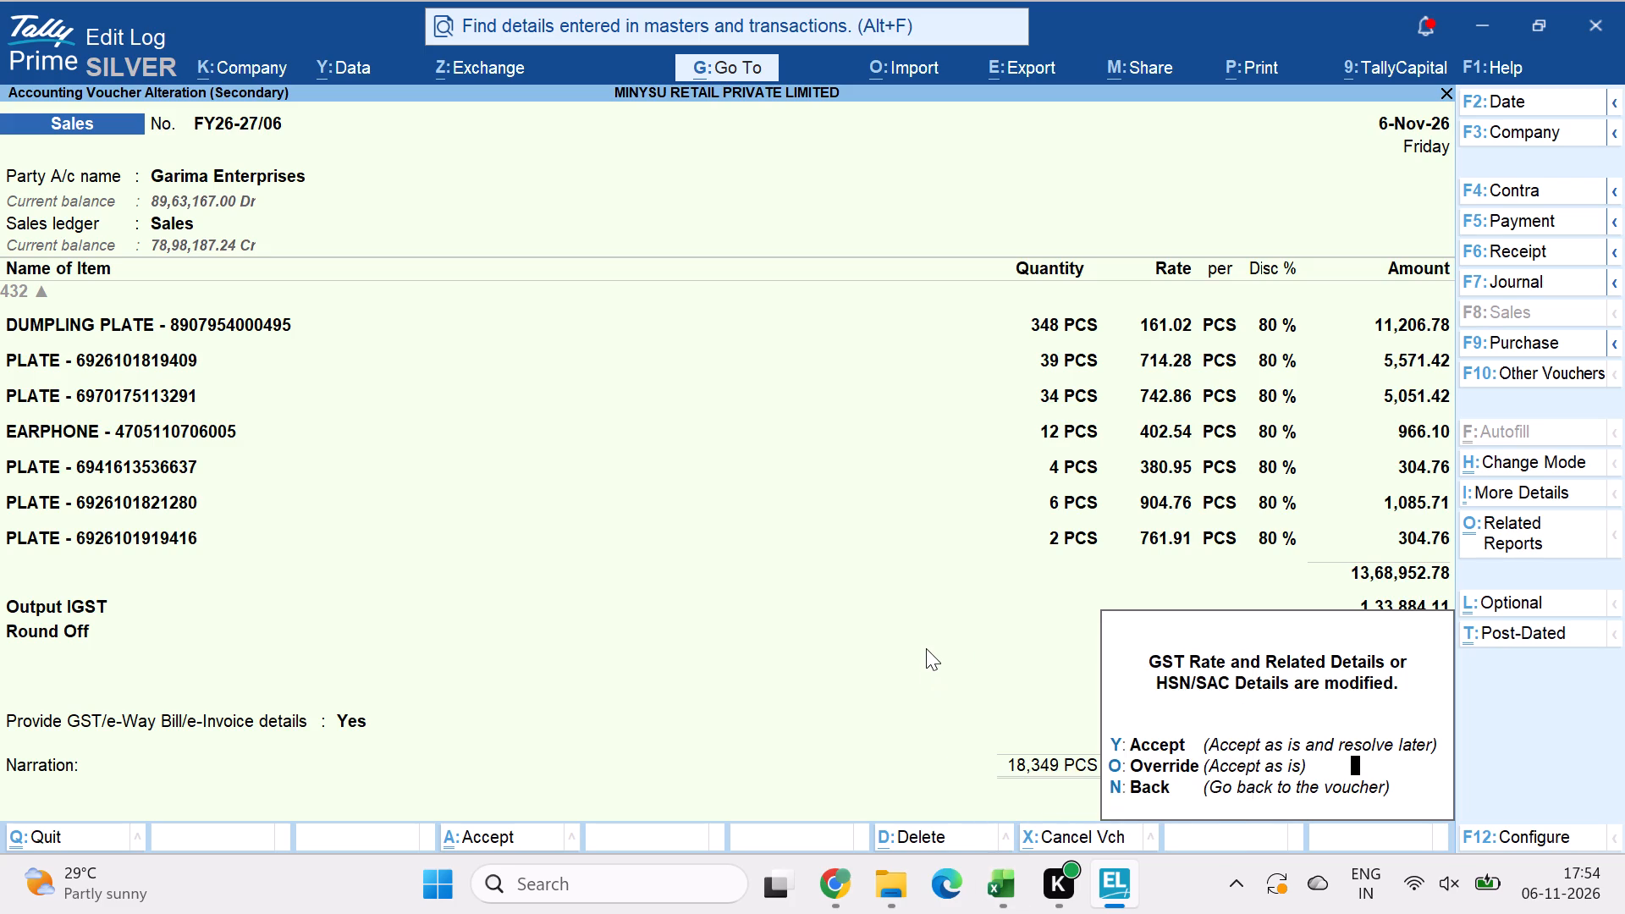
click(1110, 739)
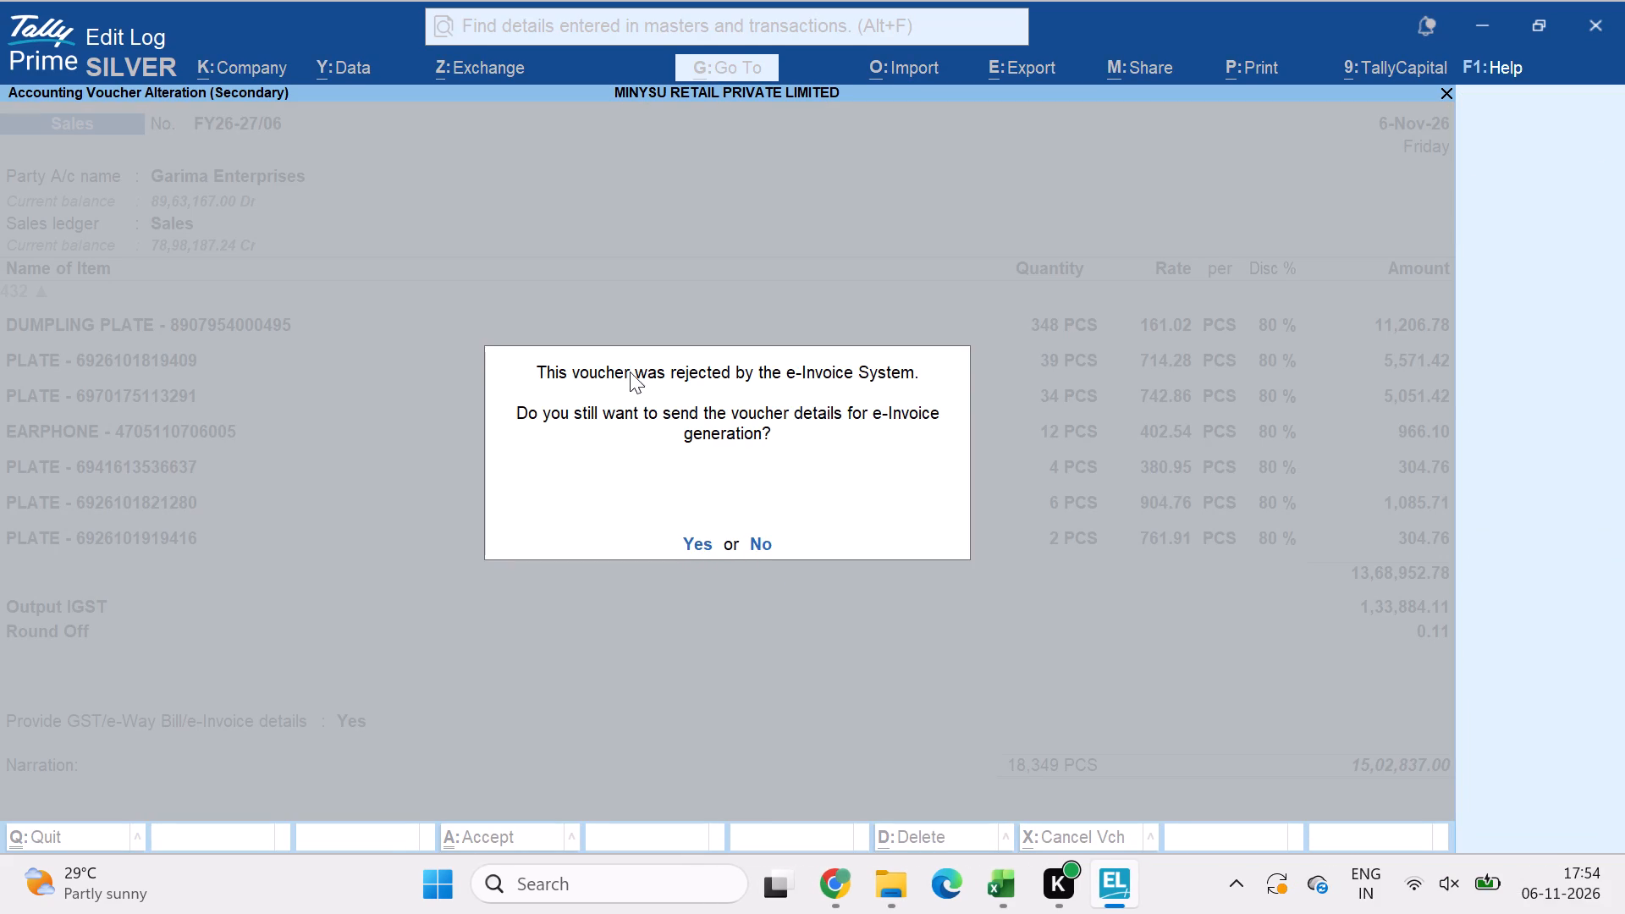
click(698, 541)
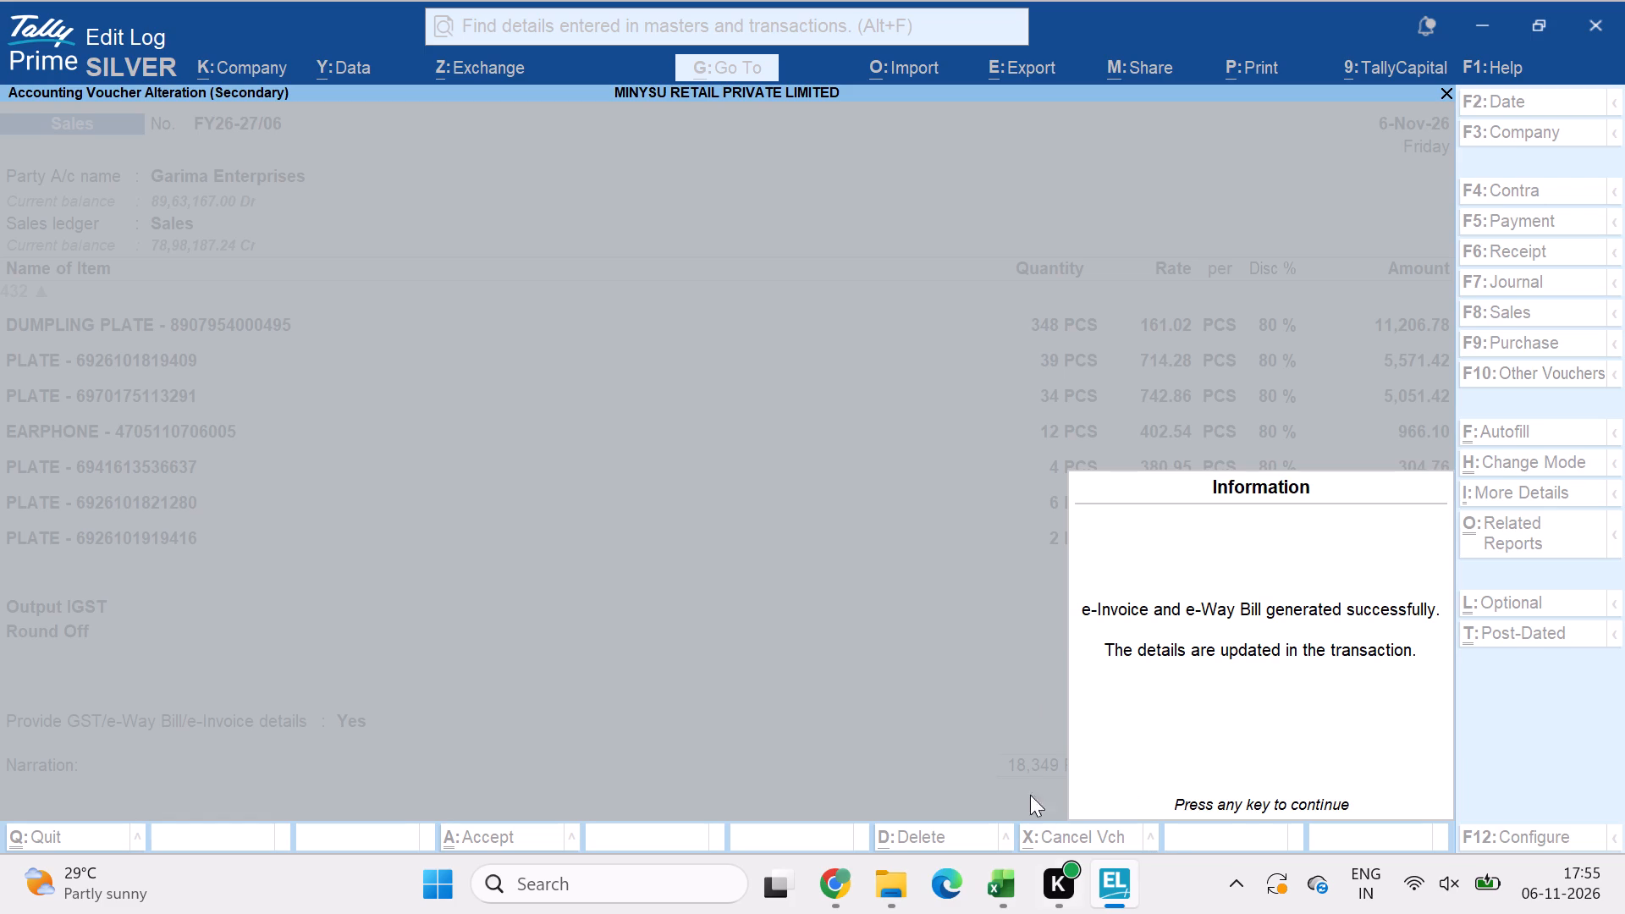
click(1254, 725)
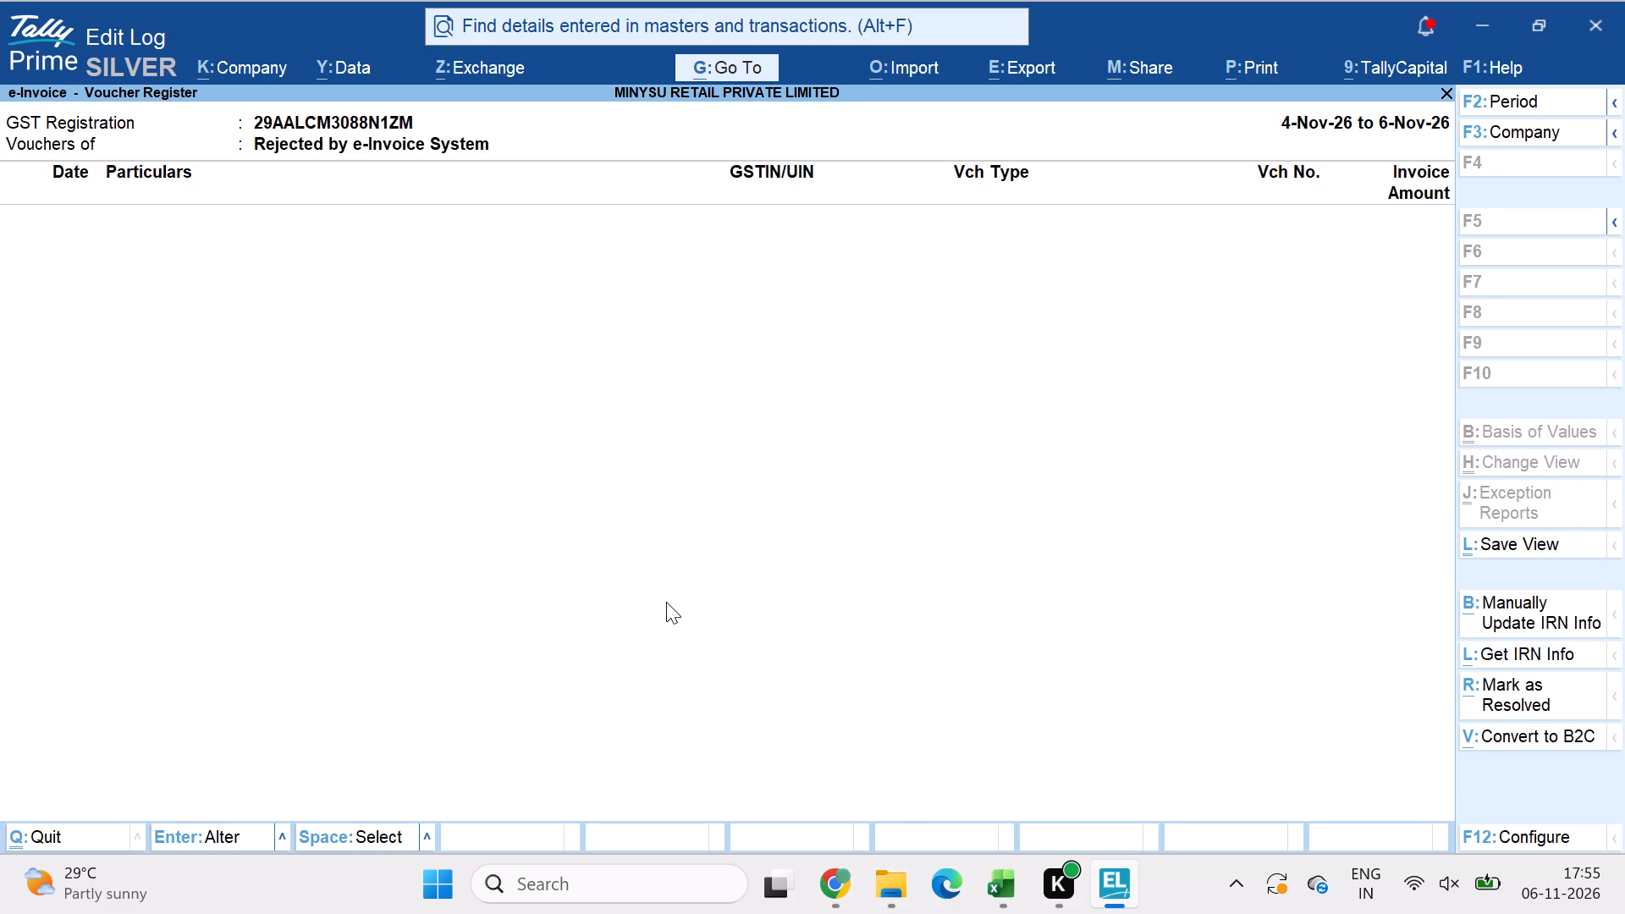
Open Garima Enterprises' sales voucher FY26-27/06 from the e-Invoice report's vouchers with IRN generated from the e-Invoice system.
key(Escape)
key(Escape)
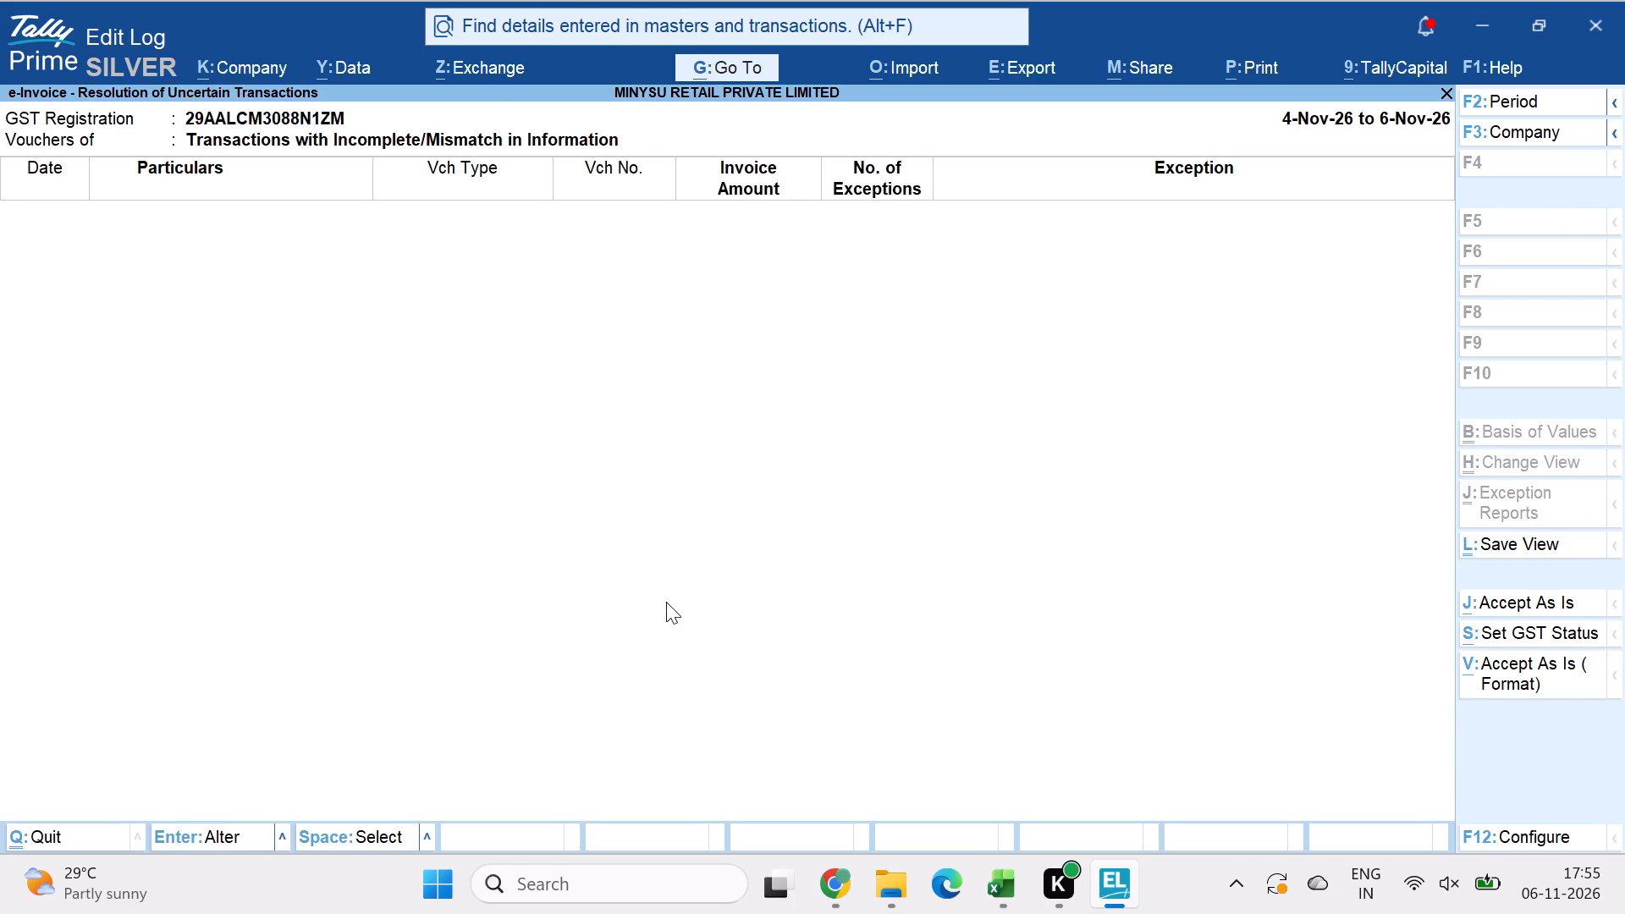
click(727, 63)
text(e in)
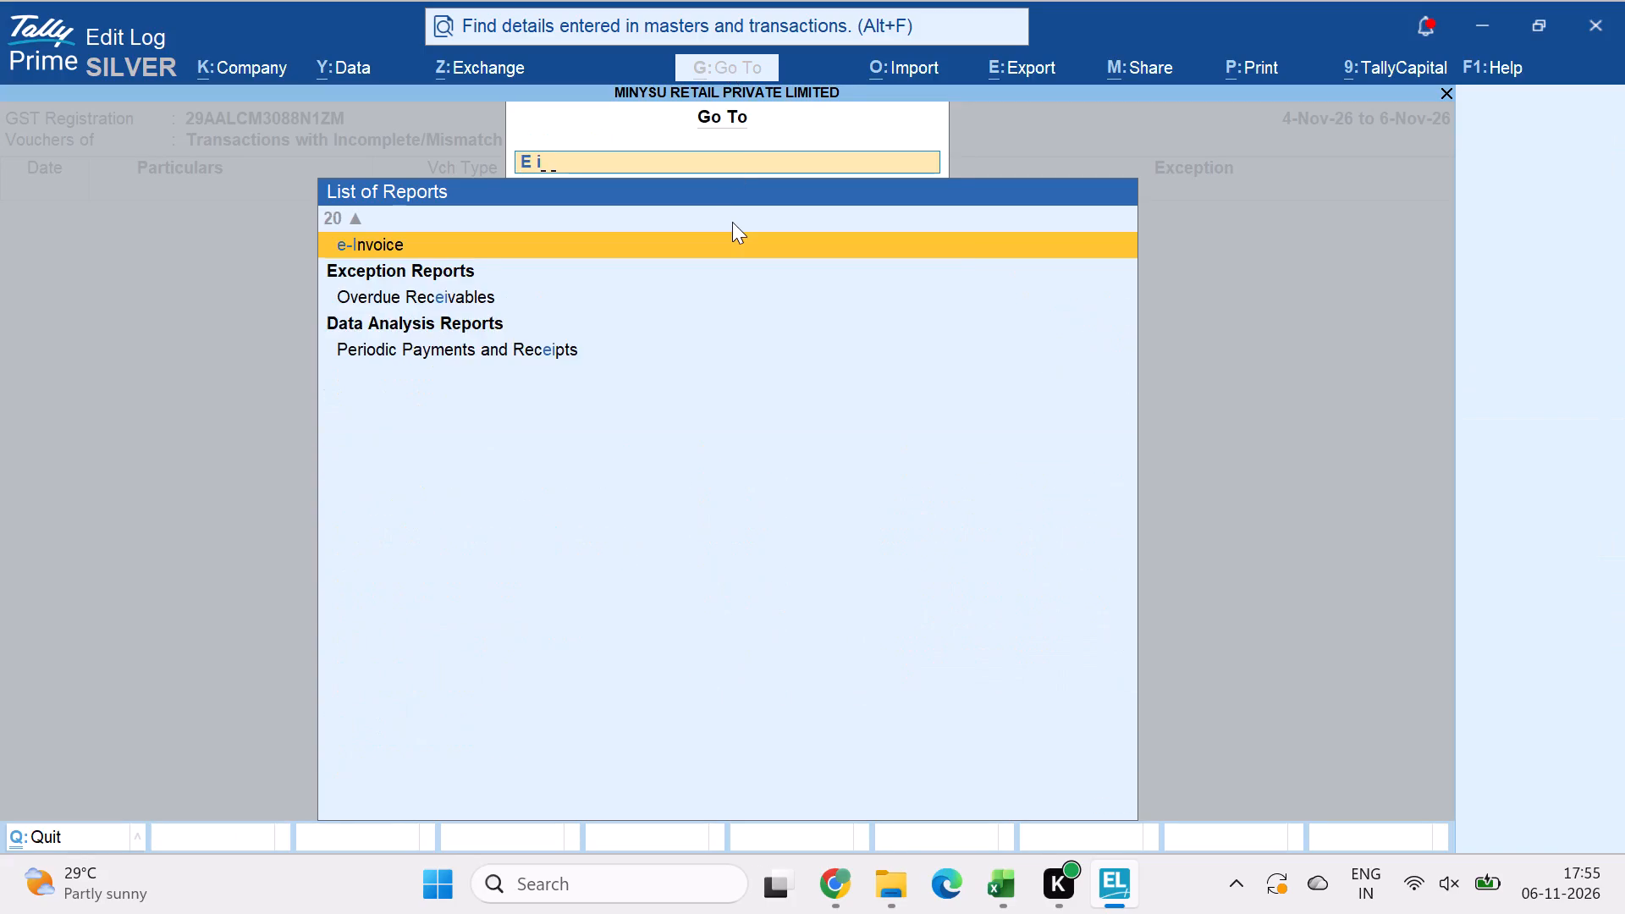
key(Return)
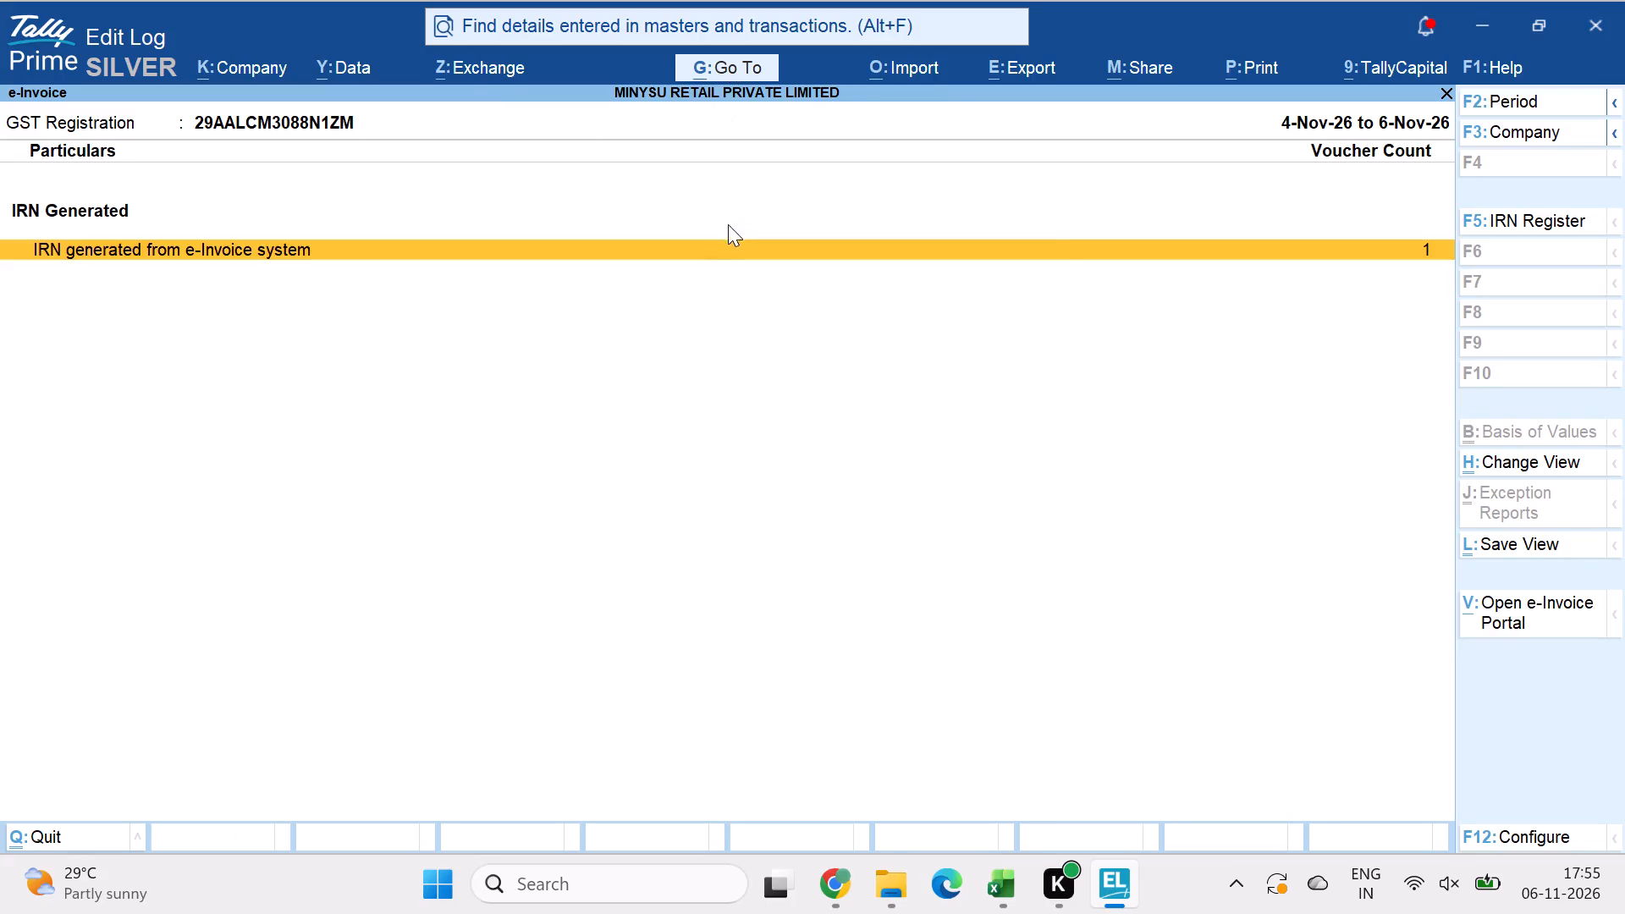
click(949, 257)
key(Return)
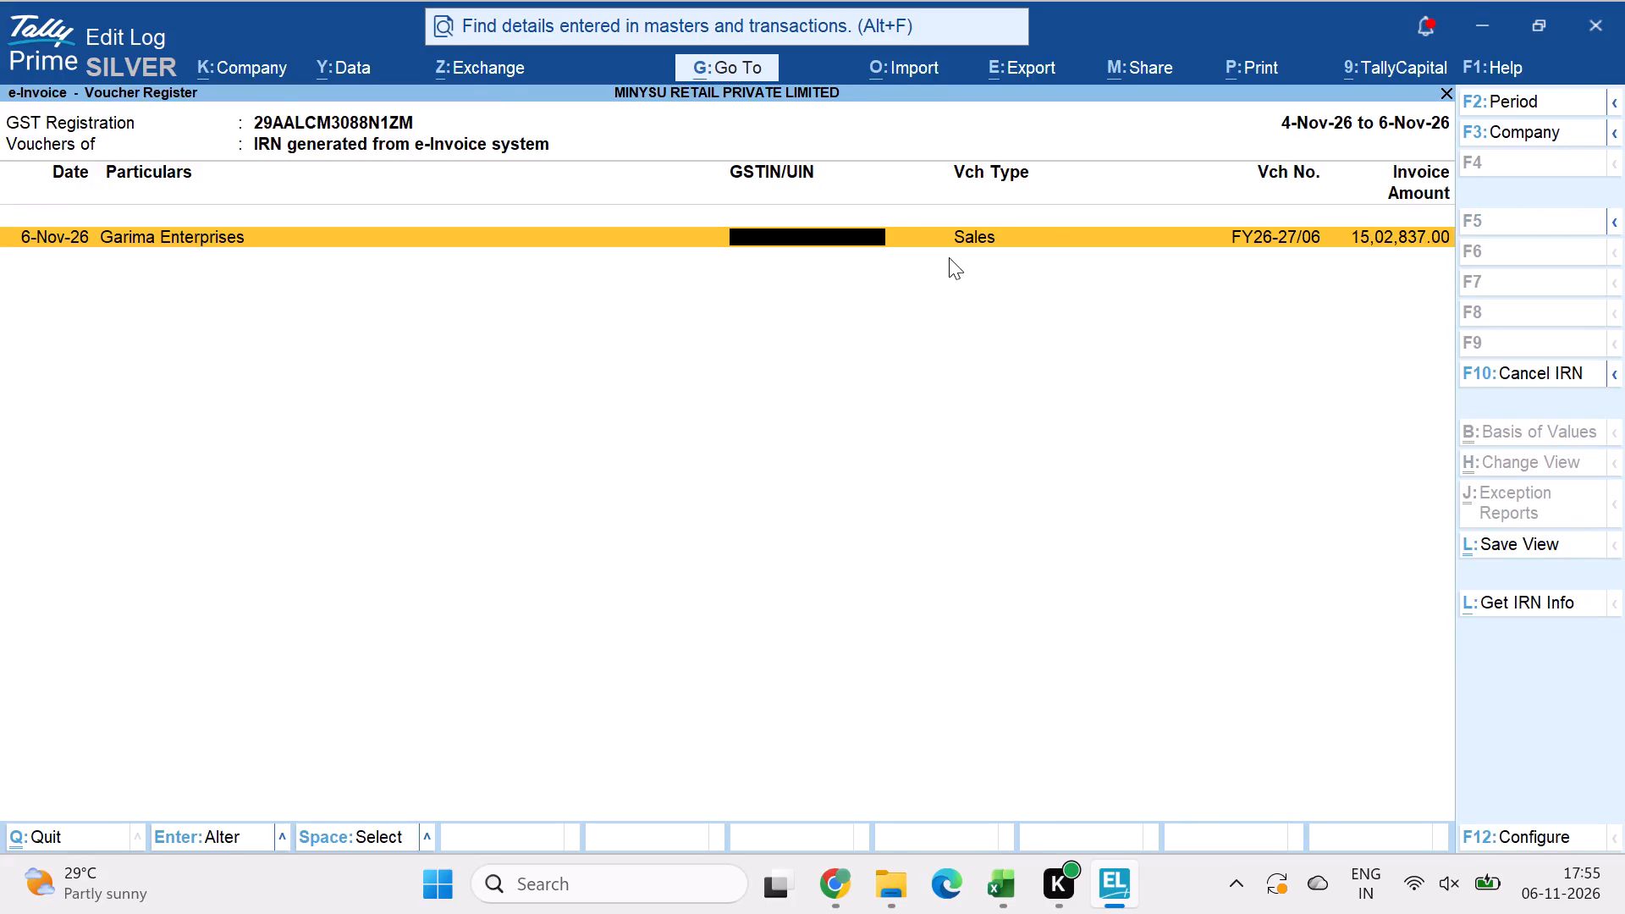
key(Return)
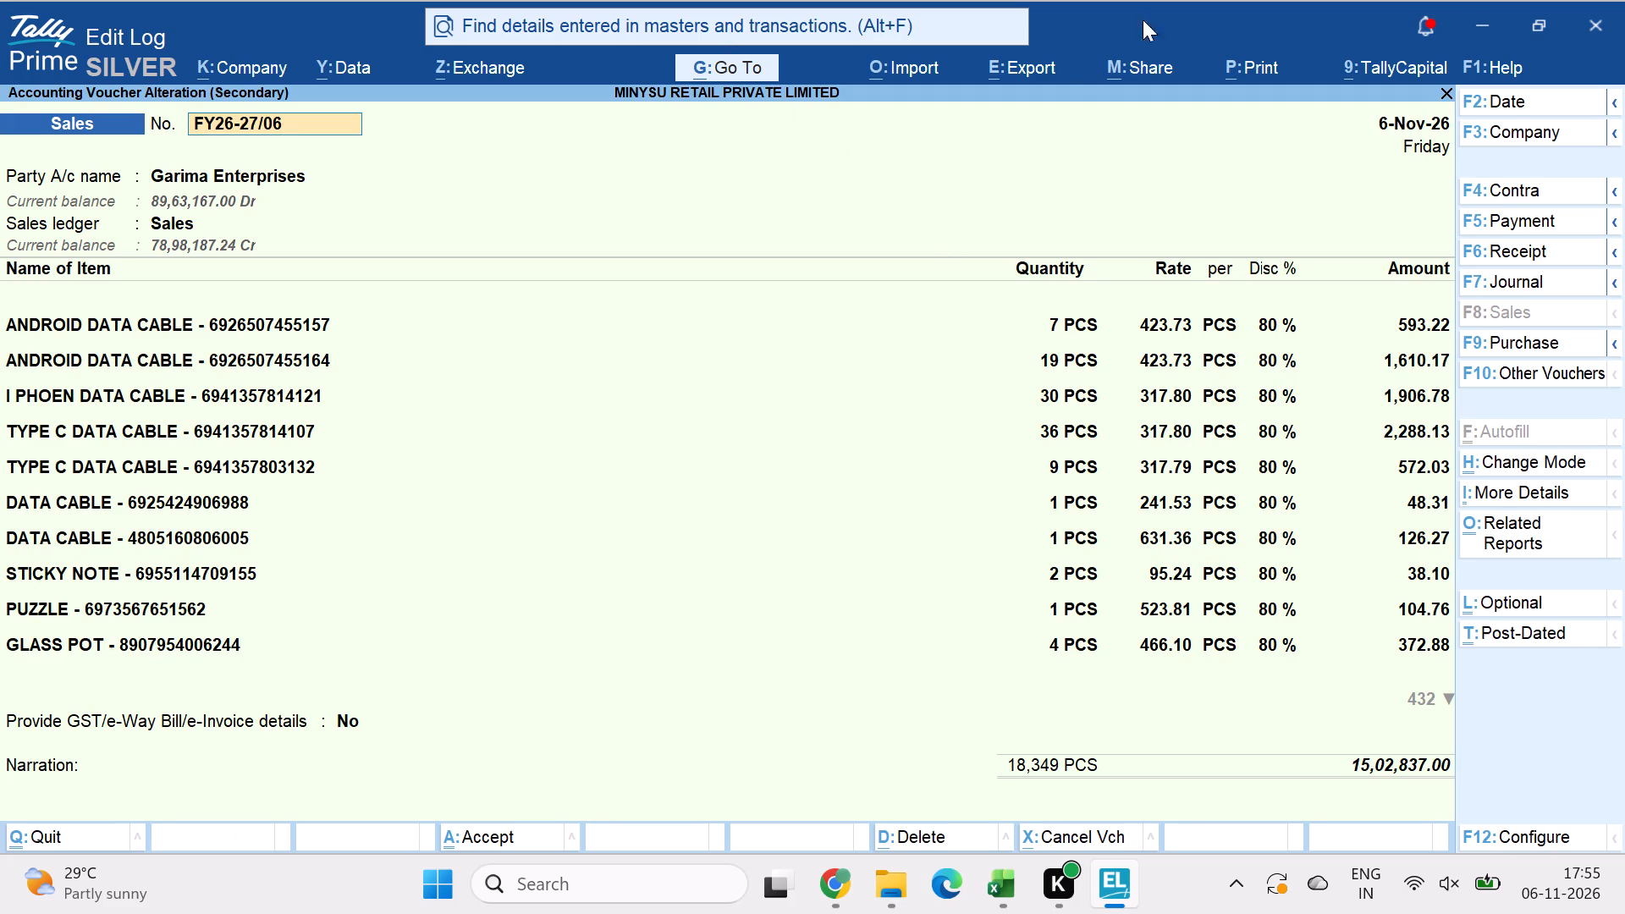
Print voucher FY26-27/06 as a Tax Invoice with Microsoft Print to PDF and browse the Desktop for where to save it.
click(1248, 58)
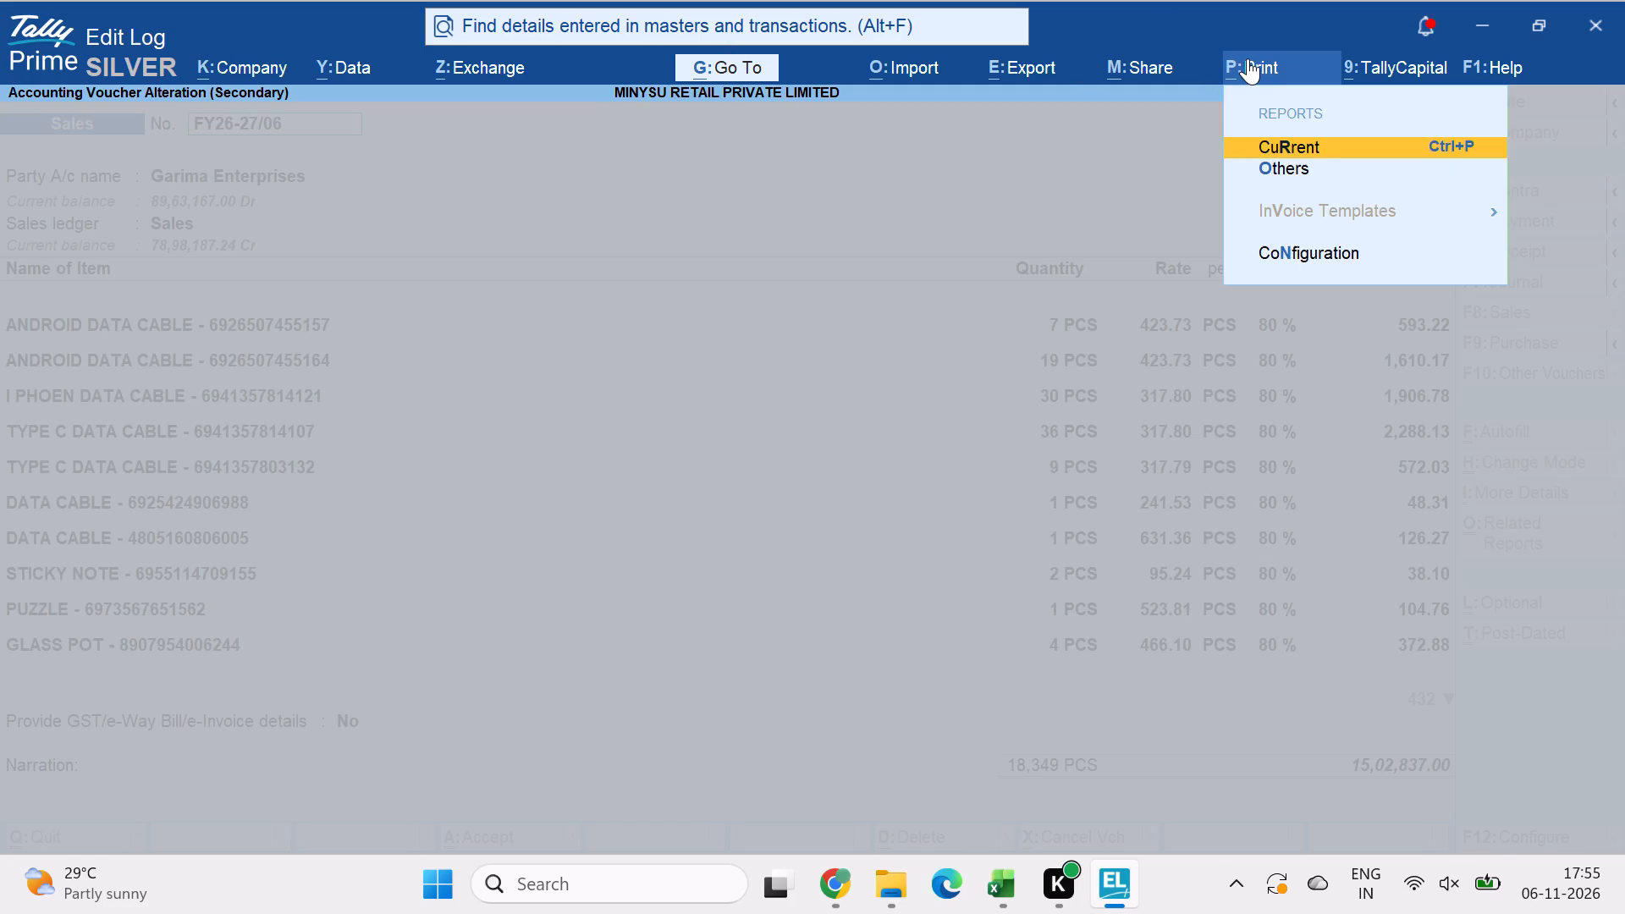
click(1312, 146)
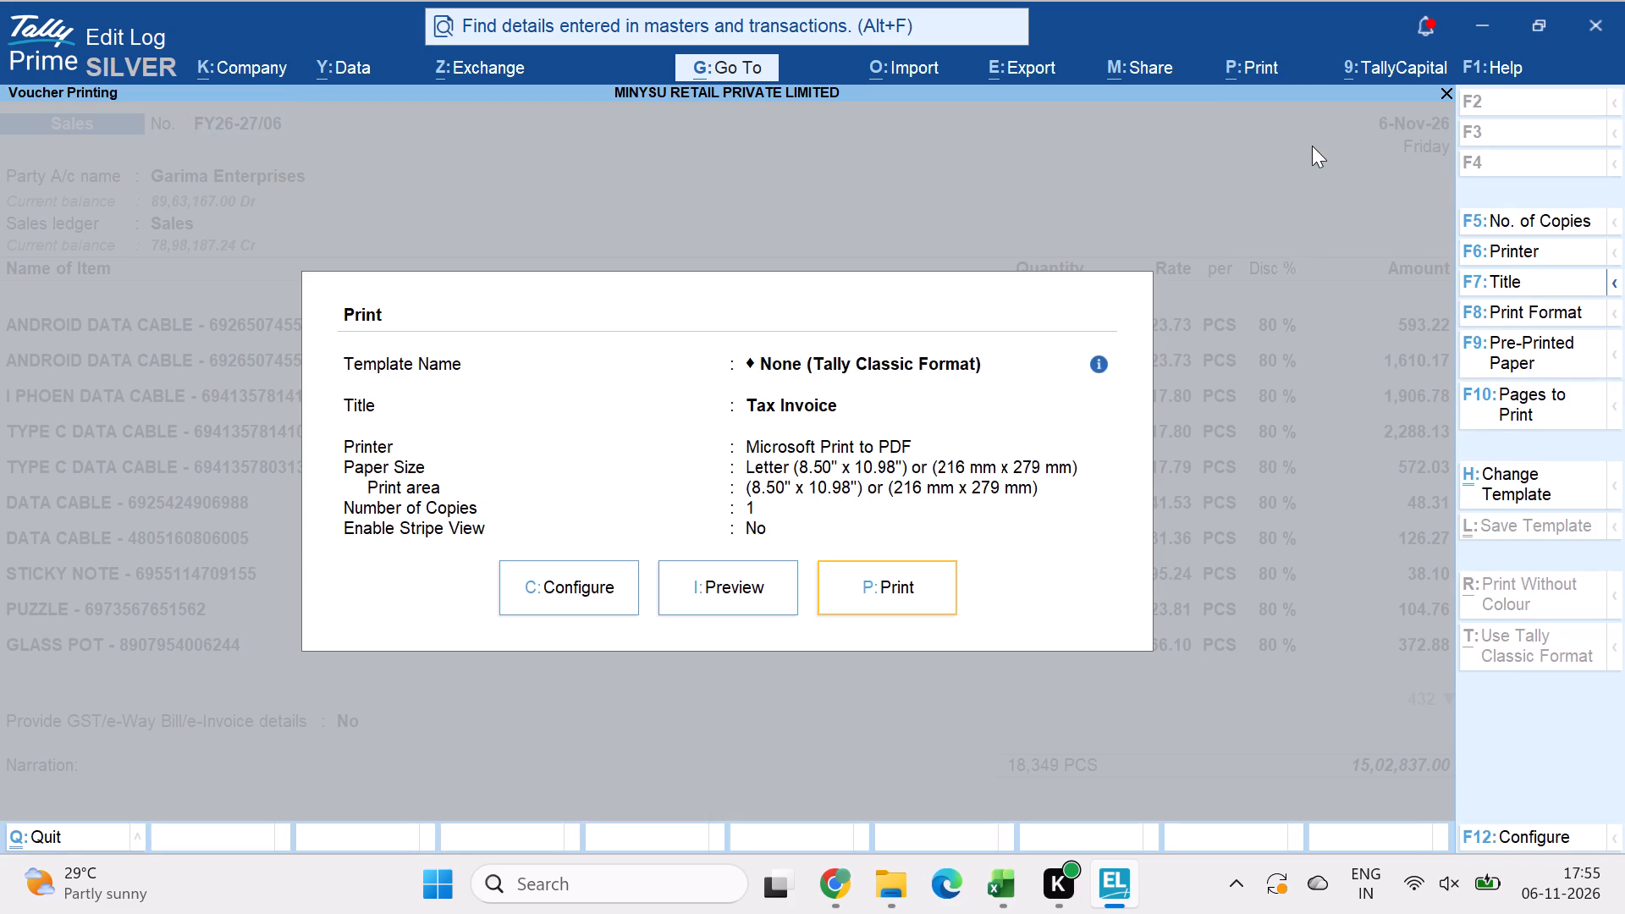
click(912, 581)
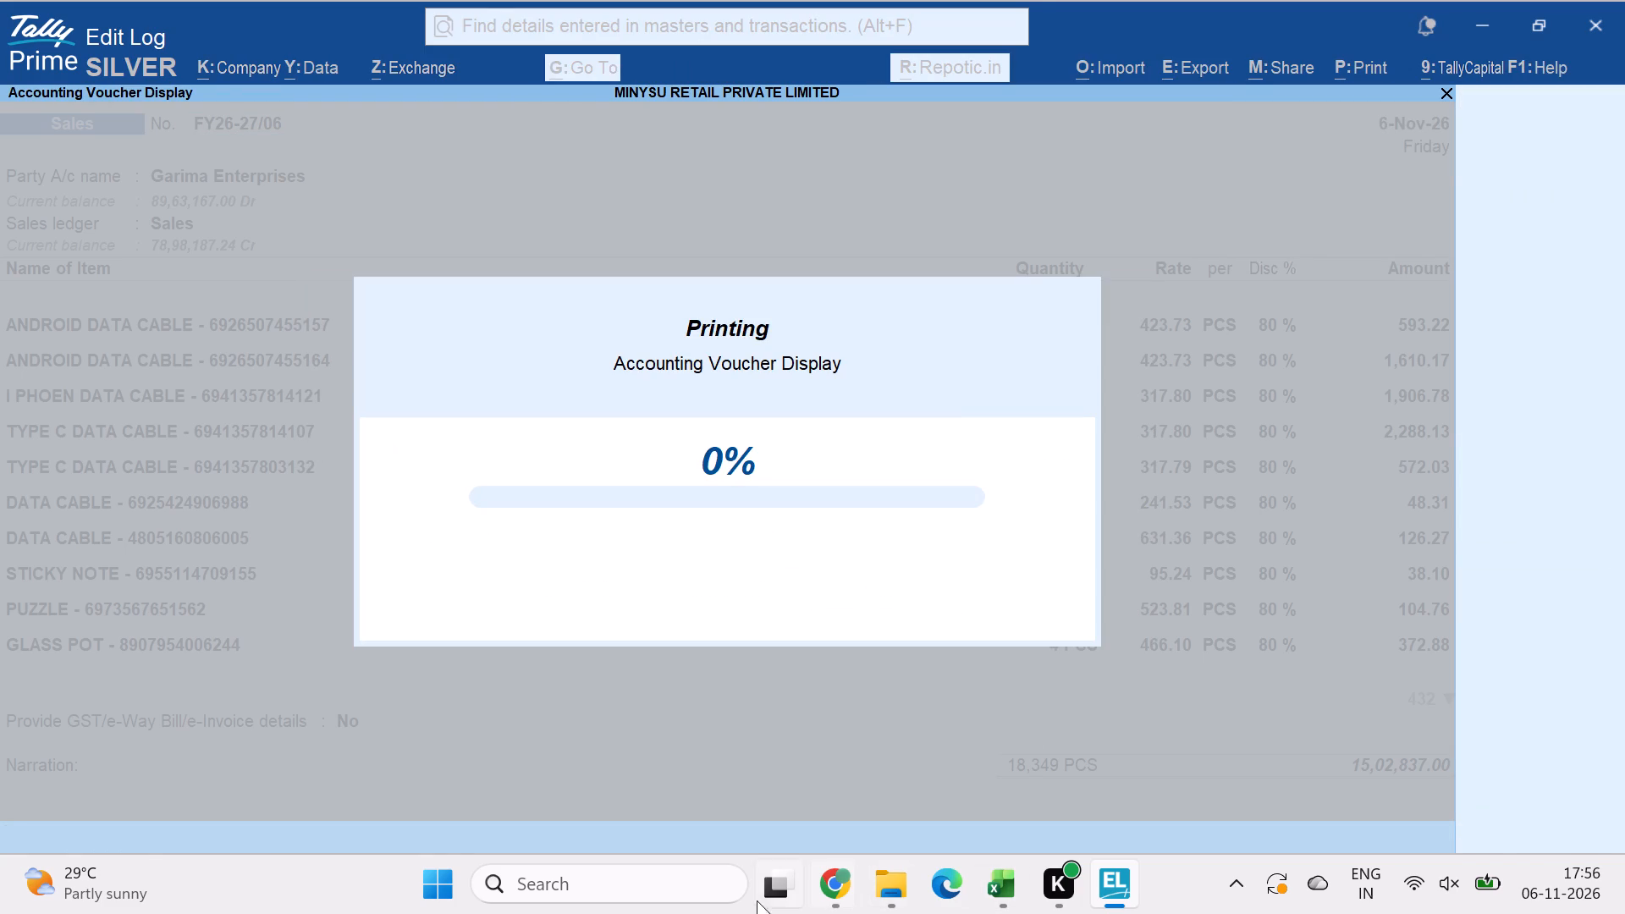
click(842, 870)
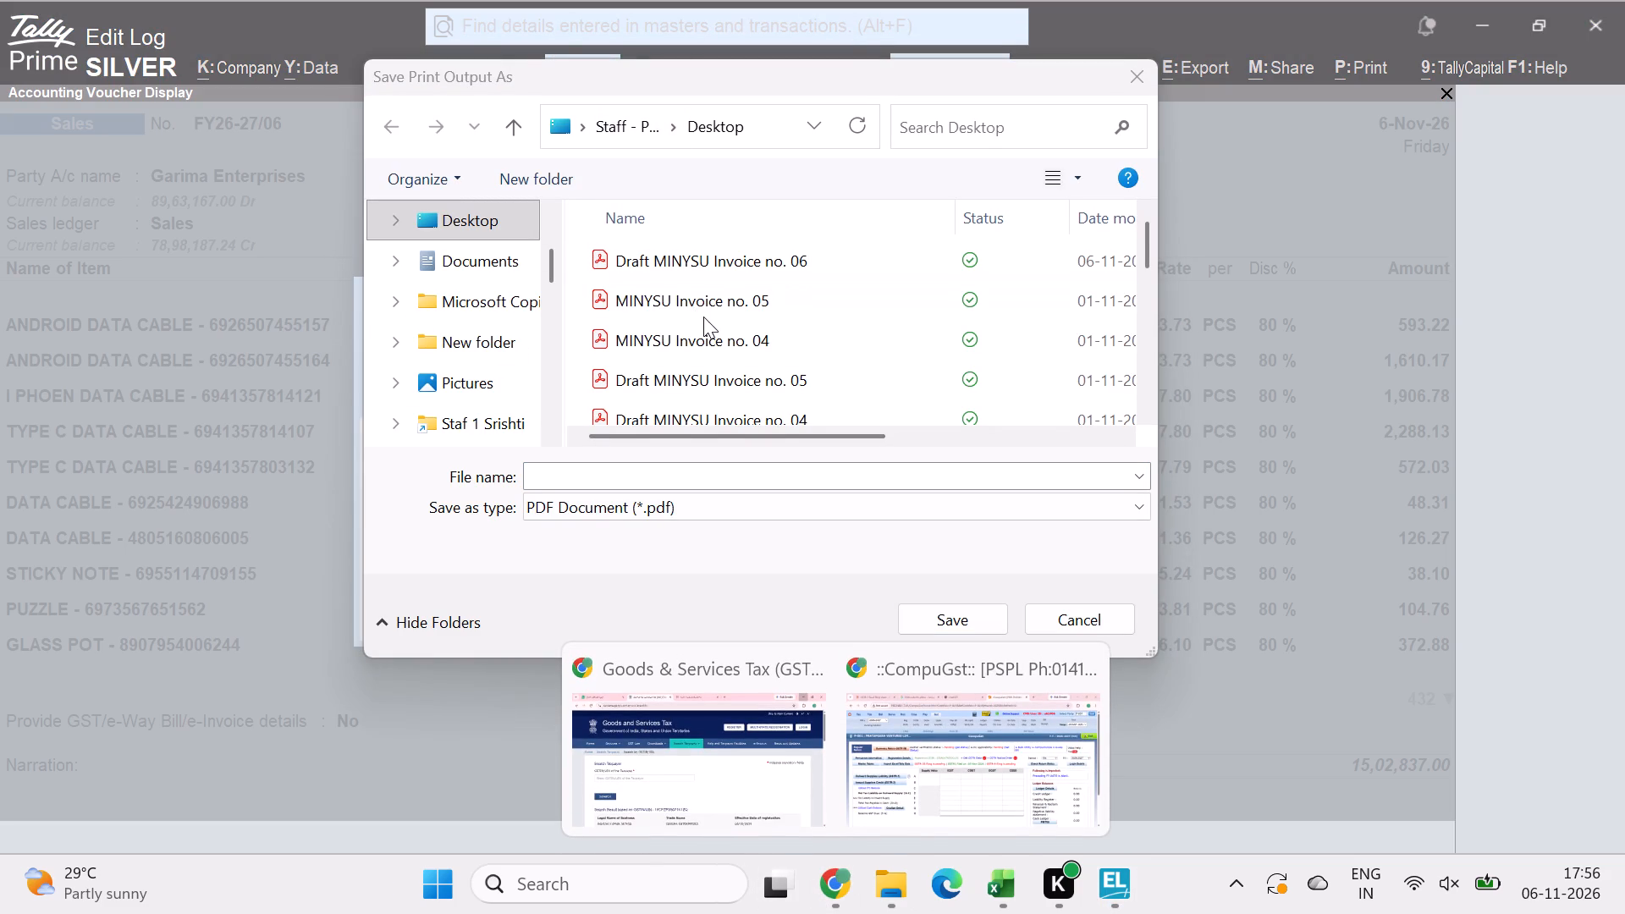
scroll(703, 317, down, 1)
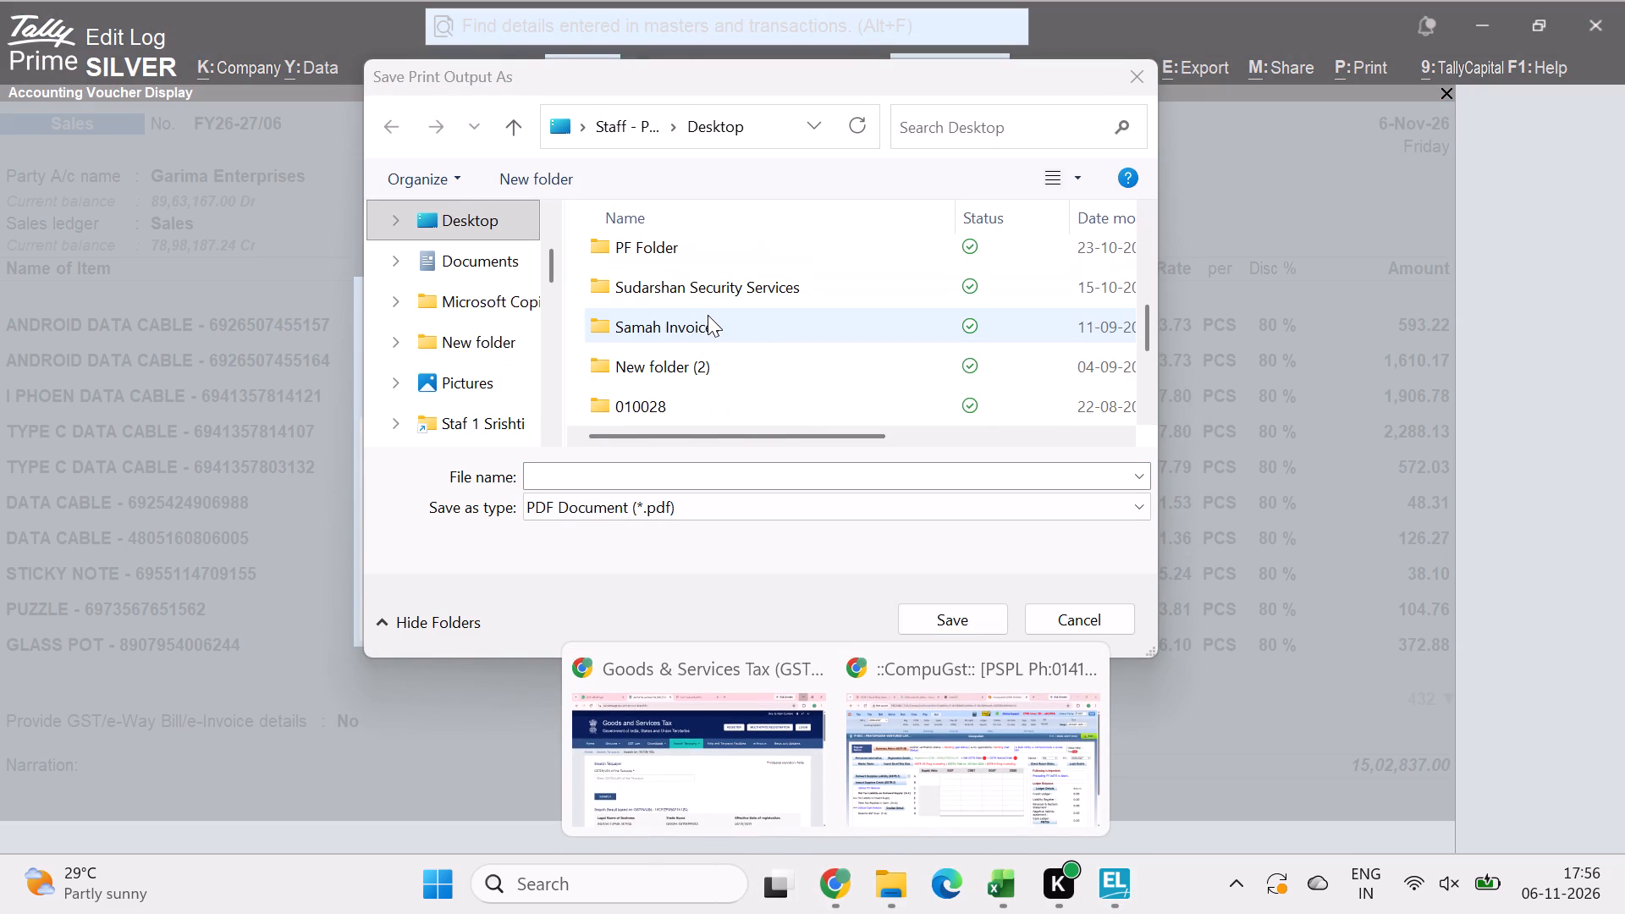
Save the tax invoice PDF on the Desktop as MINYSU Invoice no. 06, basing the name on the existing invoice no. 05 file.
scroll(708, 315, up, 1)
click(764, 289)
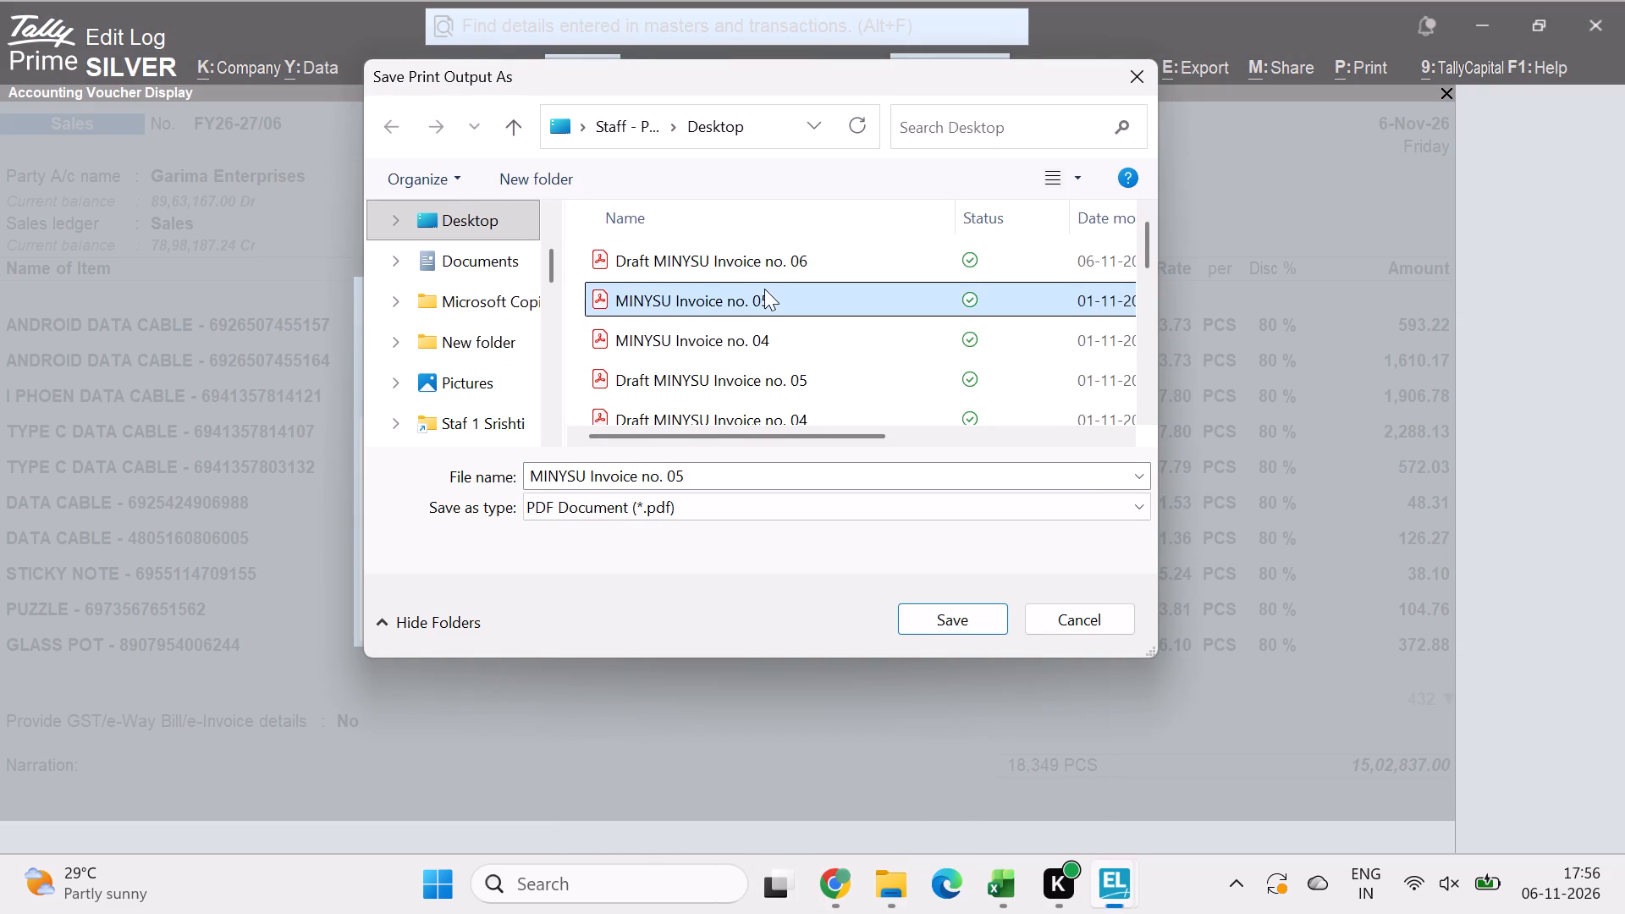
click(724, 486)
click(724, 486)
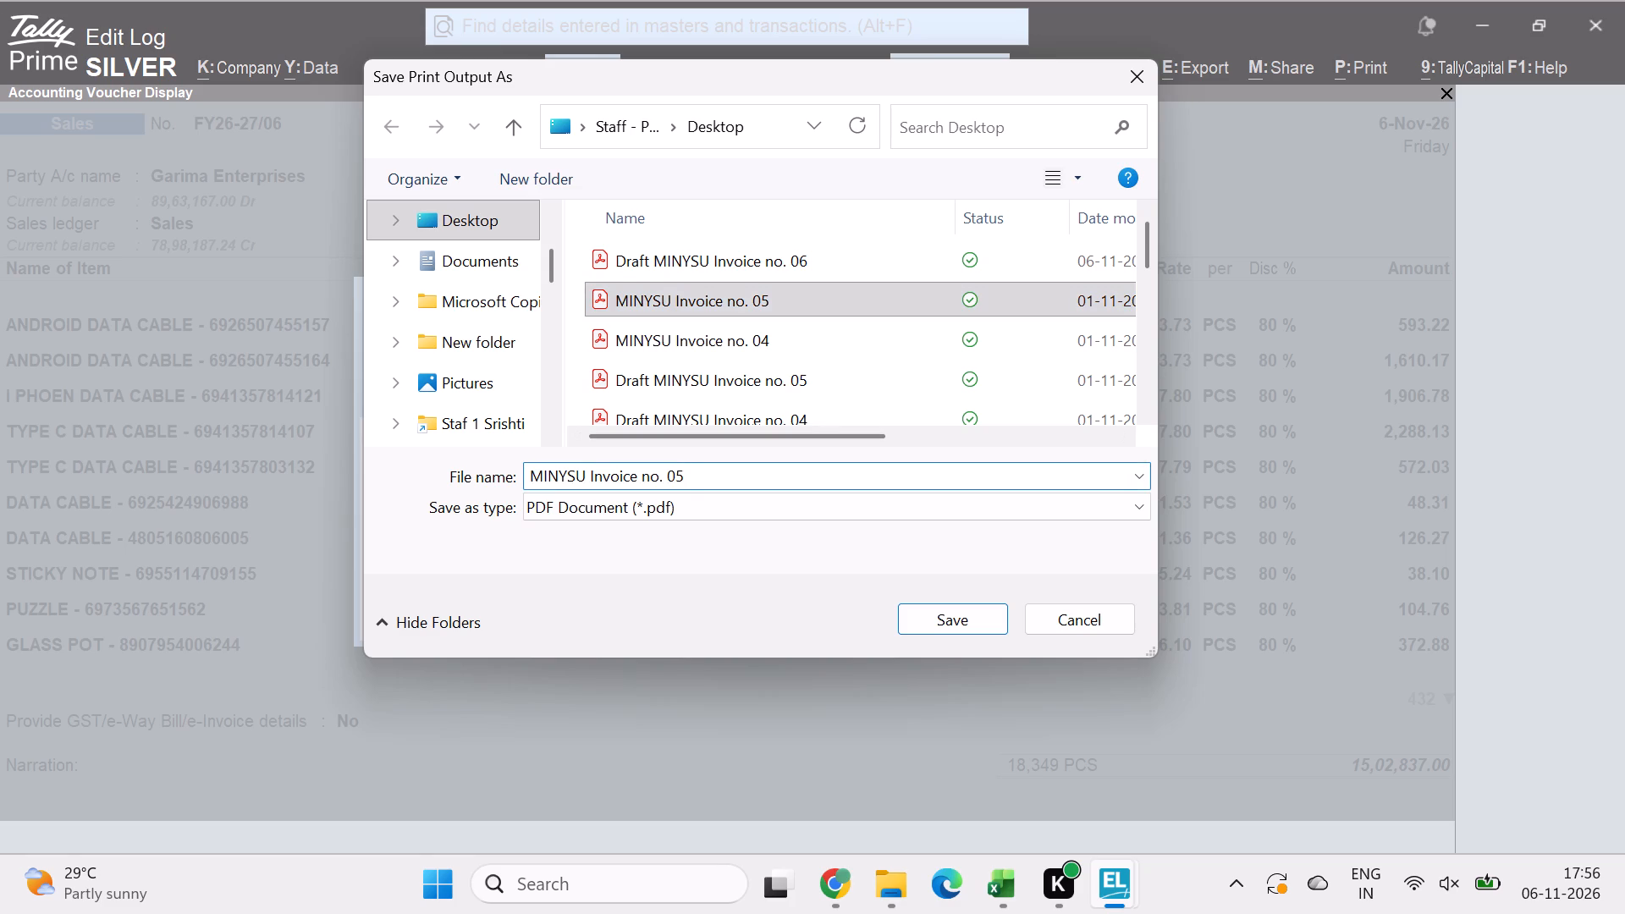
key(BackSpace)
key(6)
key(Return)
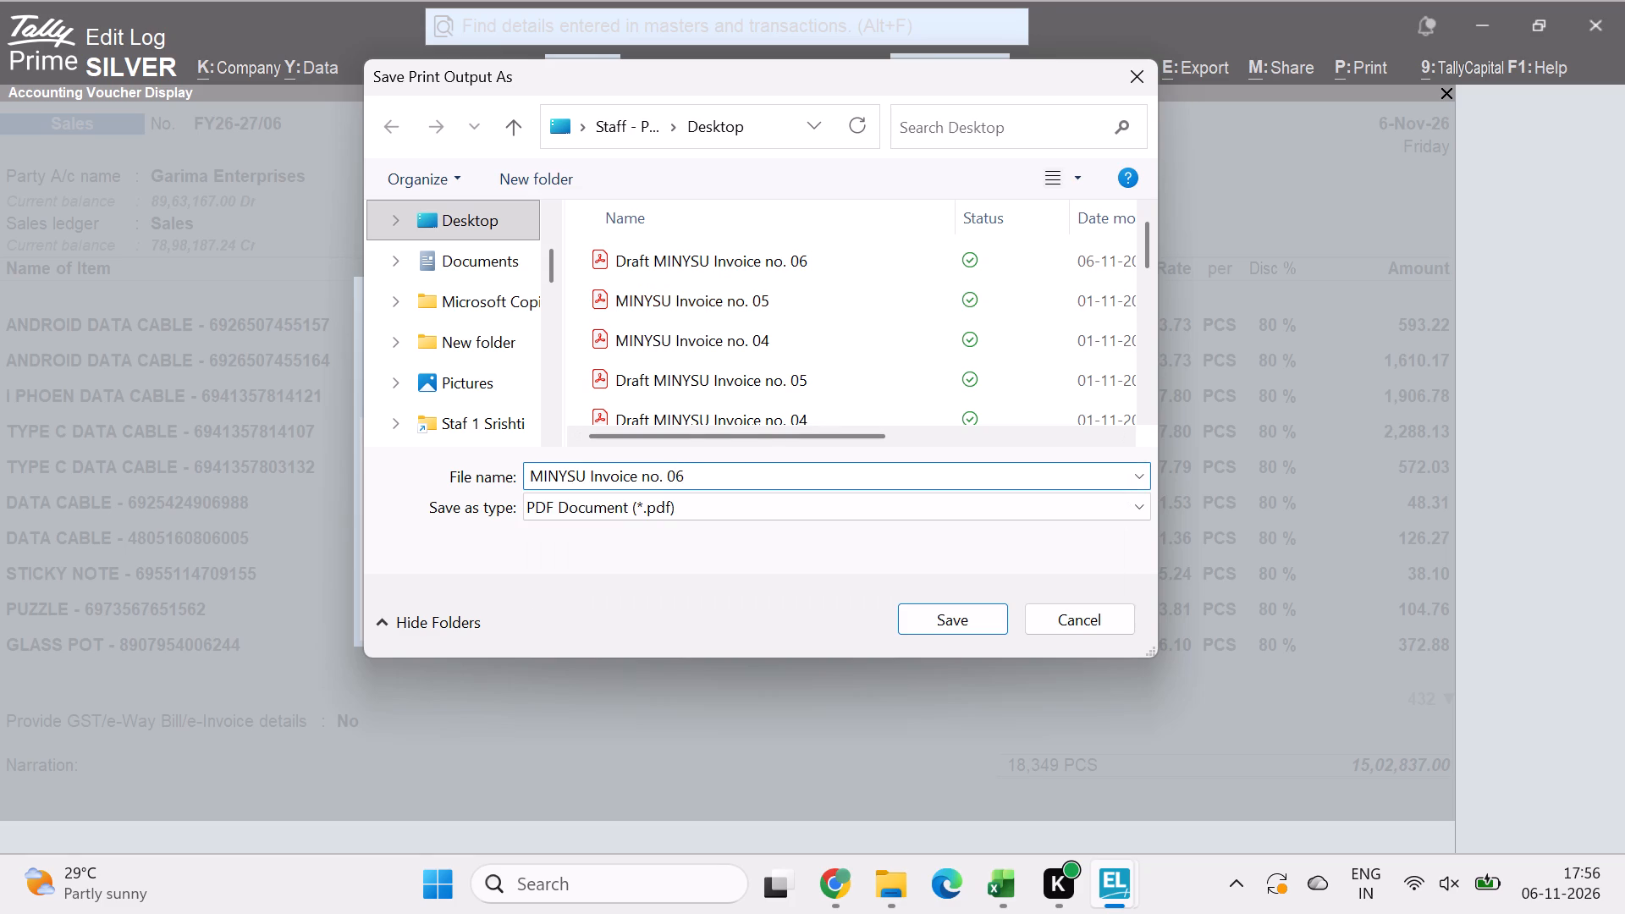
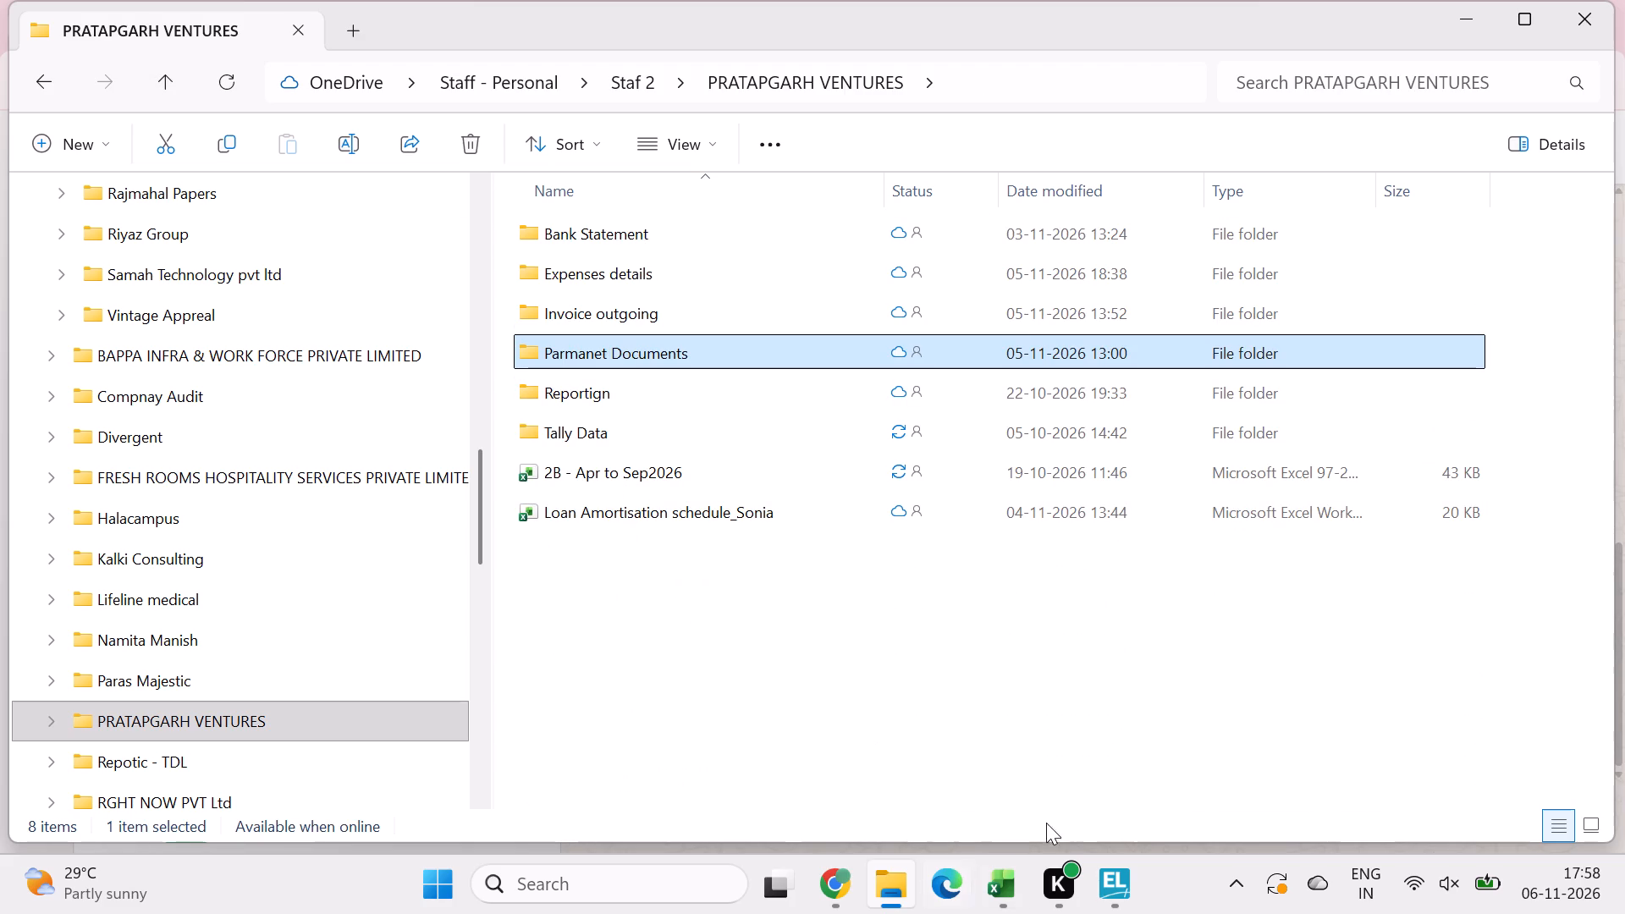
Switch from File Explorer back to TallyPrime, to Garima Enterprises' open sales voucher FY26-27/06.
click(1115, 884)
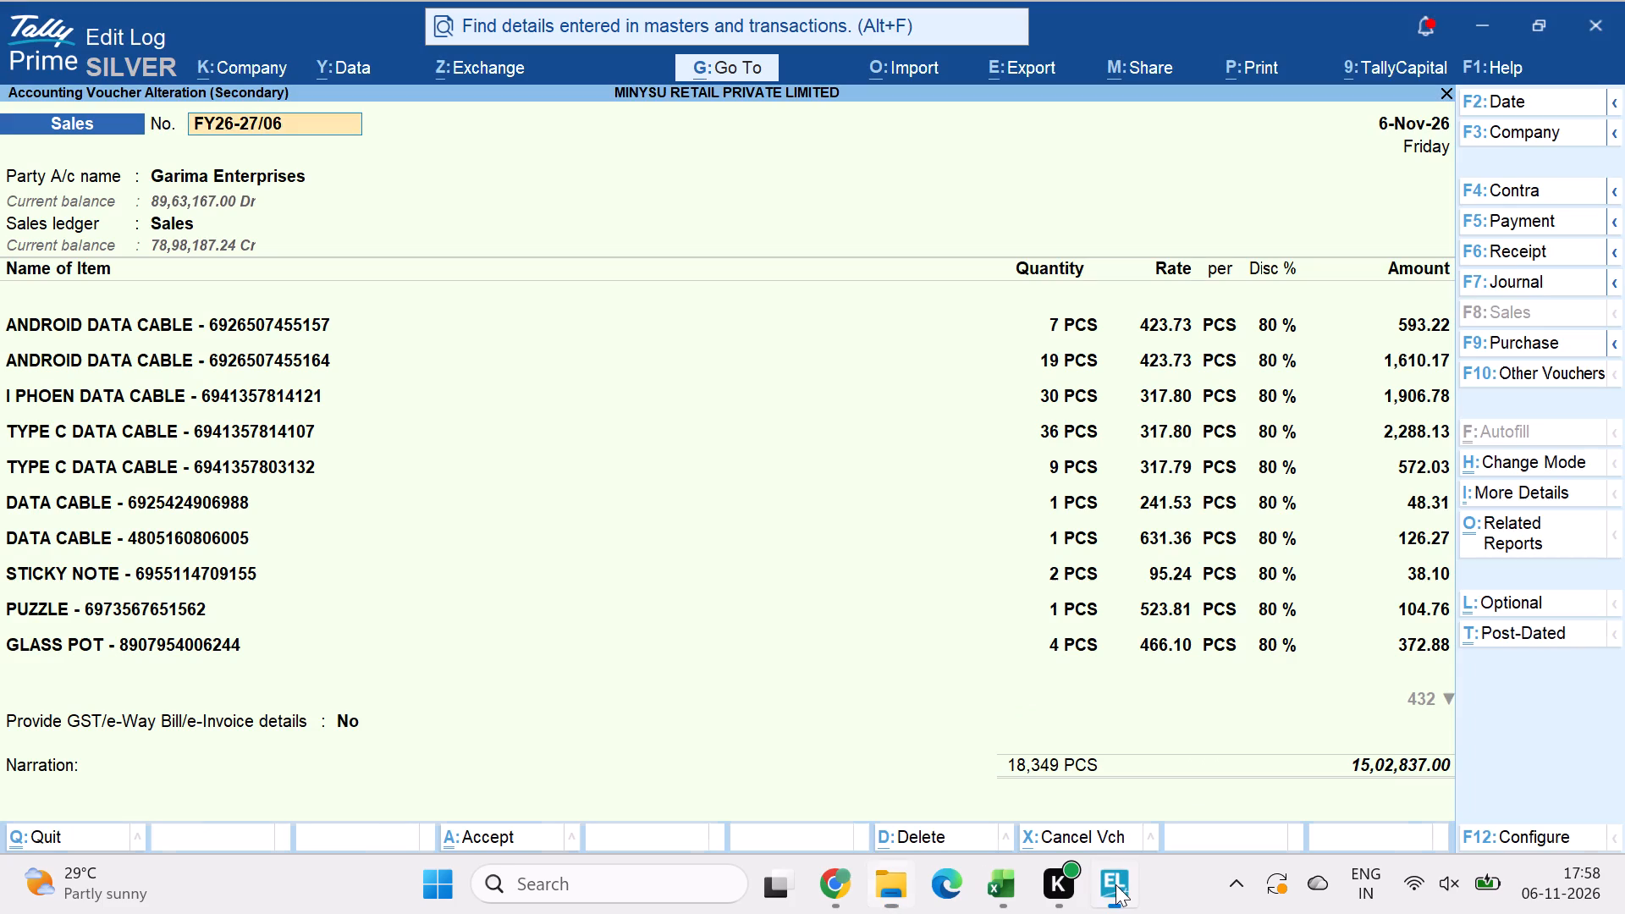